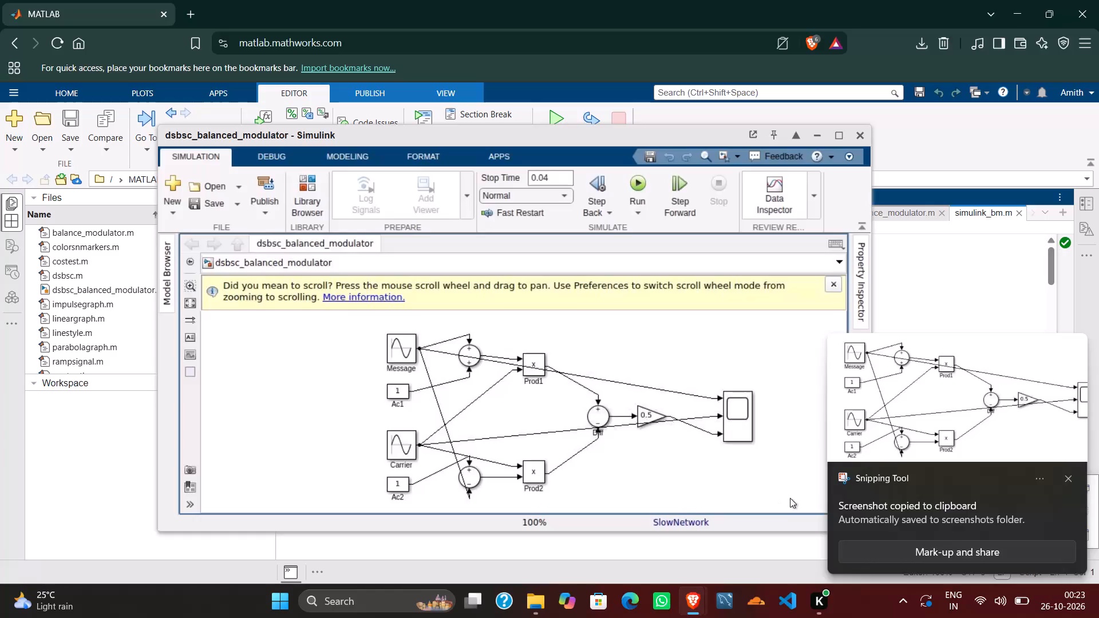
Dismiss the screenshot notification and delete Screenshot 2026-10-26 002036.png from the File Explorer Gallery.
{"action": "left_click", "coordinate": [1069, 478]}
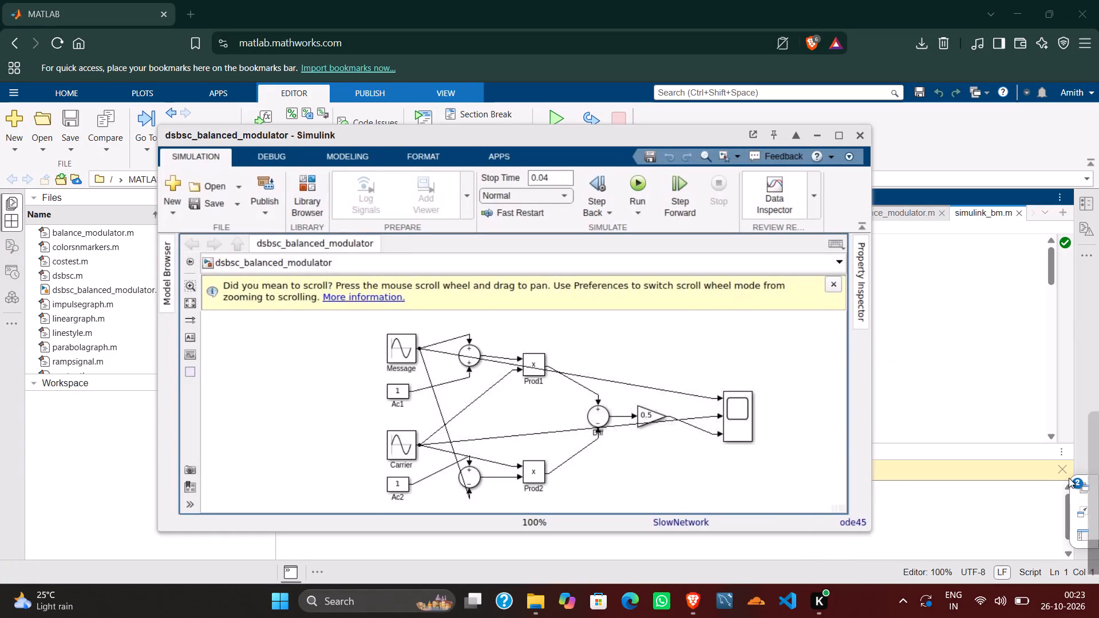
{"action": "left_click", "coordinate": [535, 607]}
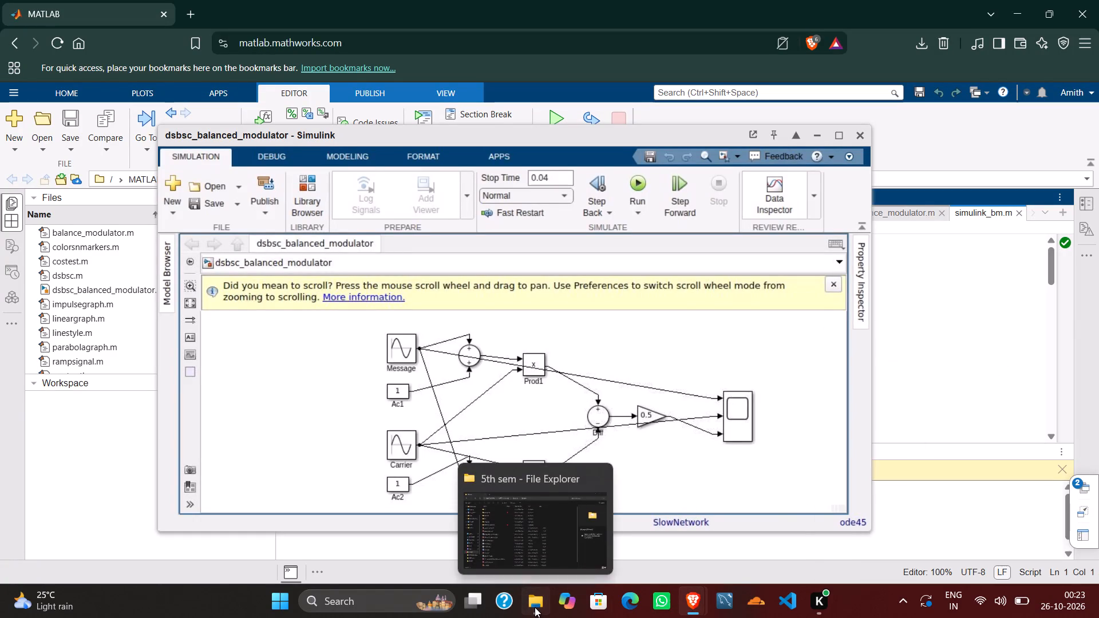
{"action": "scroll", "coordinate": [77, 132], "scroll_direction": "up", "scroll_amount": 4}
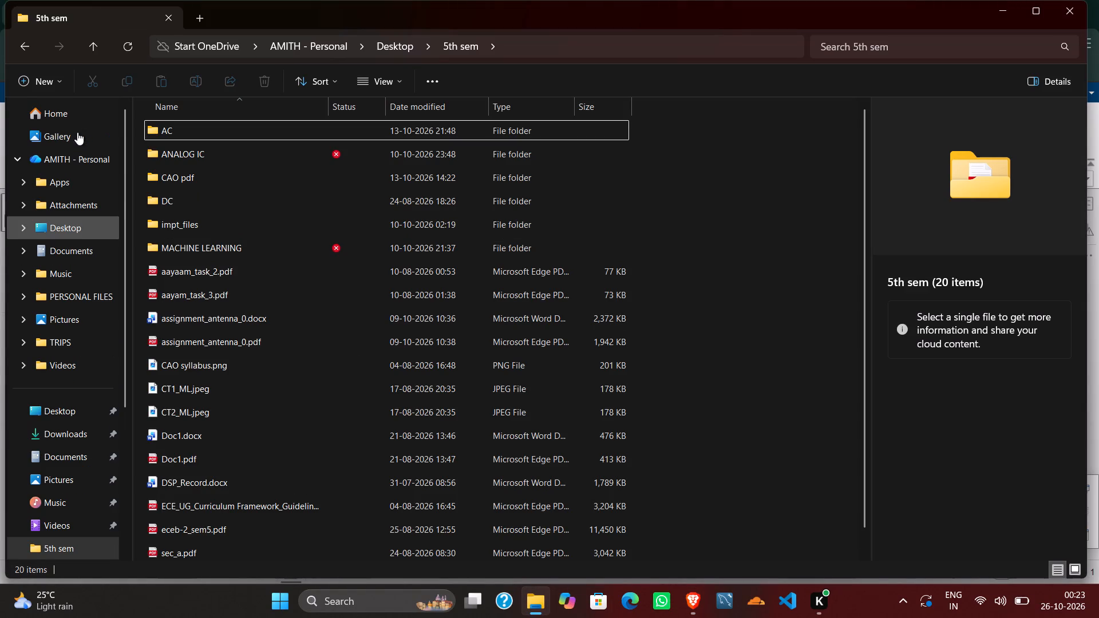
{"action": "double_click", "coordinate": [63, 143]}
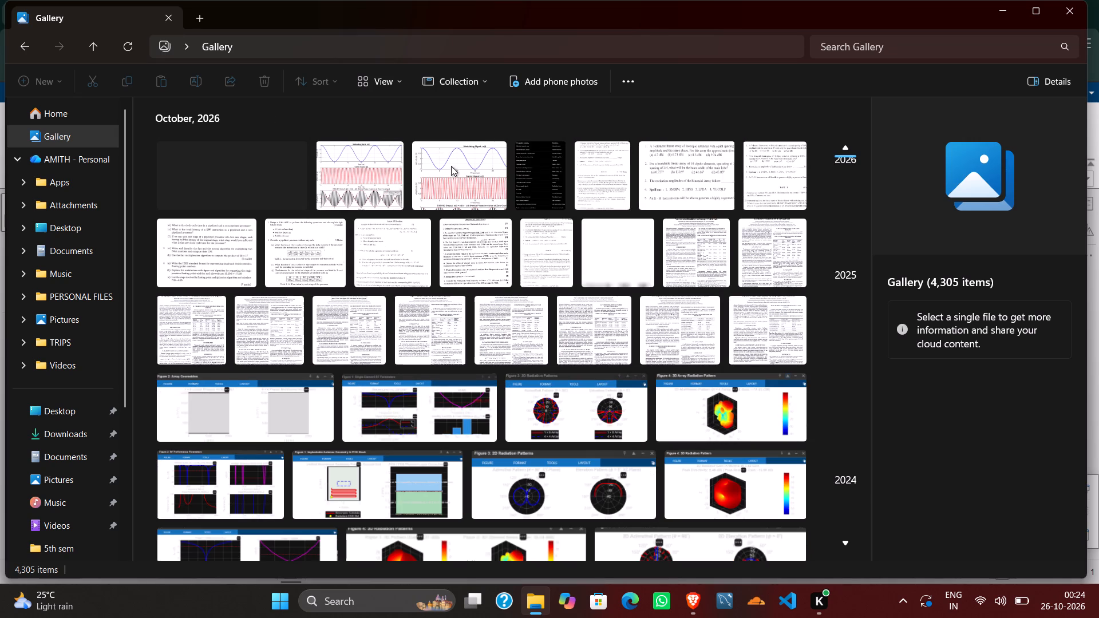
{"action": "left_click", "coordinate": [456, 170]}
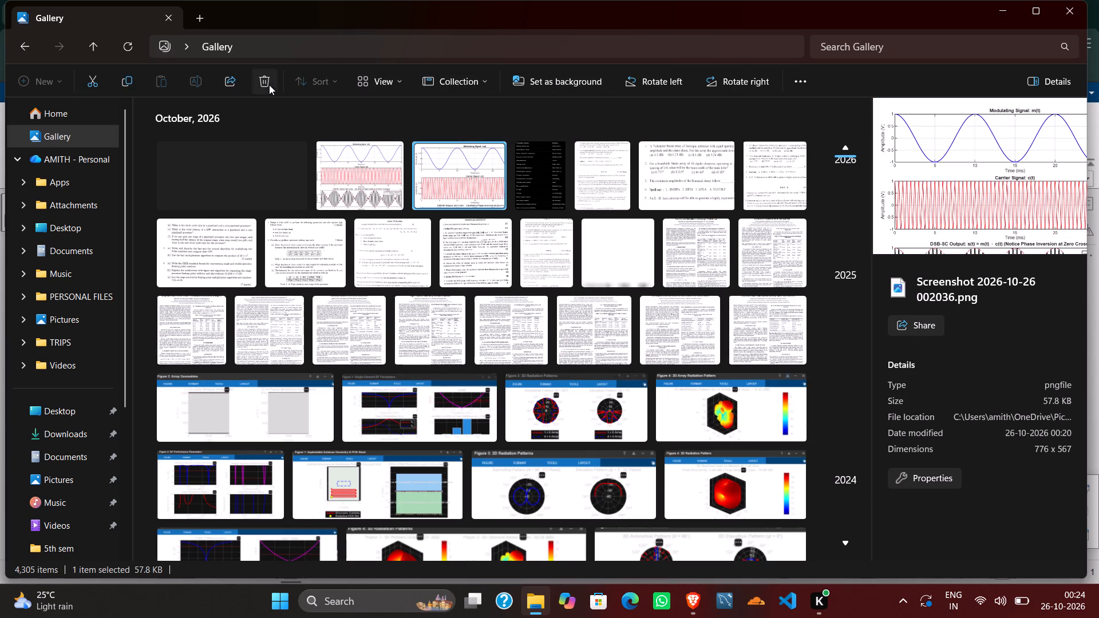
{"action": "left_click", "coordinate": [268, 85]}
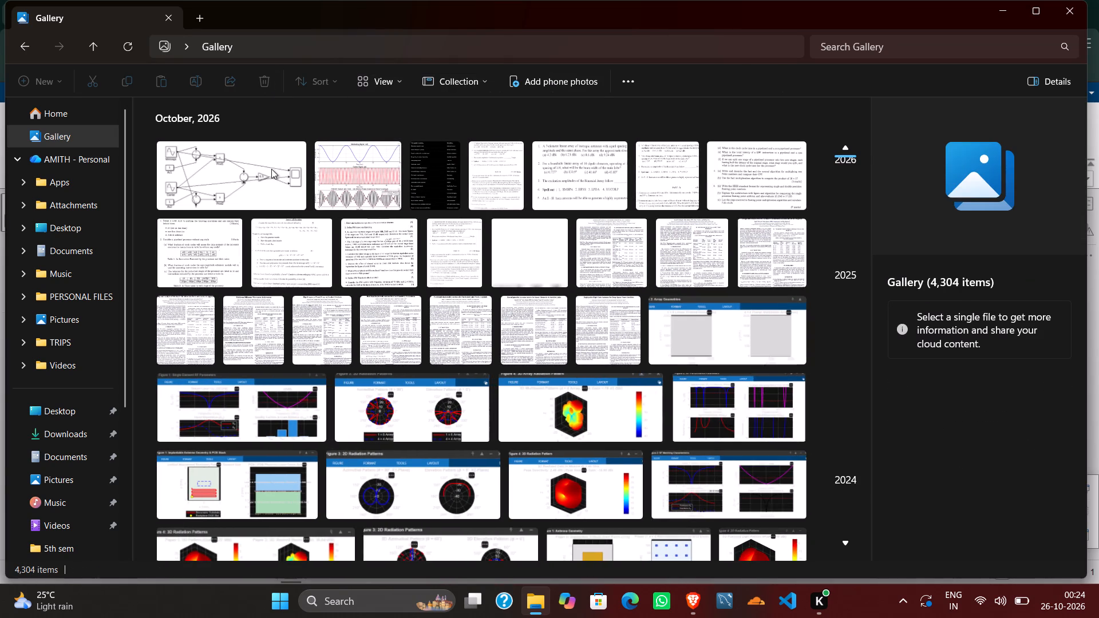
View the newest Gallery screenshot of the Simulink block diagram, close it, and return to the Simulink model in the browser.
{"action": "left_click", "coordinate": [271, 169]}
{"action": "double_click", "coordinate": [271, 169]}
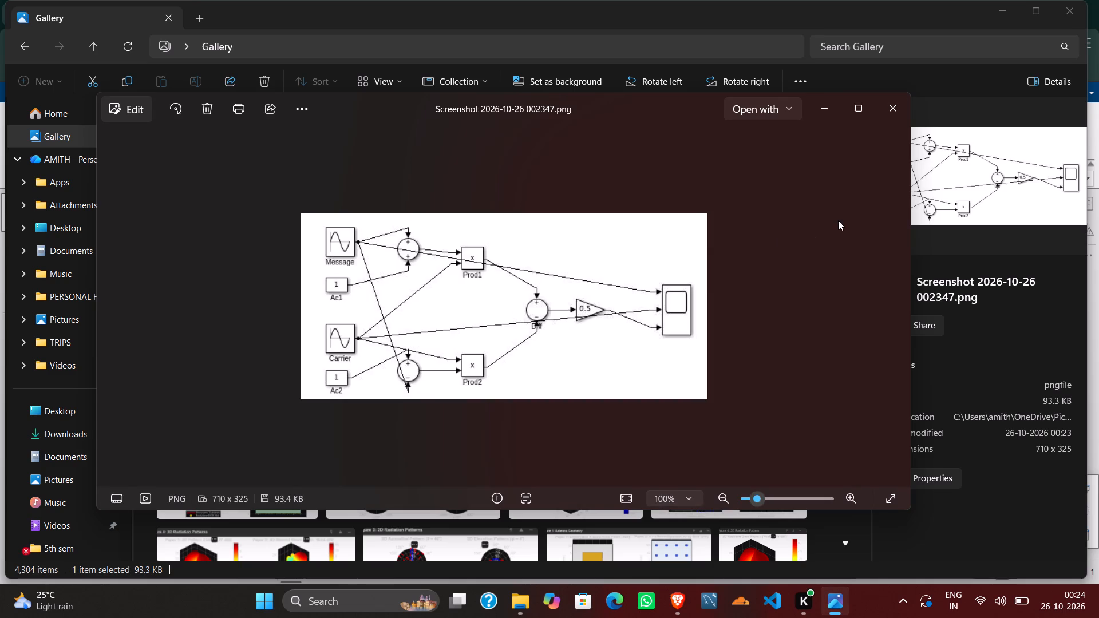
{"action": "left_click", "coordinate": [895, 105]}
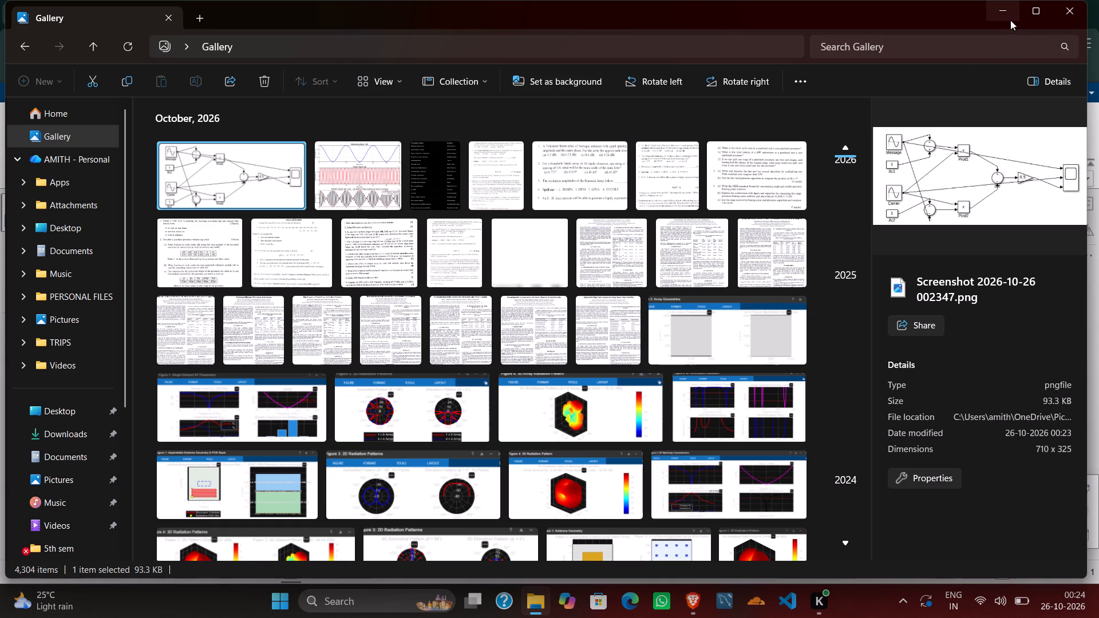
{"action": "left_click", "coordinate": [1002, 7]}
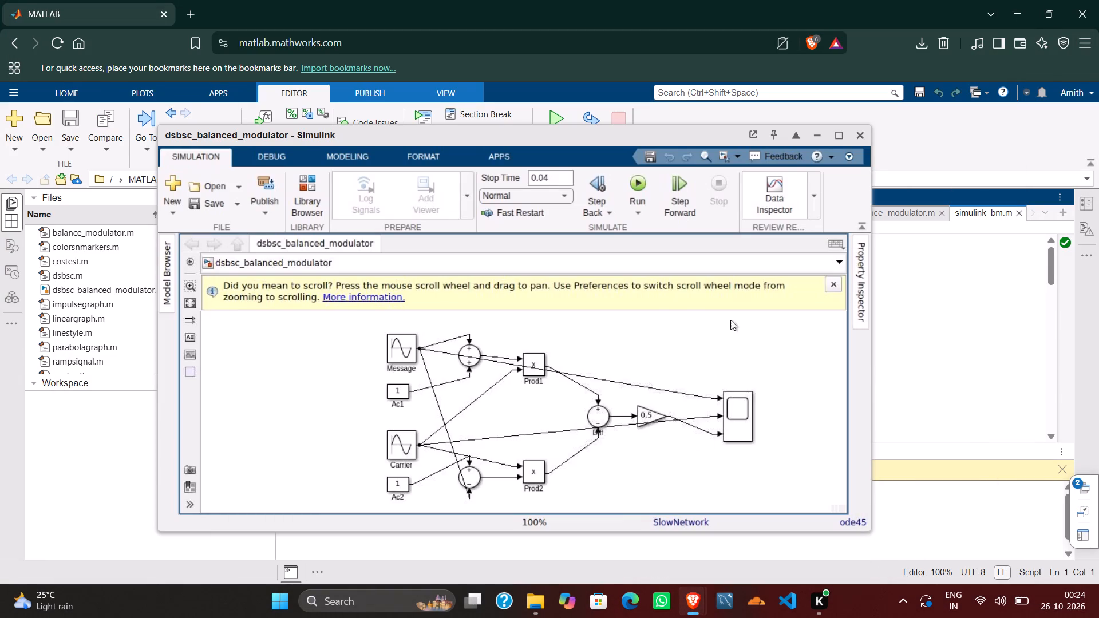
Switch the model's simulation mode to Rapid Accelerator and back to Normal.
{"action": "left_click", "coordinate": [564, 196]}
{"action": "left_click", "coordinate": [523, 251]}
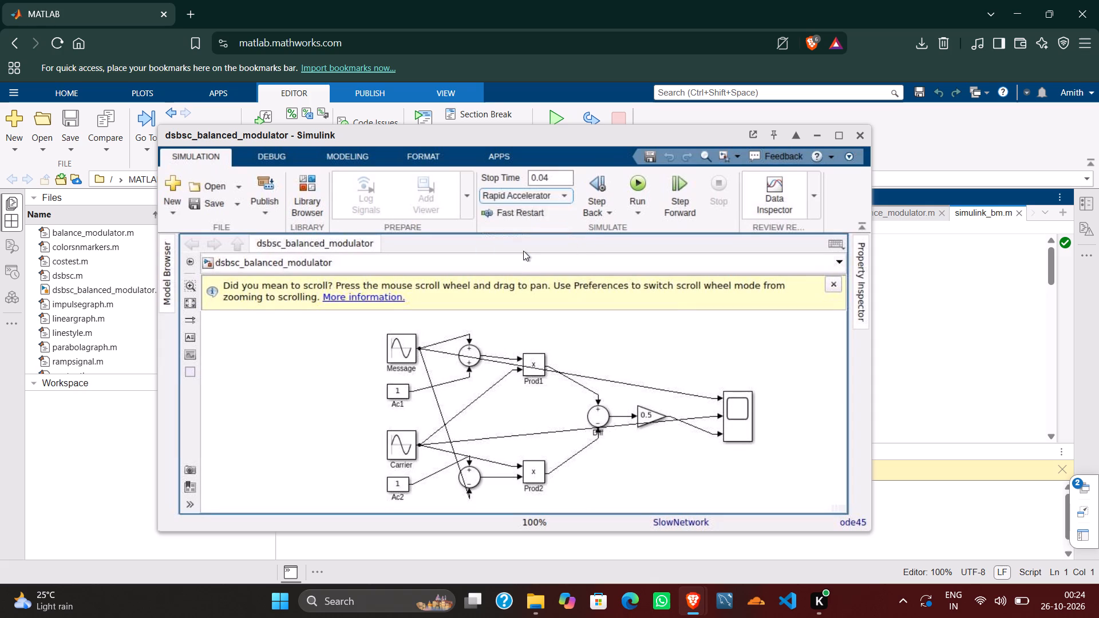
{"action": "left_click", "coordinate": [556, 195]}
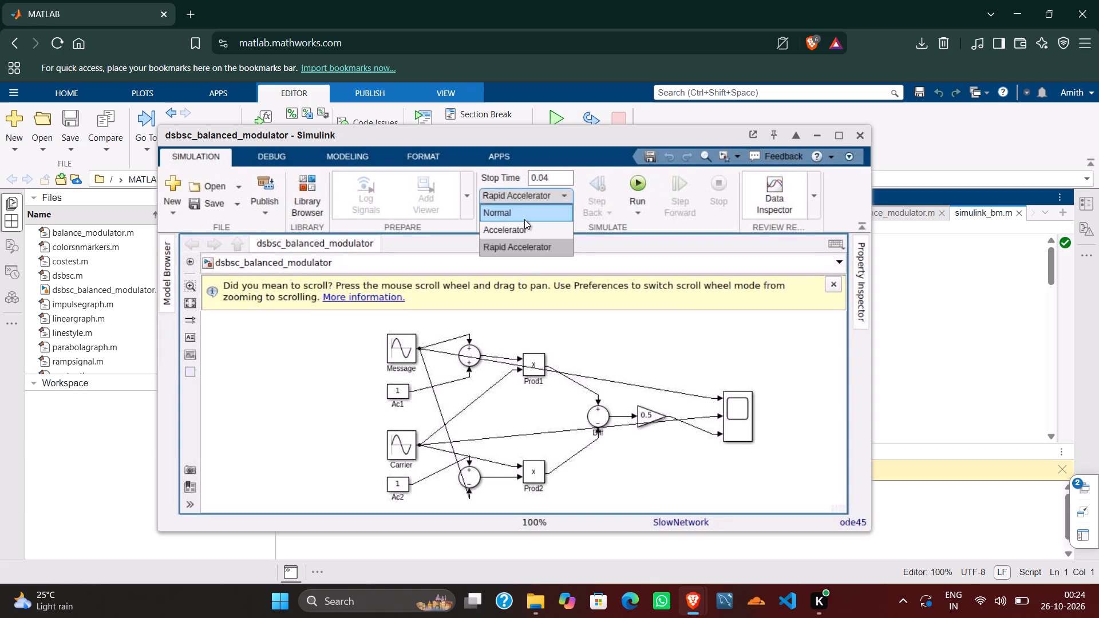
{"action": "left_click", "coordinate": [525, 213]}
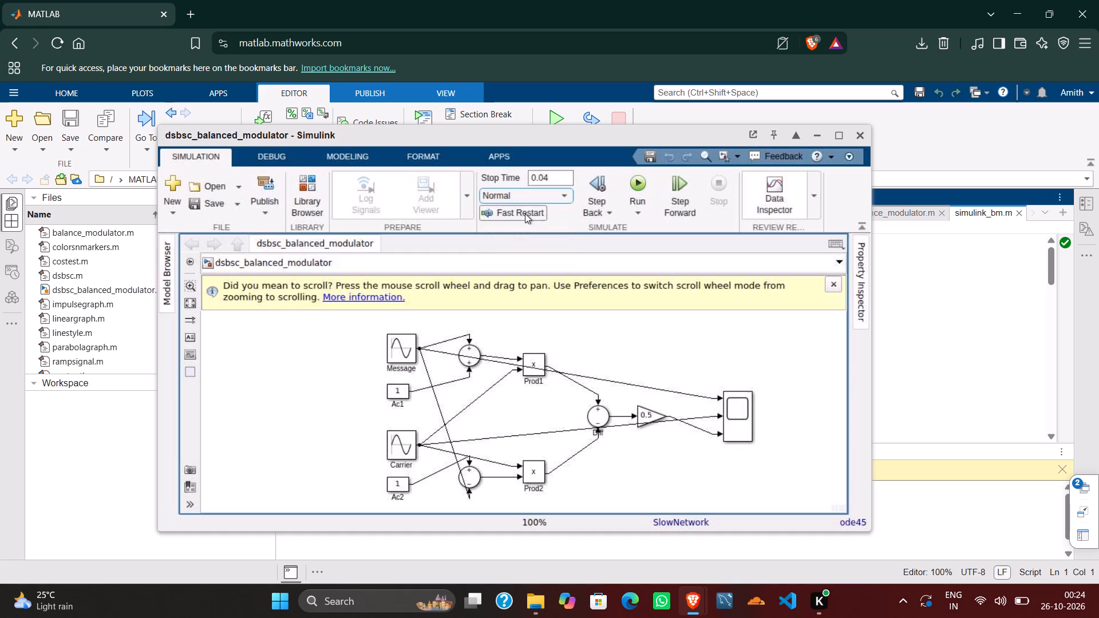
Close the dsbsc_balanced_modulator Simulink model window.
{"action": "left_click", "coordinate": [811, 197]}
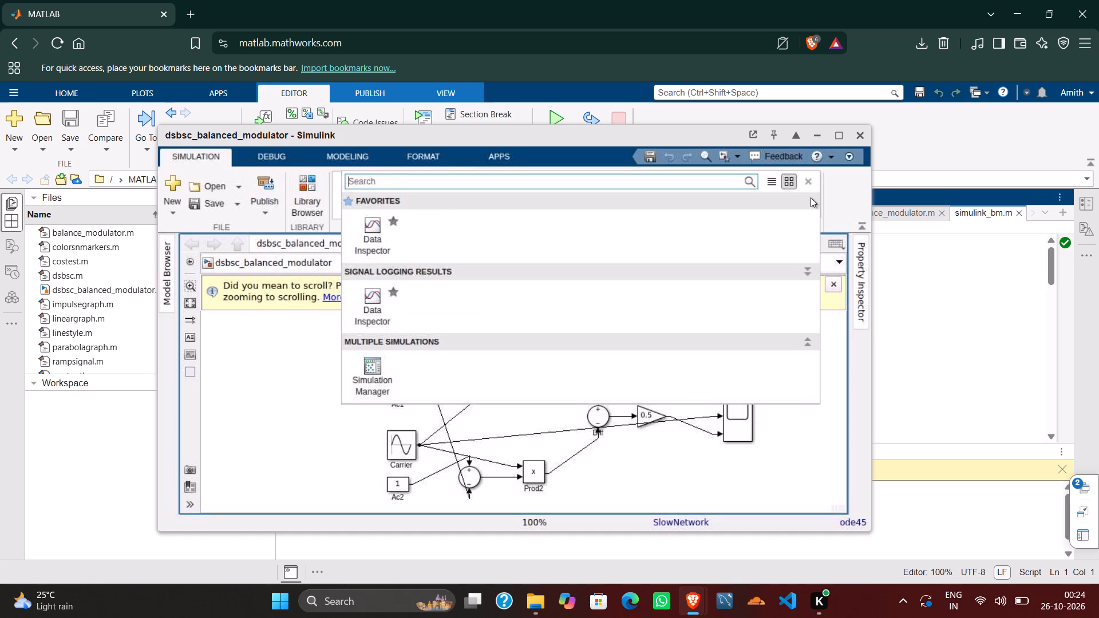
{"action": "left_click", "coordinate": [809, 180]}
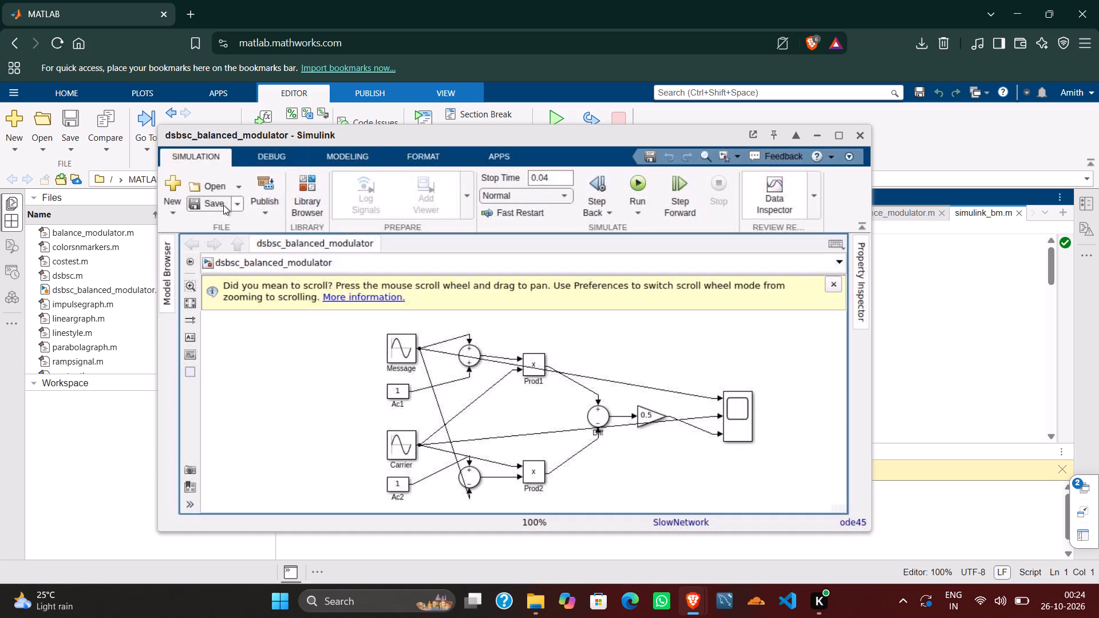
{"action": "left_click", "coordinate": [863, 136]}
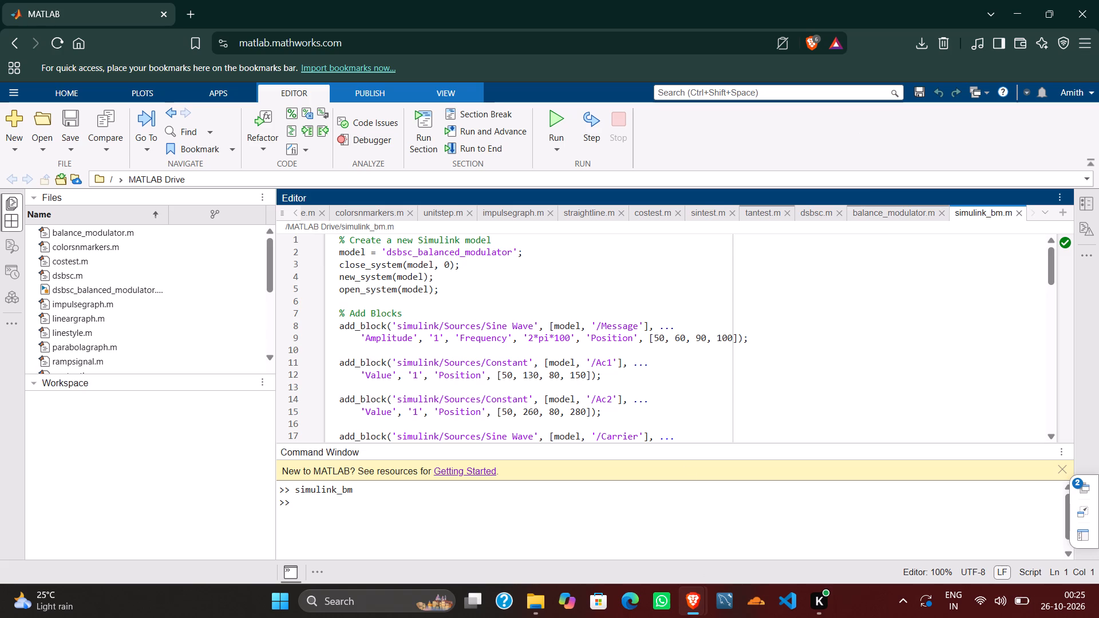
{"action": "left_click", "coordinate": [536, 606]}
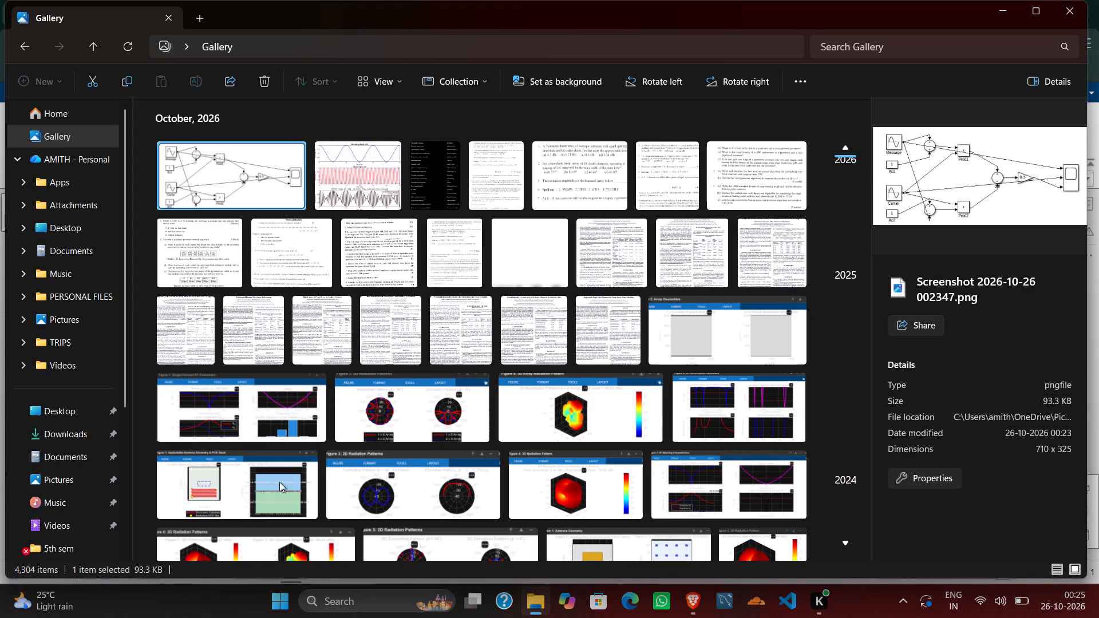
{"action": "left_click", "coordinate": [359, 601]}
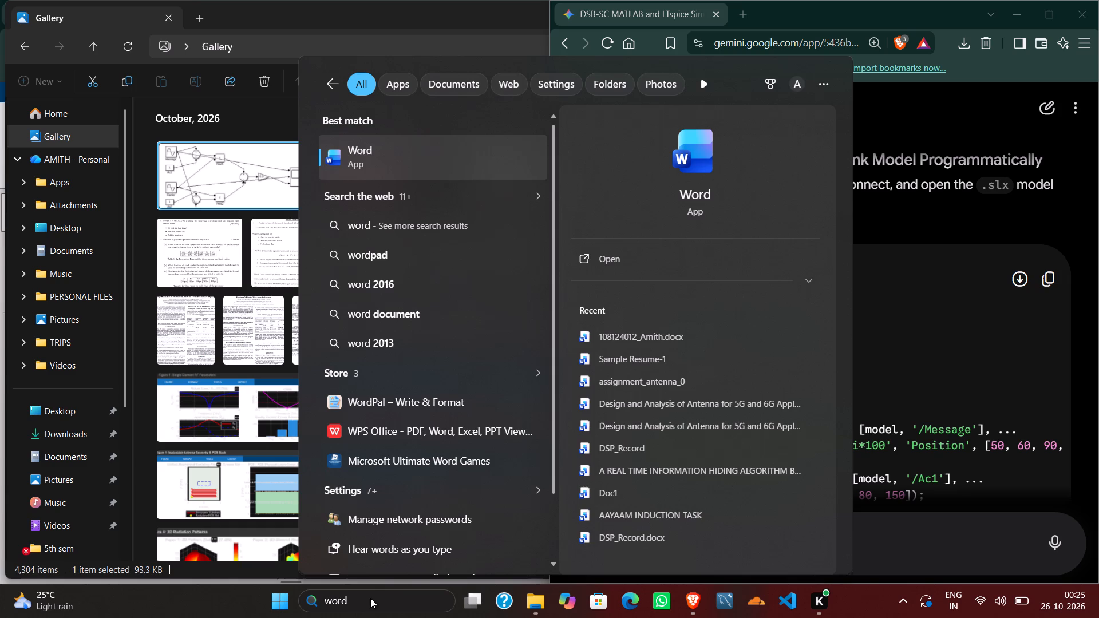
{"action": "key", "text": "Return"}
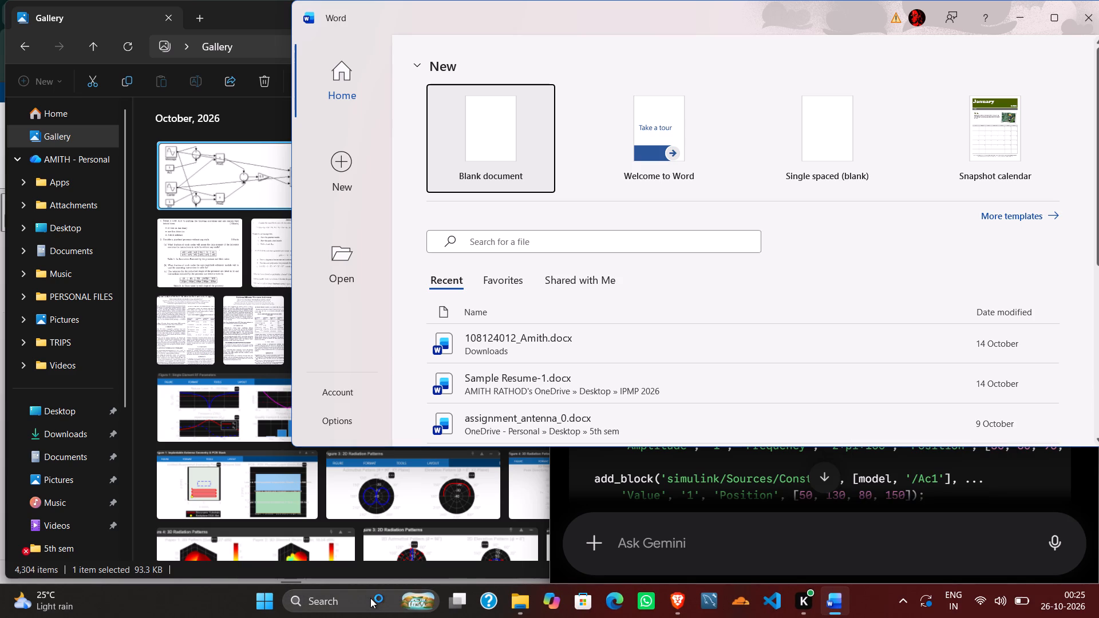
{"action": "left_click", "coordinate": [497, 156]}
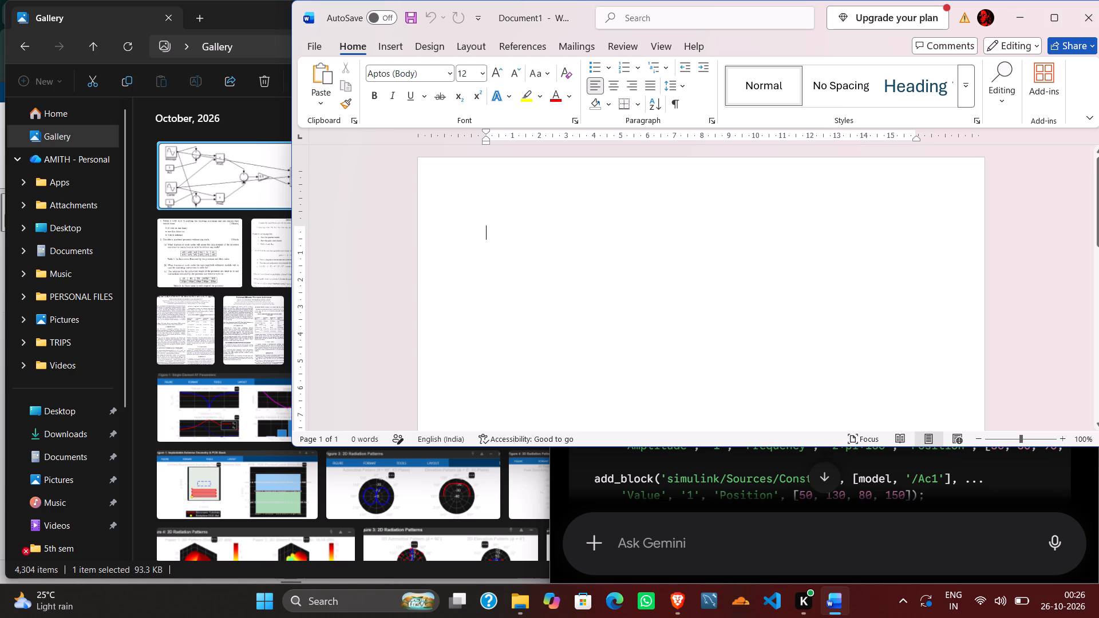
Copy the signal waveform plots, Screenshot 2026-10-26 002101.png, from the Gallery and paste them into the blank Word document.
{"action": "left_click", "coordinate": [518, 596]}
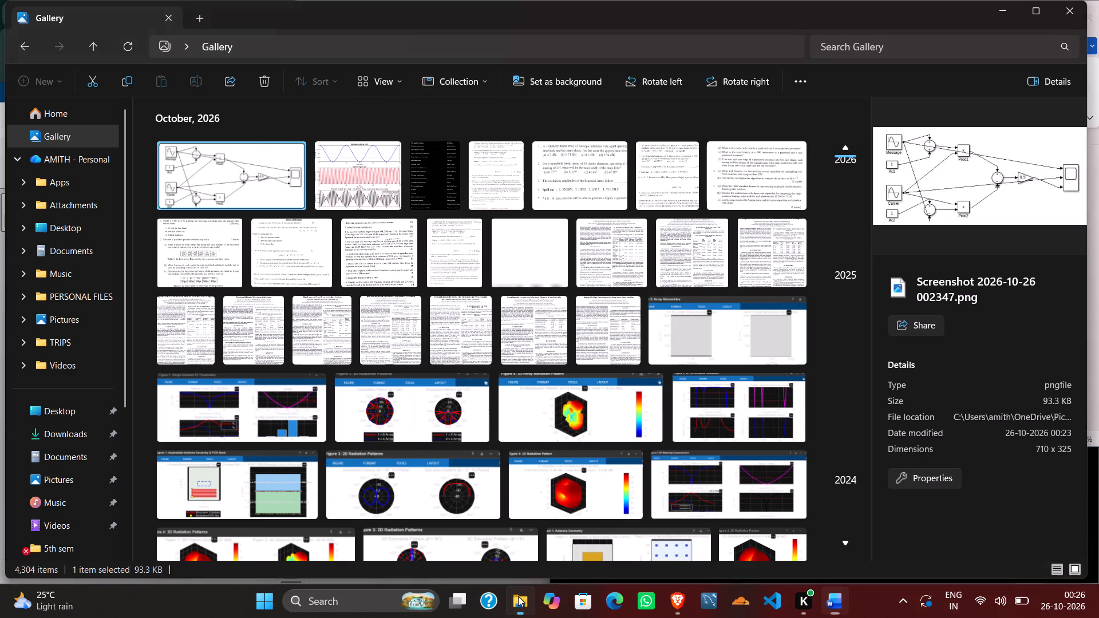
{"action": "left_click", "coordinate": [371, 184]}
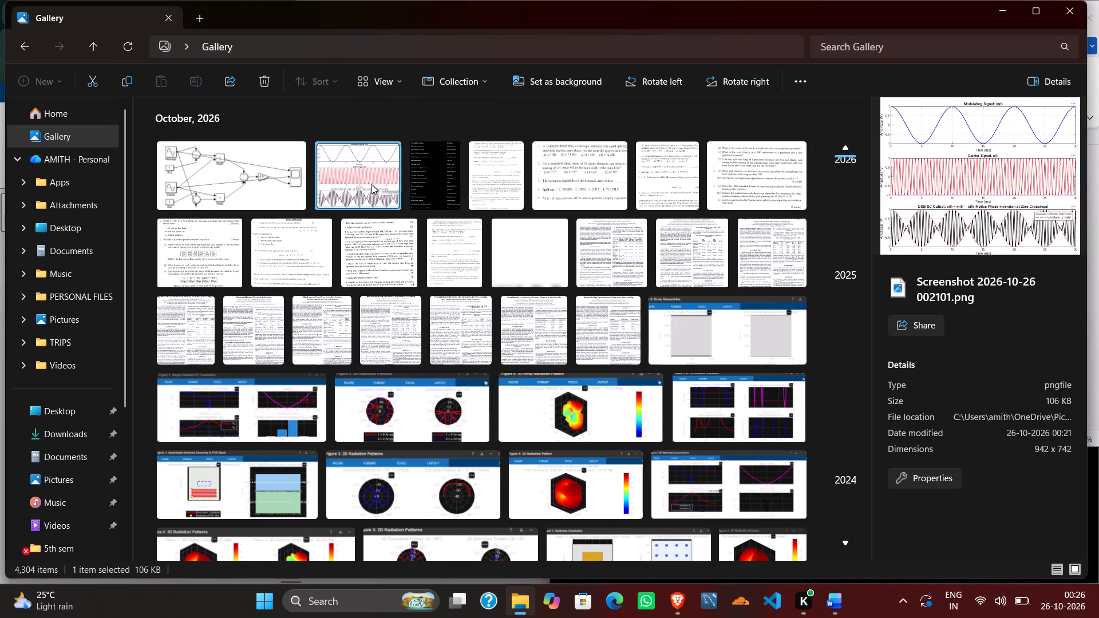
{"action": "key", "text": "ctrl+c"}
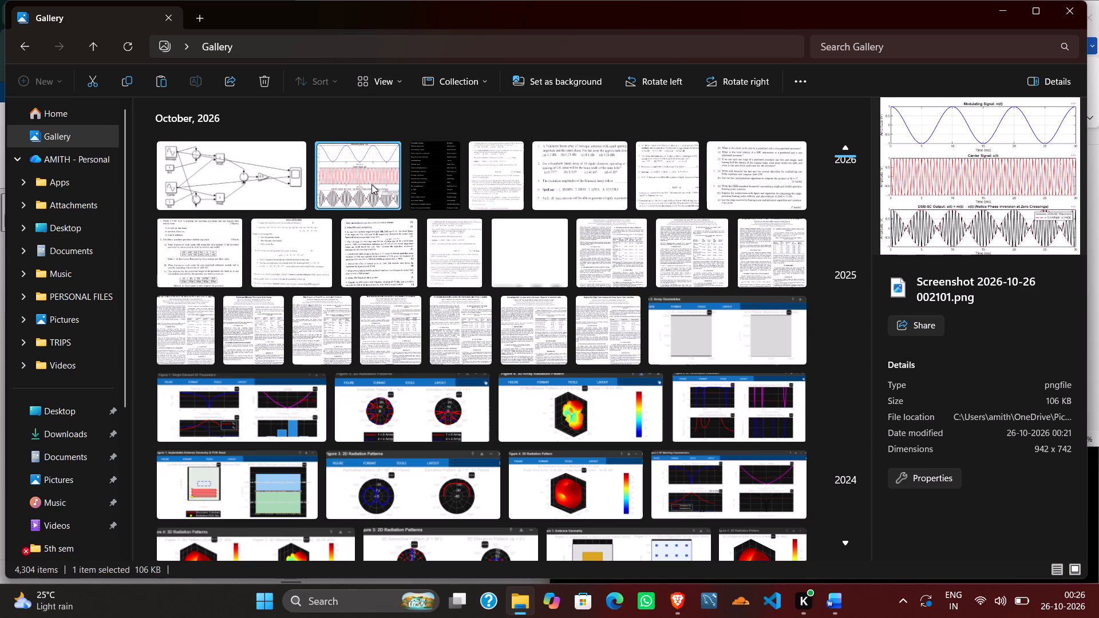
{"action": "left_click", "coordinate": [832, 608]}
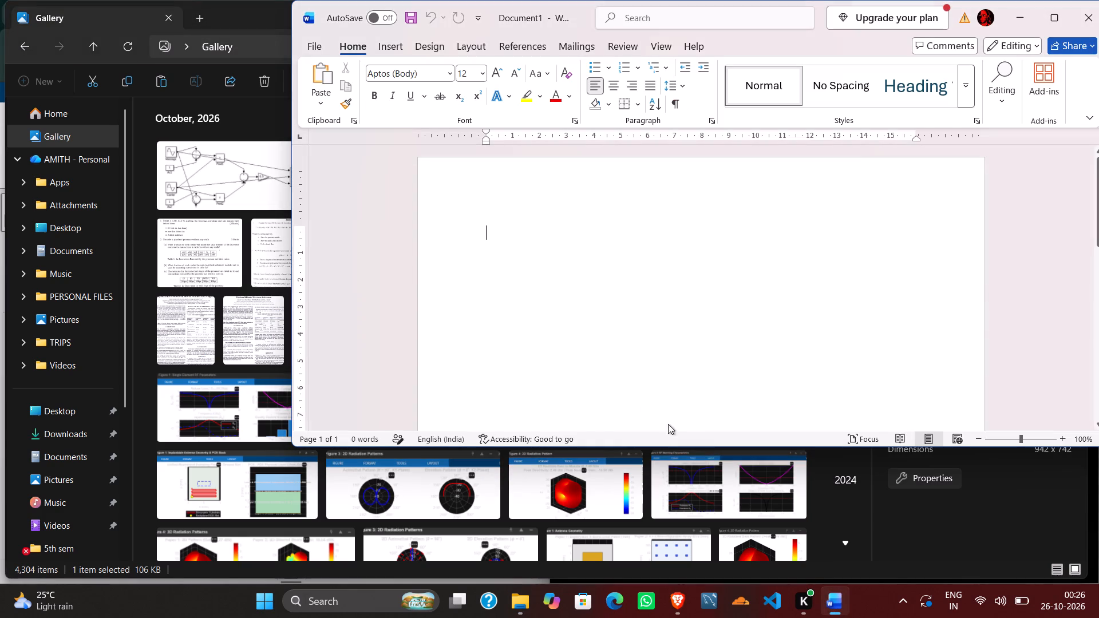
{"action": "key", "text": "ctrl+v"}
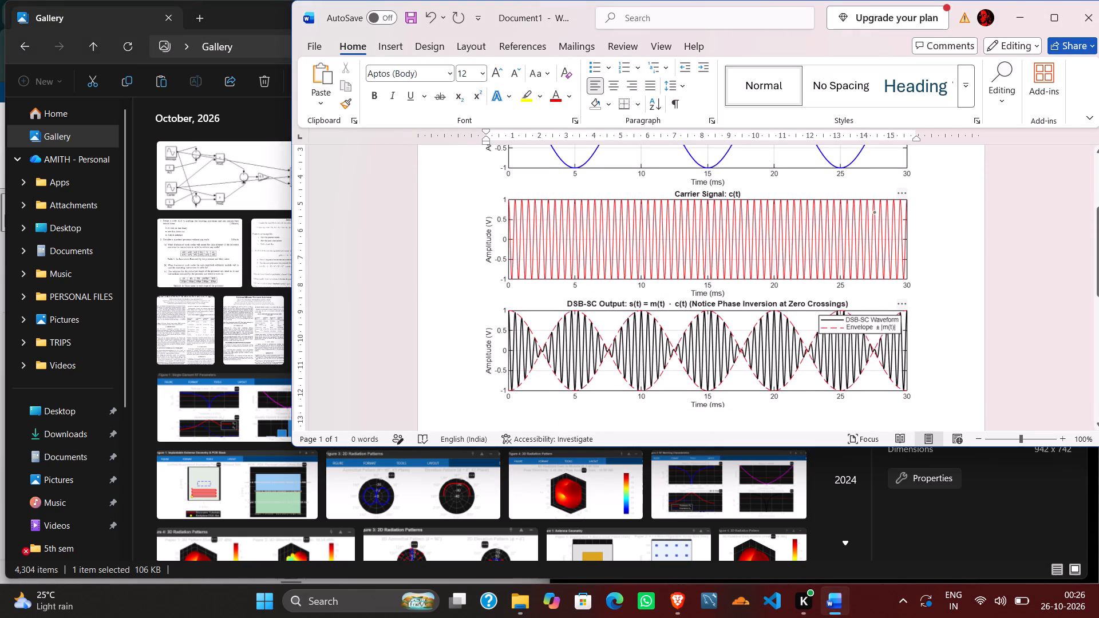
Copy the block diagram, Screenshot 2026-10-26 002347.png, from the Gallery and return to the Word document in a maximized window.
{"action": "left_click", "coordinate": [521, 607]}
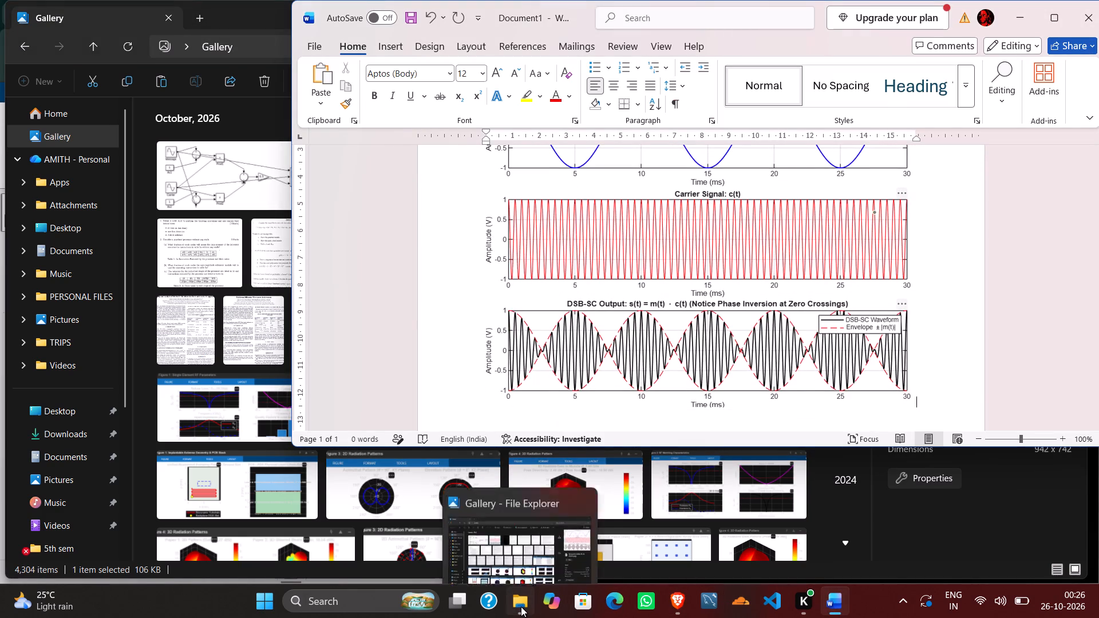
{"action": "left_click", "coordinate": [233, 171]}
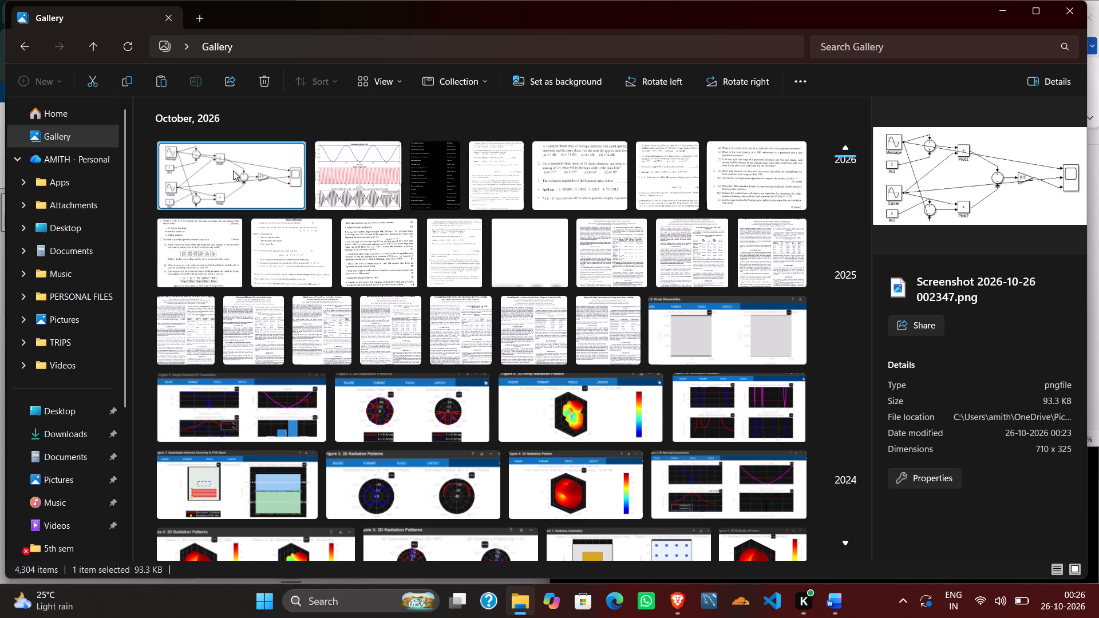
{"action": "key", "text": "ctrl+c"}
{"action": "left_click", "coordinate": [828, 603]}
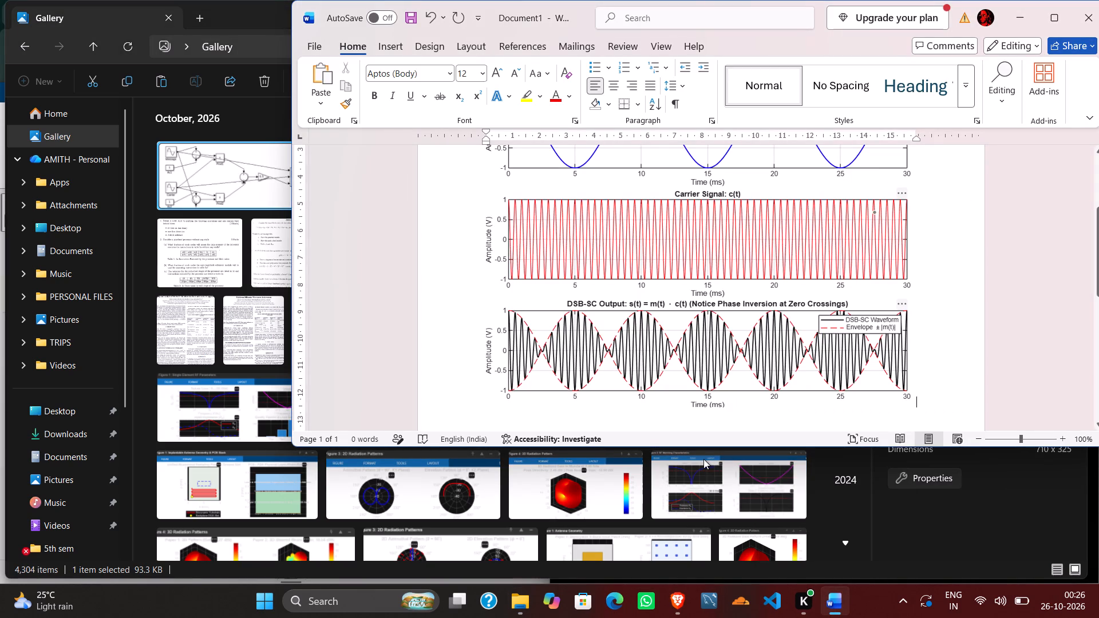
{"action": "left_click", "coordinate": [1057, 7]}
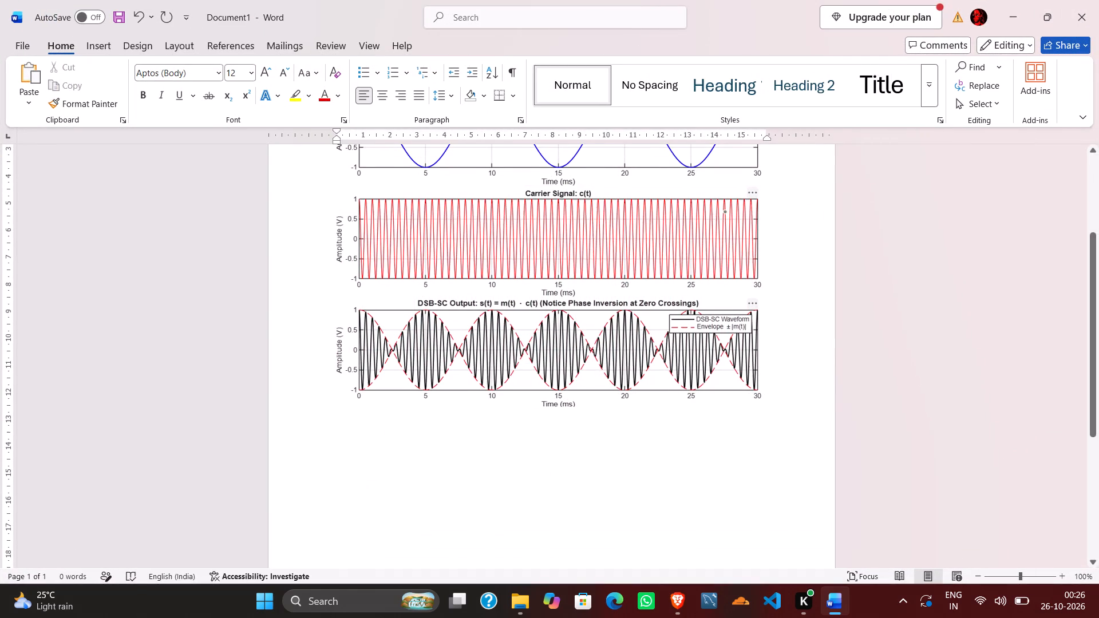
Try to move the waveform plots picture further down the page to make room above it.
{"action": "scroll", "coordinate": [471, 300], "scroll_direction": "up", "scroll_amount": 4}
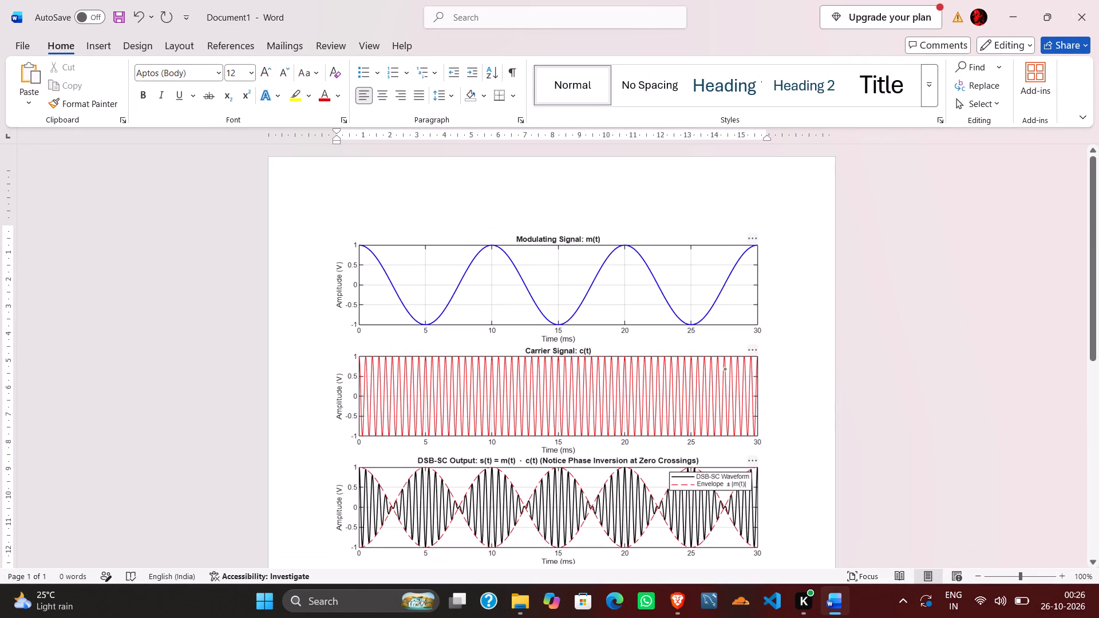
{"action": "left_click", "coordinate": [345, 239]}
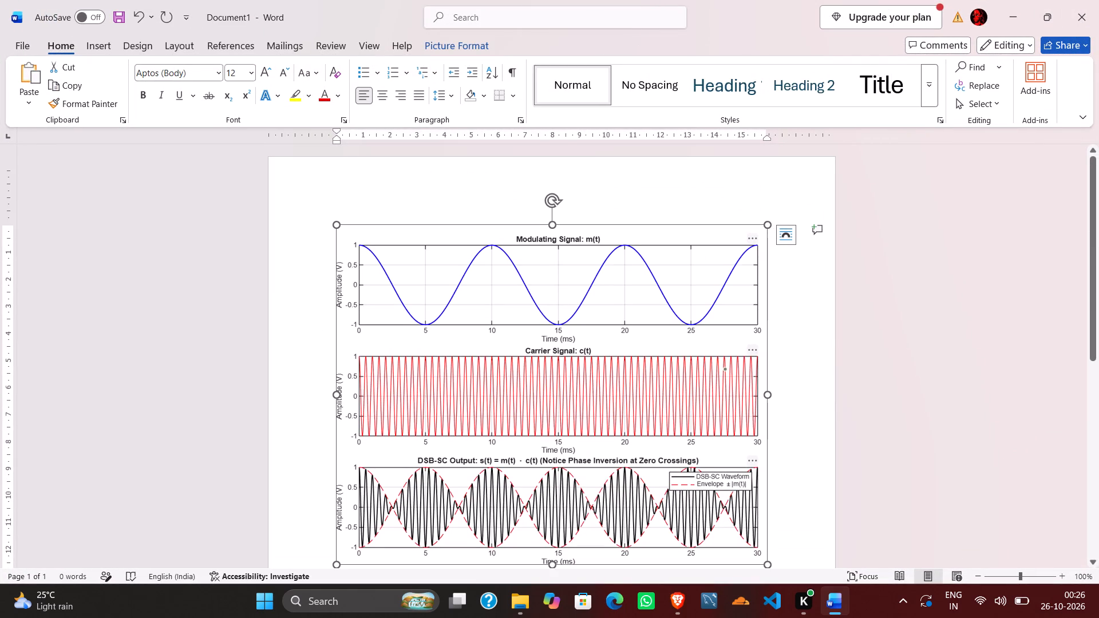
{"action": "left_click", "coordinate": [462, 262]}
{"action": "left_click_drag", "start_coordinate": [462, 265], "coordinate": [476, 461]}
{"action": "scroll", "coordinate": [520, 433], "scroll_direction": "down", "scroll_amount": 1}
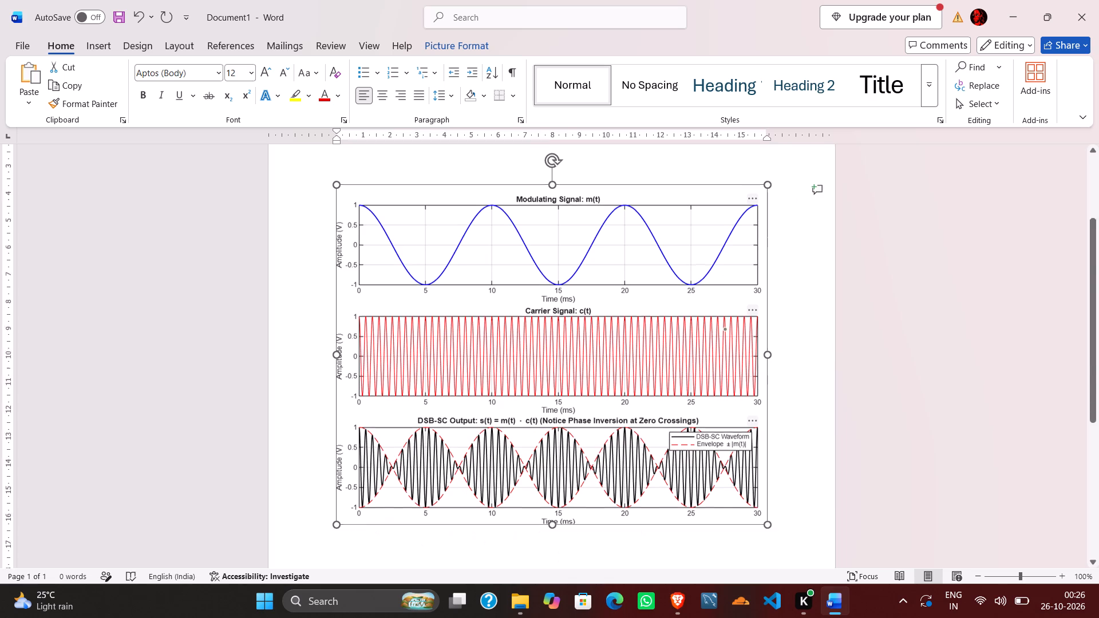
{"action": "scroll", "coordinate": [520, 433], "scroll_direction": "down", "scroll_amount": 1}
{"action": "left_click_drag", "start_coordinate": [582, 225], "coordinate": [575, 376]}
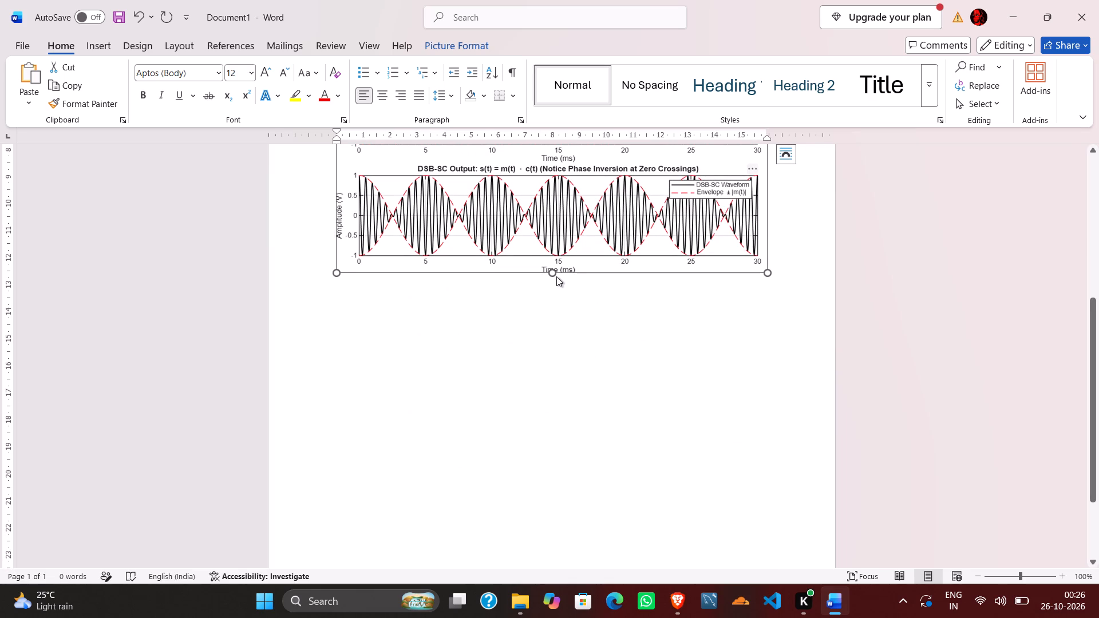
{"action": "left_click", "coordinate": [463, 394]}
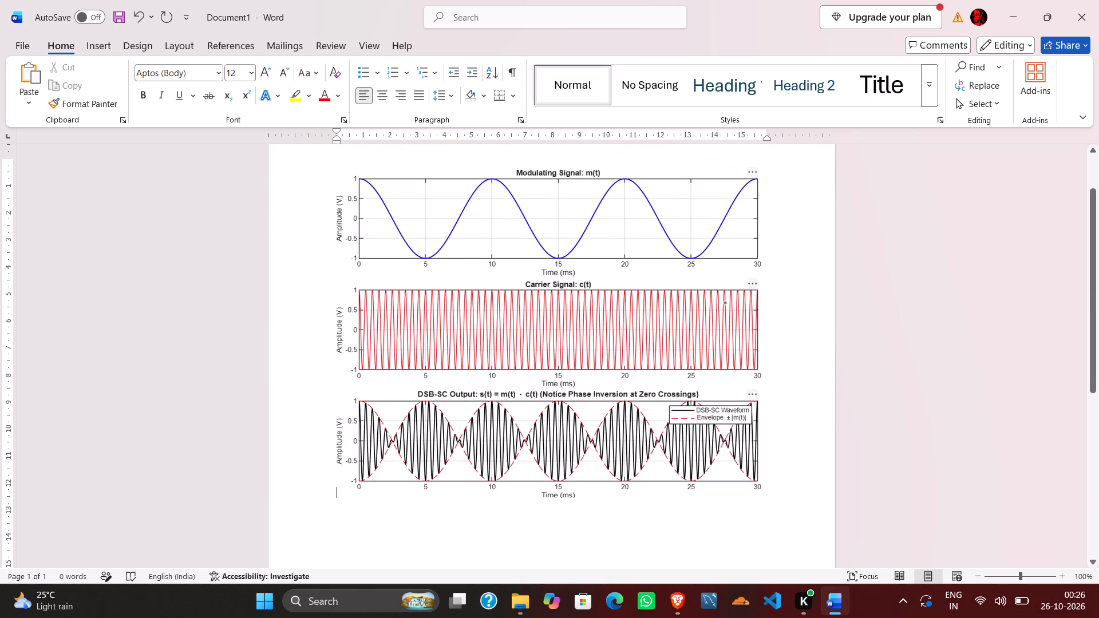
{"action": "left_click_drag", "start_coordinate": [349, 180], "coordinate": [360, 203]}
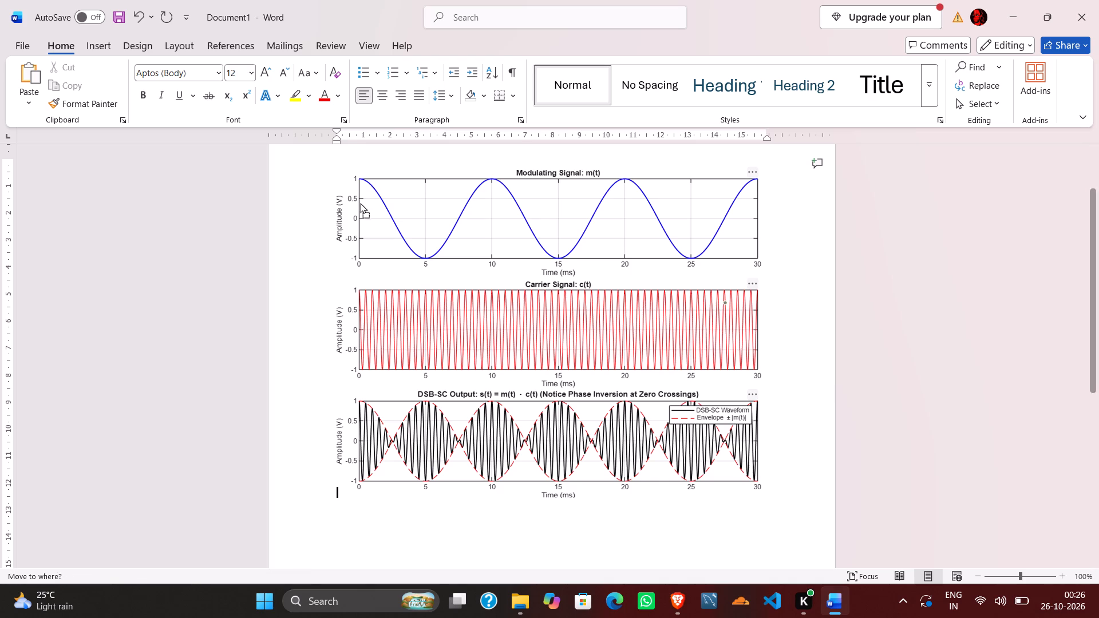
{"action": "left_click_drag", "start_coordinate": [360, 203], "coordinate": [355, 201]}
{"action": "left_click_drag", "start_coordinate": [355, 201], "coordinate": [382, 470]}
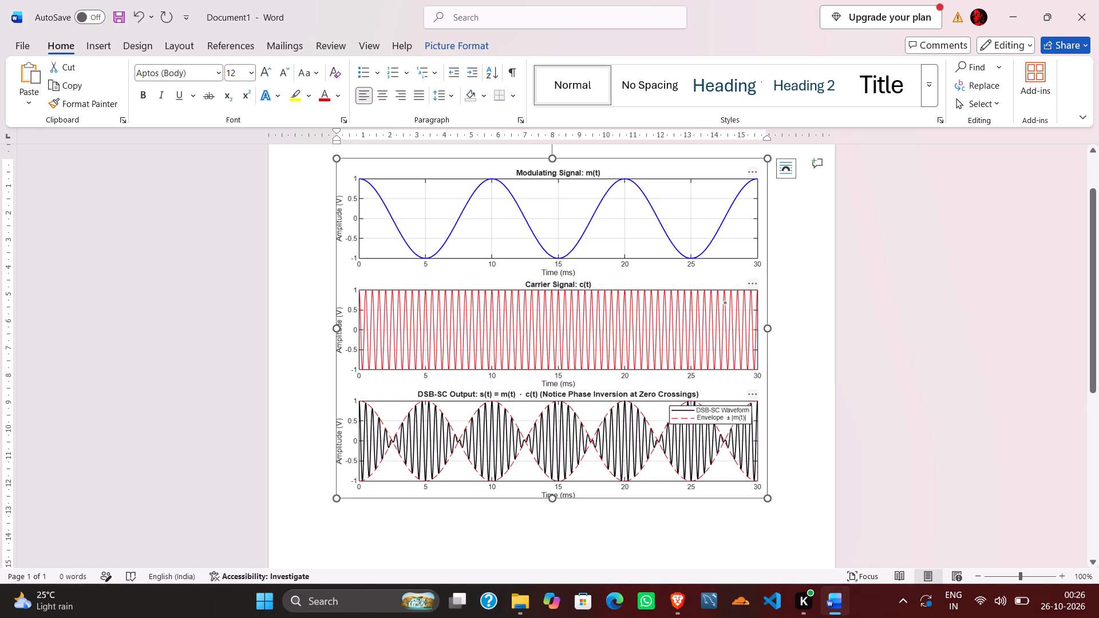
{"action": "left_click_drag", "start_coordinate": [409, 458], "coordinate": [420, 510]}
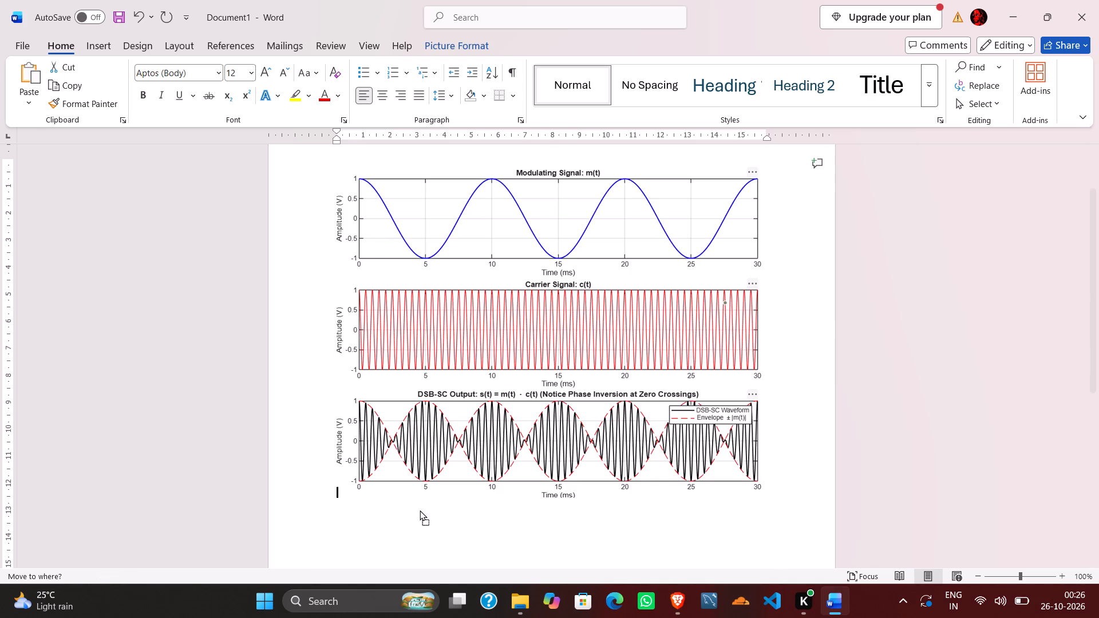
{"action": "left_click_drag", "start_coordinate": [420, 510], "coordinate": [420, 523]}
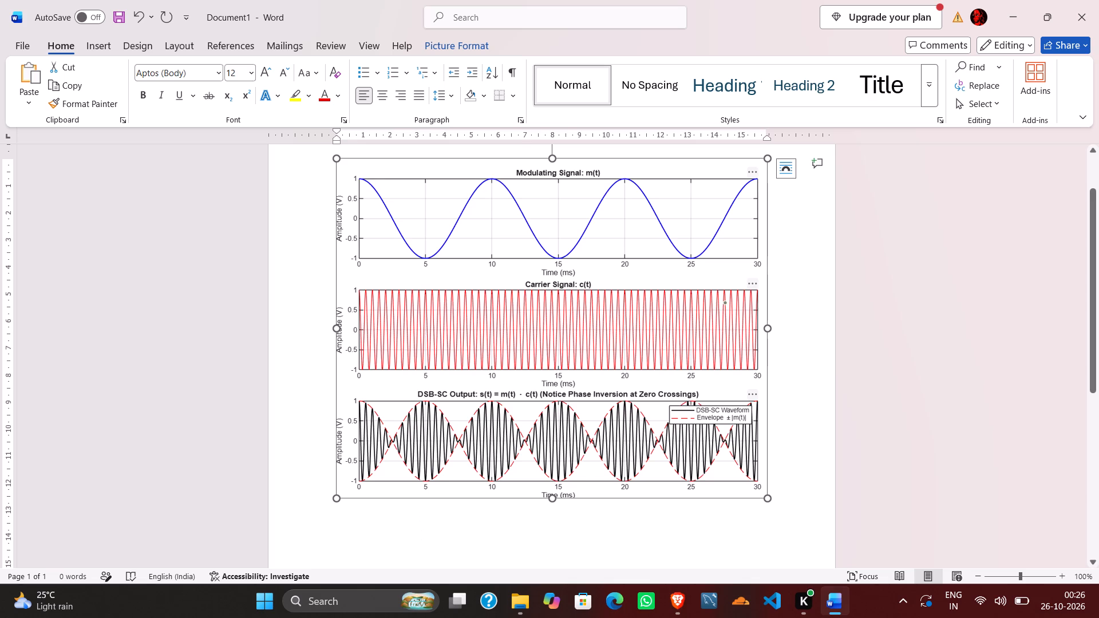
Cut the waveform plots picture out of the document.
{"action": "scroll", "coordinate": [458, 456], "scroll_direction": "up", "scroll_amount": 1}
{"action": "left_click", "coordinate": [322, 239]}
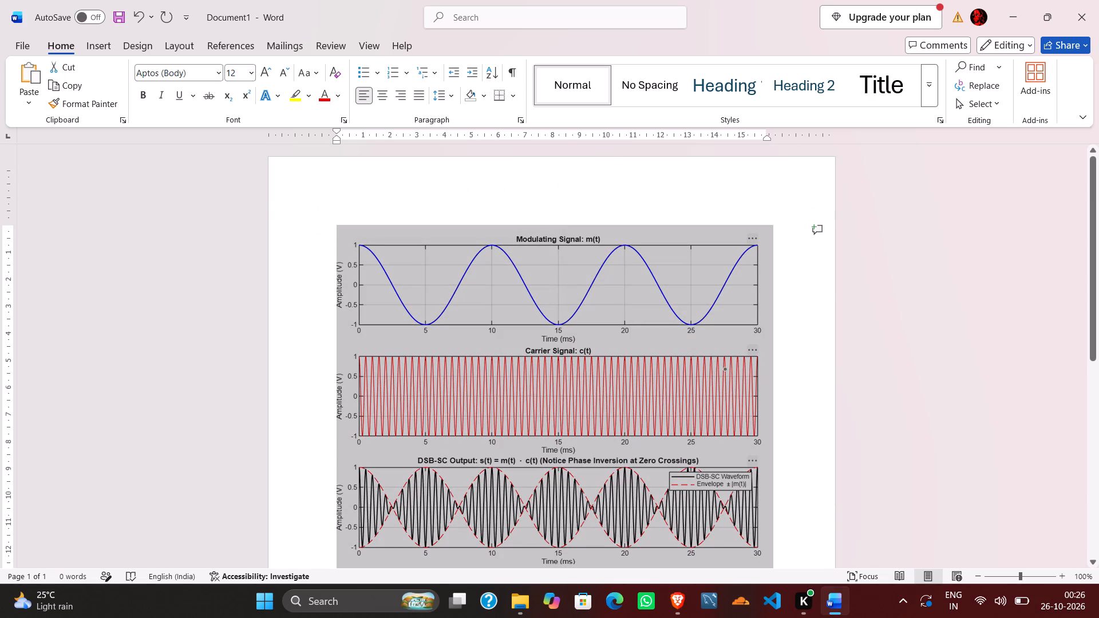
{"action": "key", "text": "ctrl+c"}
{"action": "key", "text": "ctrl+x"}
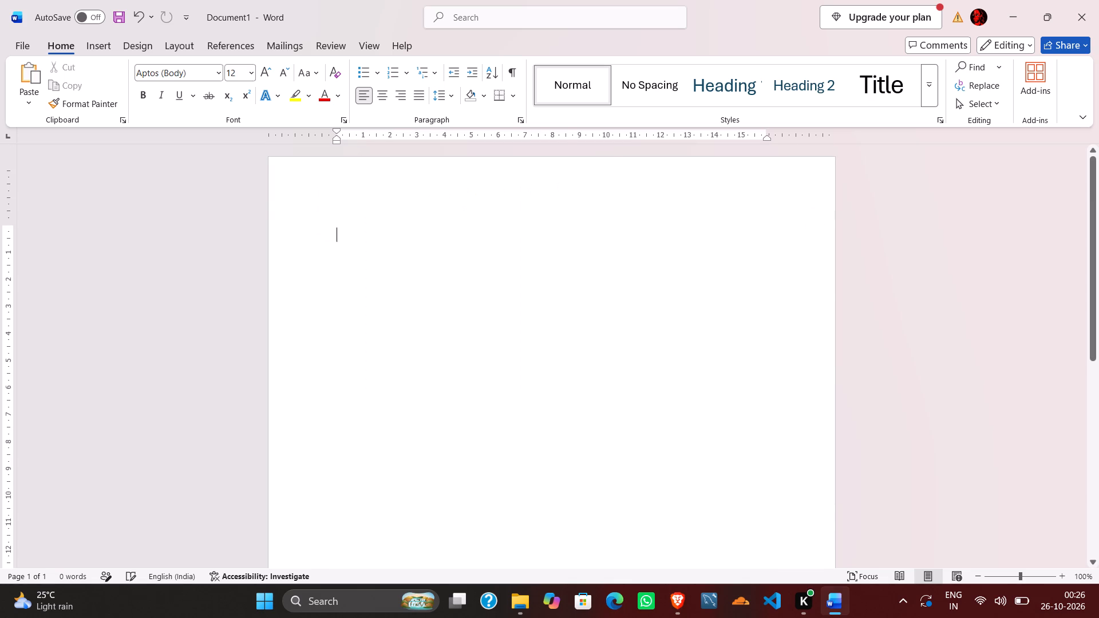
Copy the block diagram, Screenshot 2026-10-26 002347.png, from the Gallery and paste it into the emptied Word document.
{"action": "left_click", "coordinate": [531, 604]}
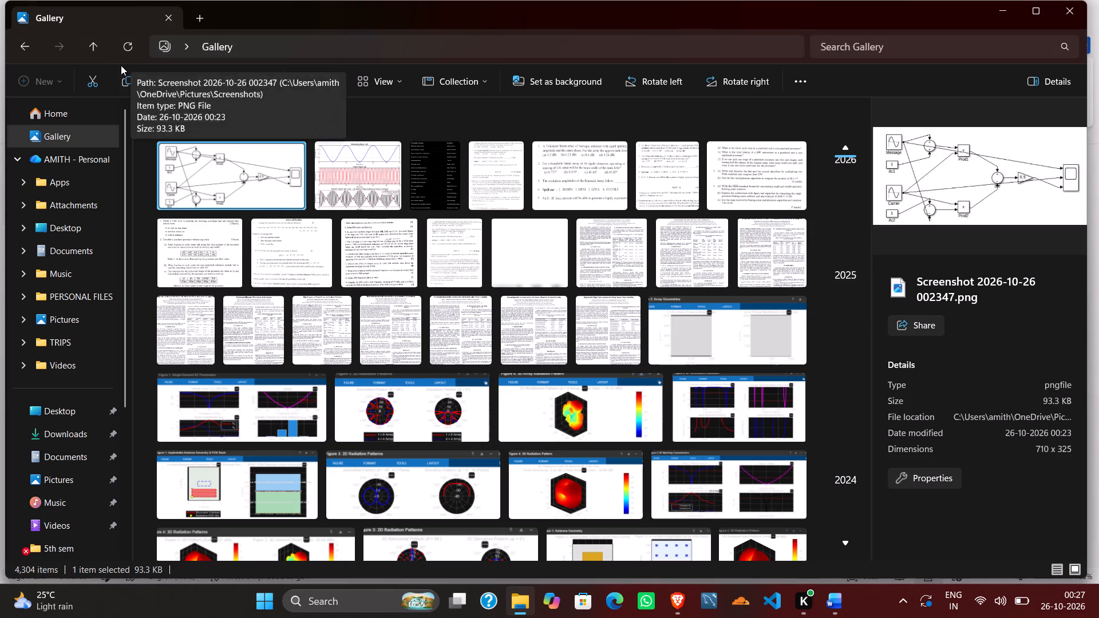
{"action": "left_click", "coordinate": [122, 71]}
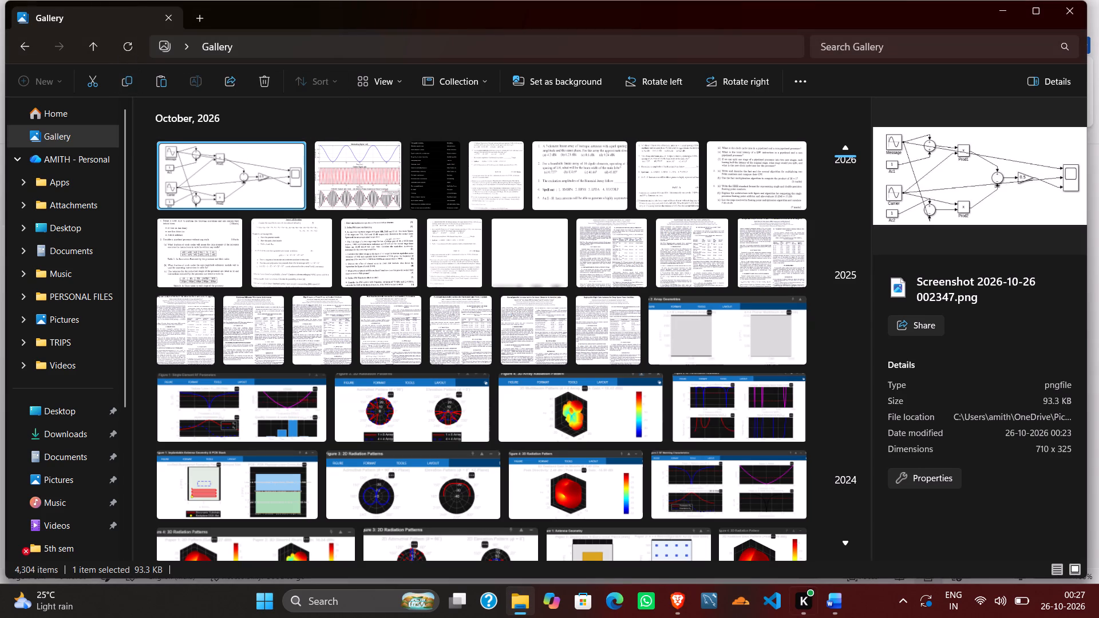
{"action": "left_click", "coordinate": [837, 605]}
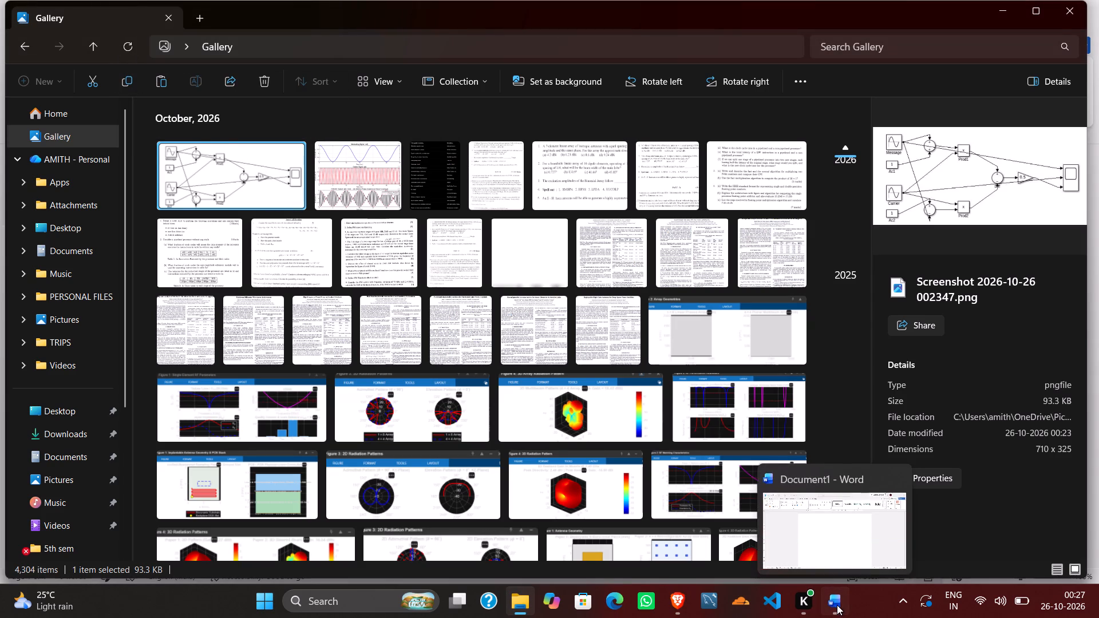
{"action": "key", "text": "ctrl+v"}
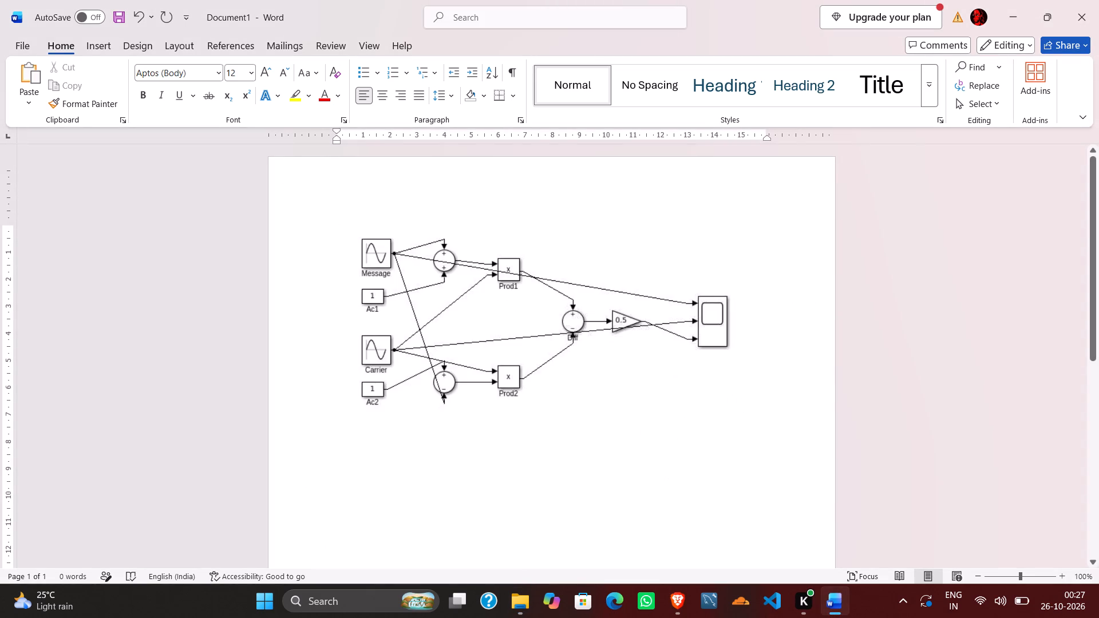
Copy the waveform plots, Screenshot 2026-10-26 002101.png, from the Gallery and return to the Word document.
{"action": "left_click", "coordinate": [528, 613]}
{"action": "left_click", "coordinate": [341, 184]}
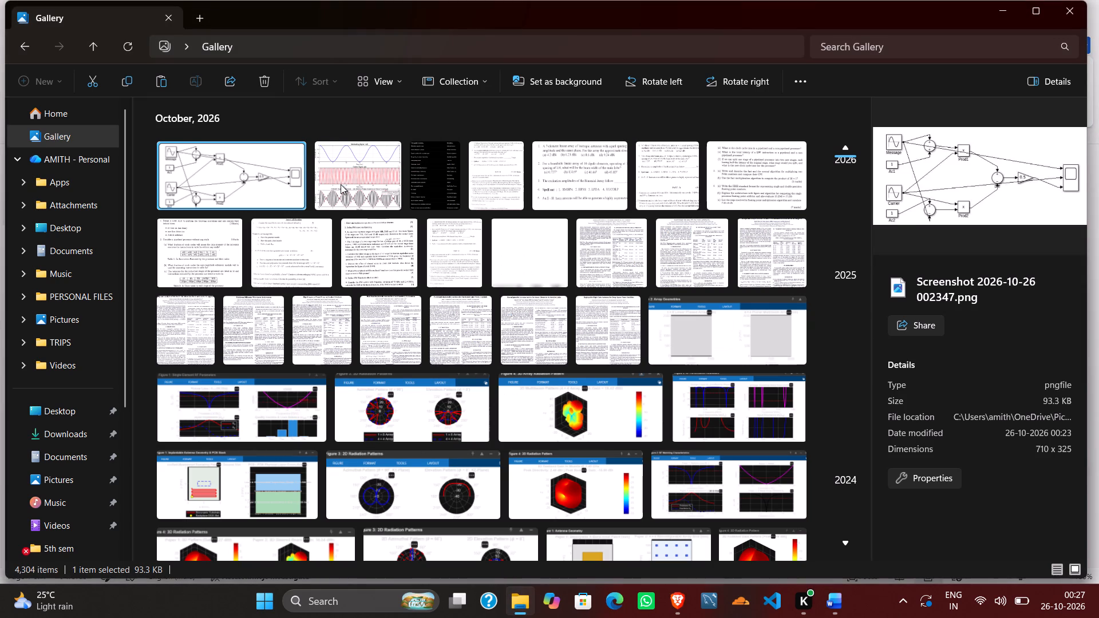
{"action": "left_click", "coordinate": [121, 77]}
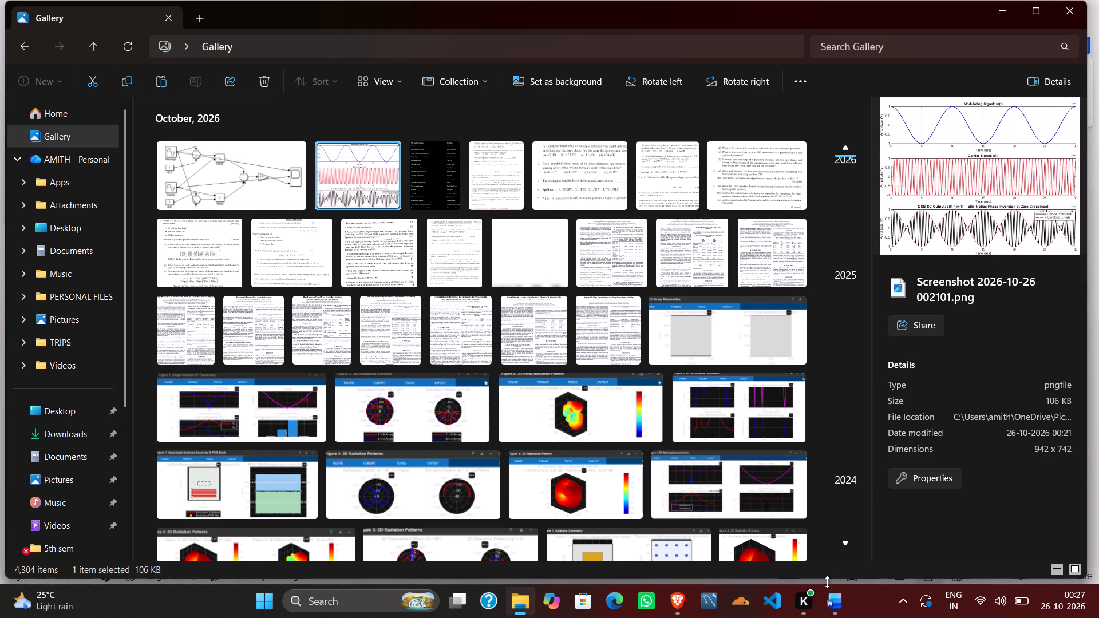
{"action": "left_click", "coordinate": [836, 604]}
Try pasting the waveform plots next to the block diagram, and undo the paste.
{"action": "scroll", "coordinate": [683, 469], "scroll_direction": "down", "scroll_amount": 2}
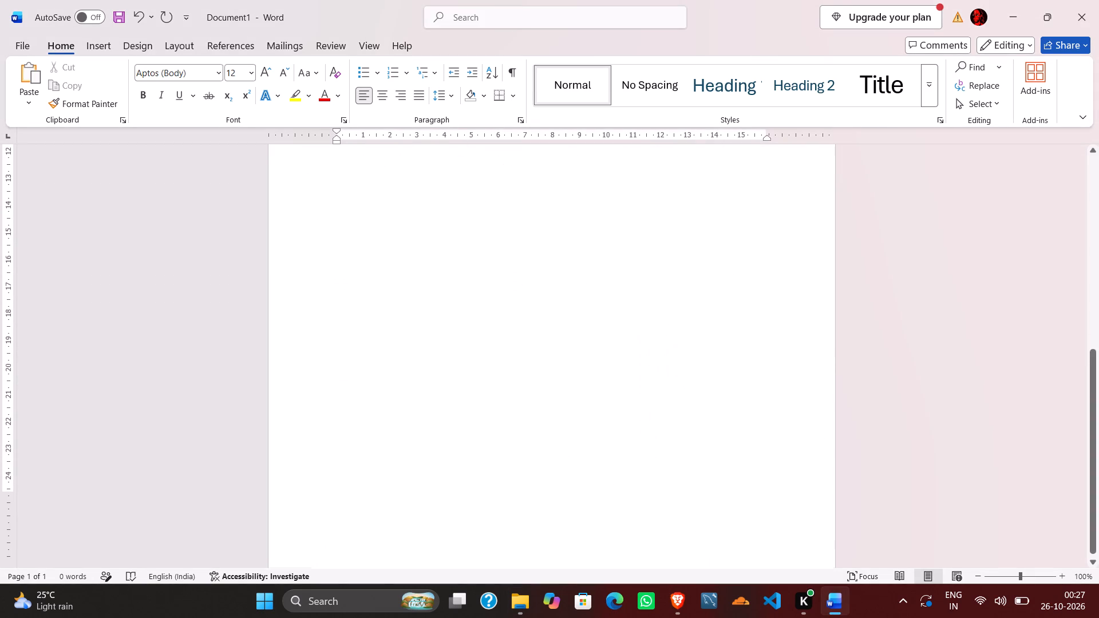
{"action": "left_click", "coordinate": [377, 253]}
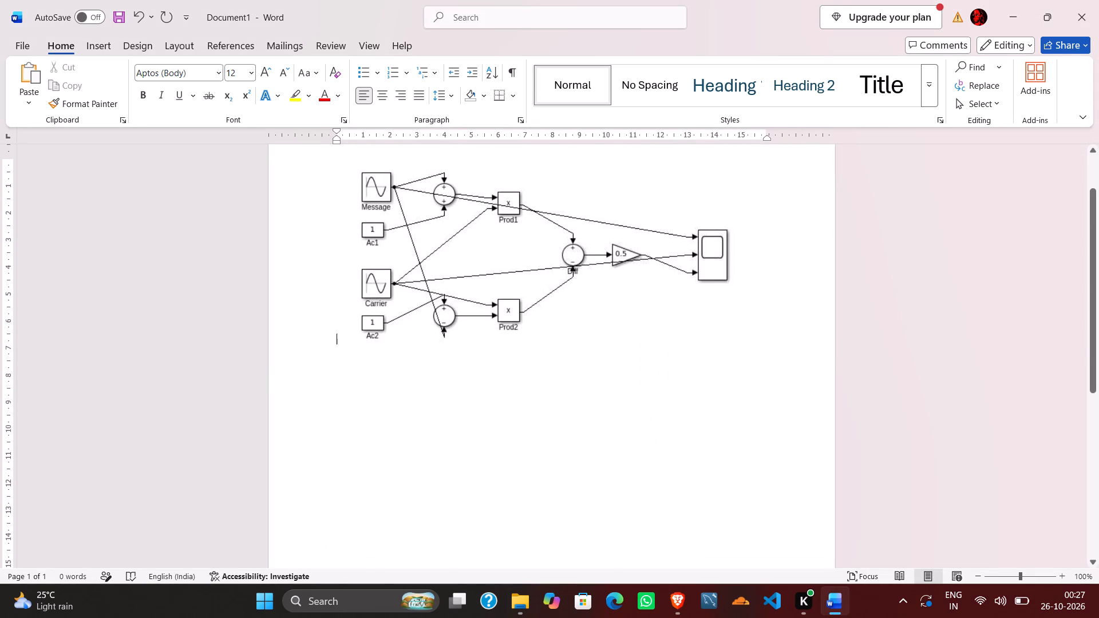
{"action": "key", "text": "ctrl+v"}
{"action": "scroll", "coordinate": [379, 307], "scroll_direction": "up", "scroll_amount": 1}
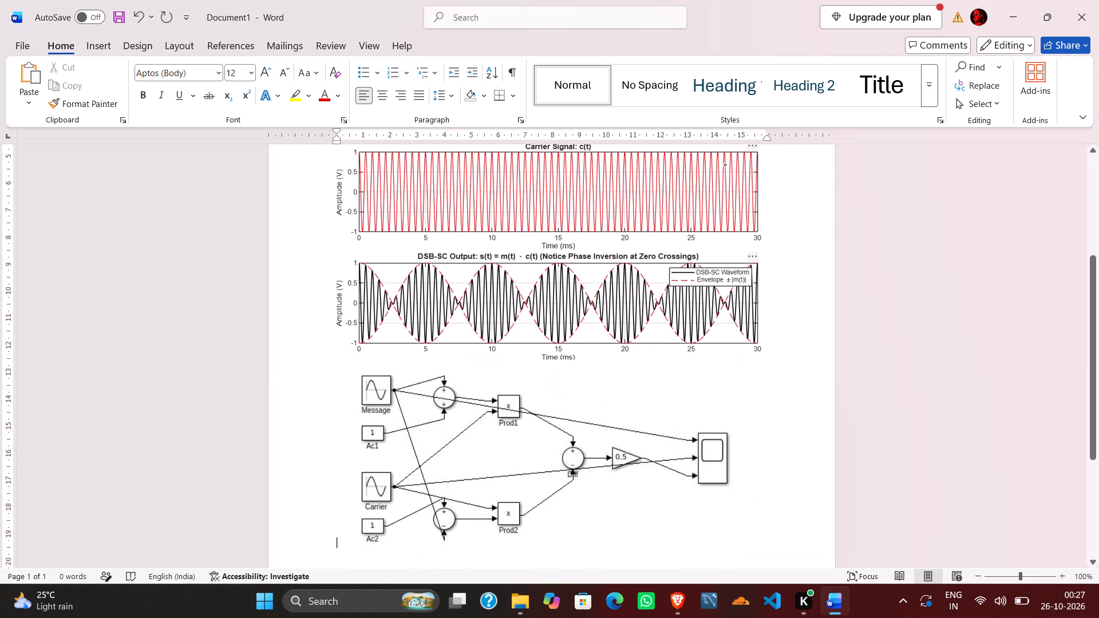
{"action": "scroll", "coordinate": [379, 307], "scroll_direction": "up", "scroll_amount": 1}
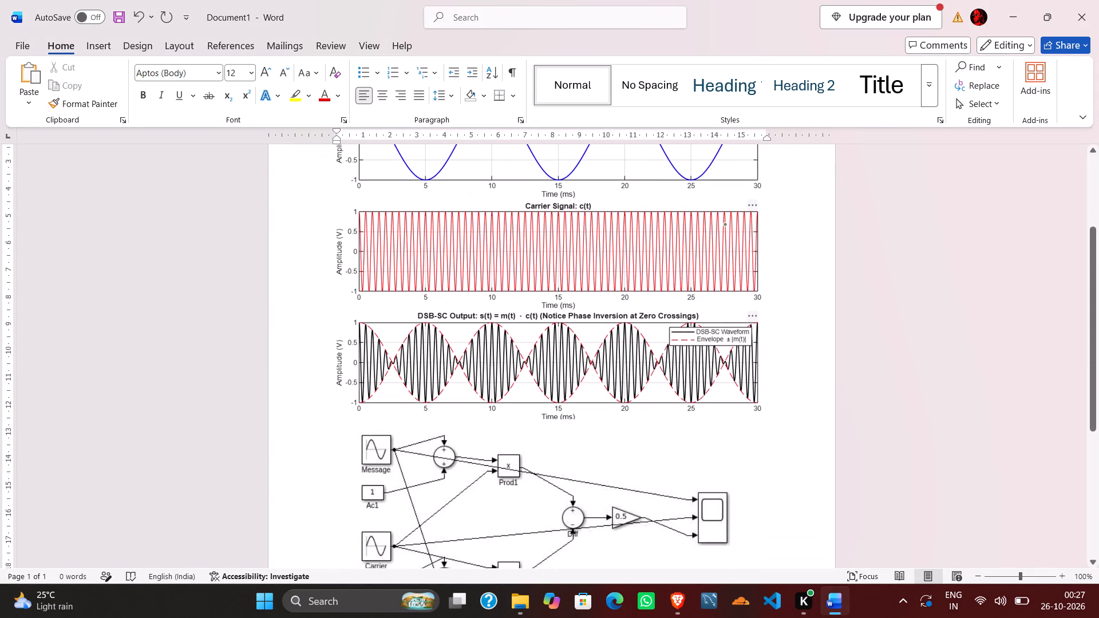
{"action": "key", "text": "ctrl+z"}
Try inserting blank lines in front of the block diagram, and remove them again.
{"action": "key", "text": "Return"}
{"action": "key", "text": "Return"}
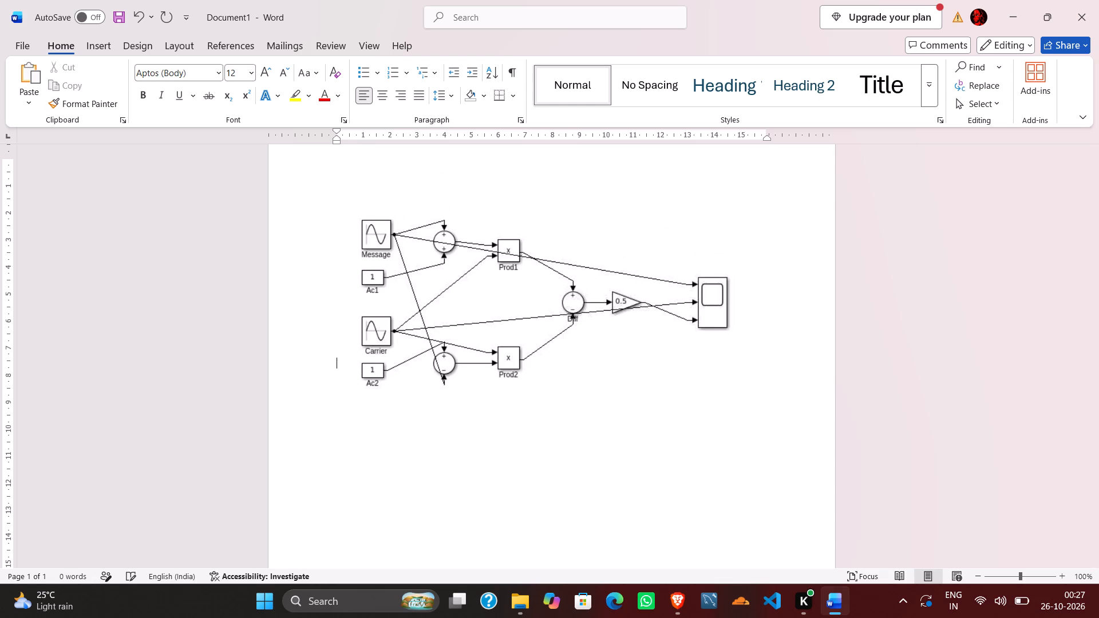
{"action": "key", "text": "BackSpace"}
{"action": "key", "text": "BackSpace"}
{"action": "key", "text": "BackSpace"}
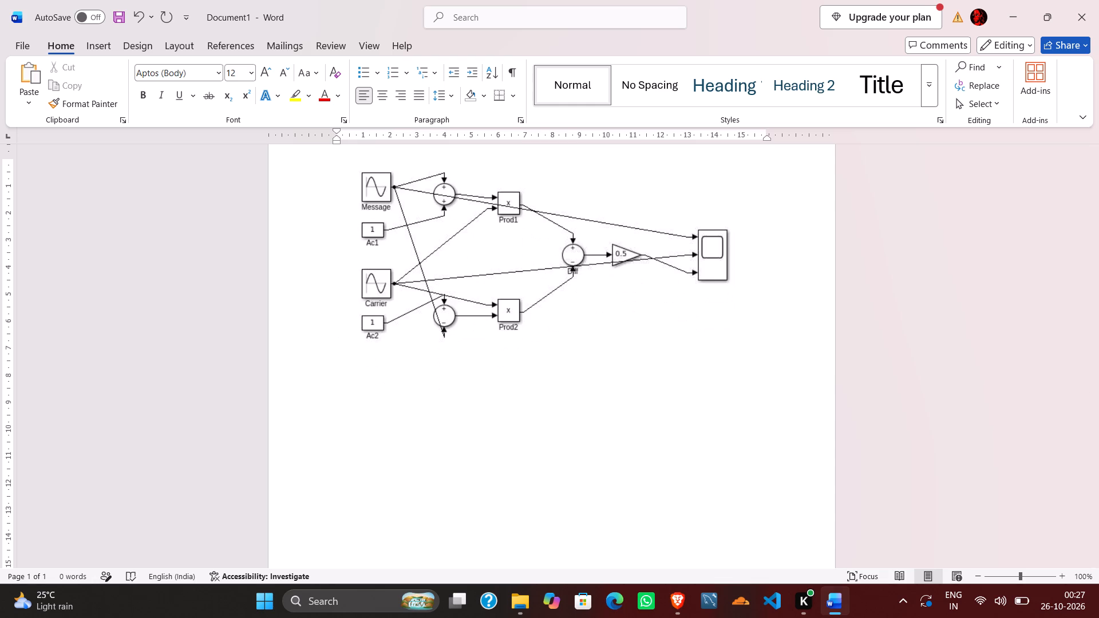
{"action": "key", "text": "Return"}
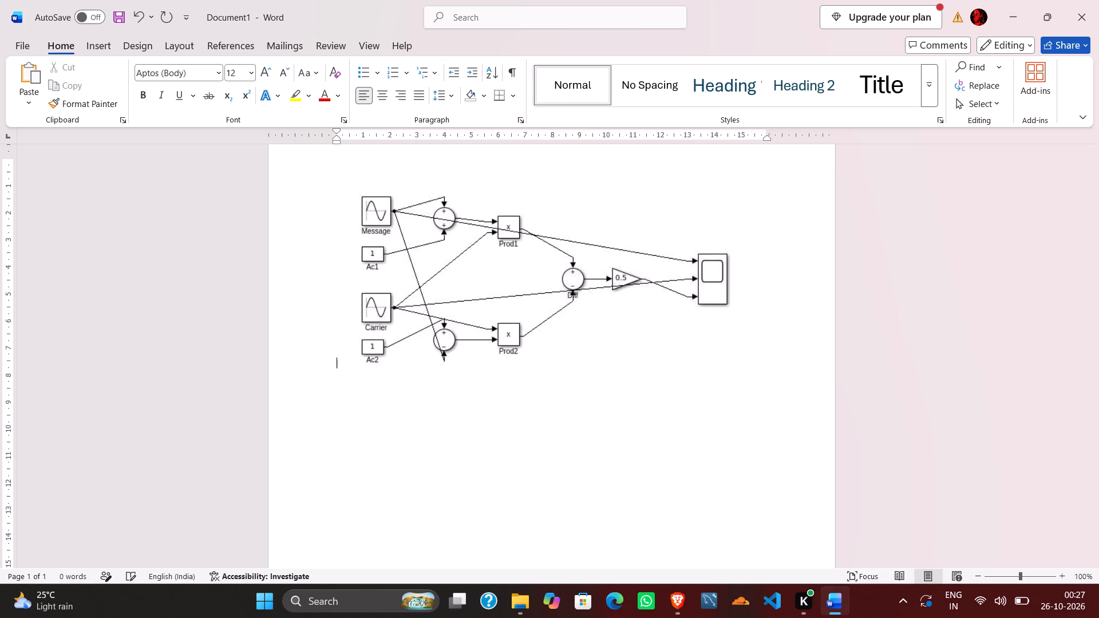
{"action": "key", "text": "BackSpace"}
Paste the waveform plots into the empty area below the block diagram.
{"action": "double_click", "coordinate": [347, 390]}
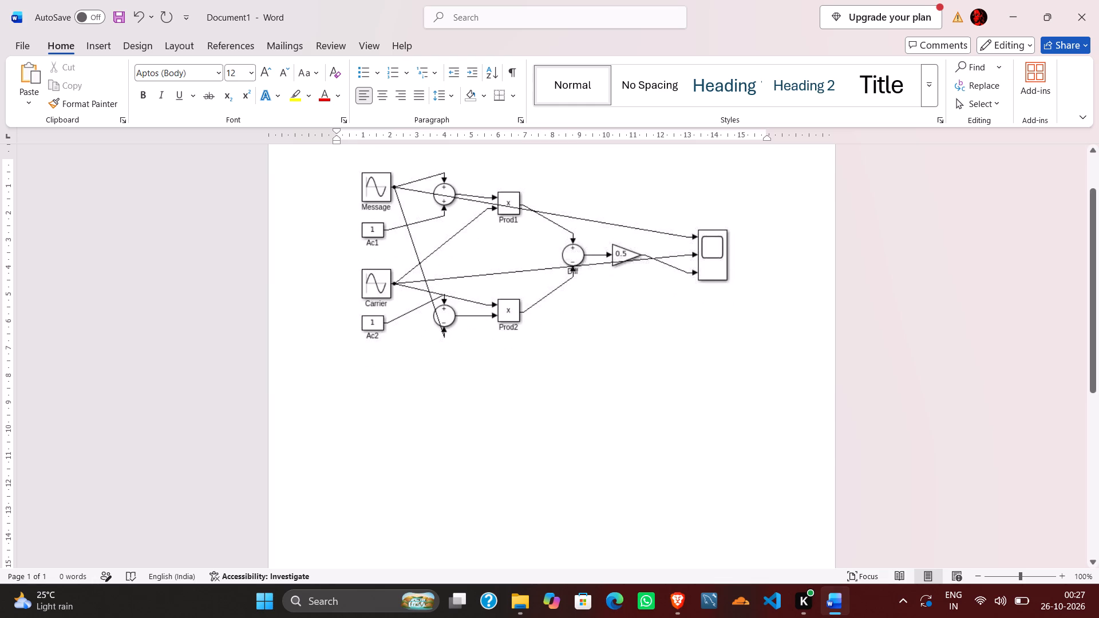
{"action": "key", "text": "ctrl+v"}
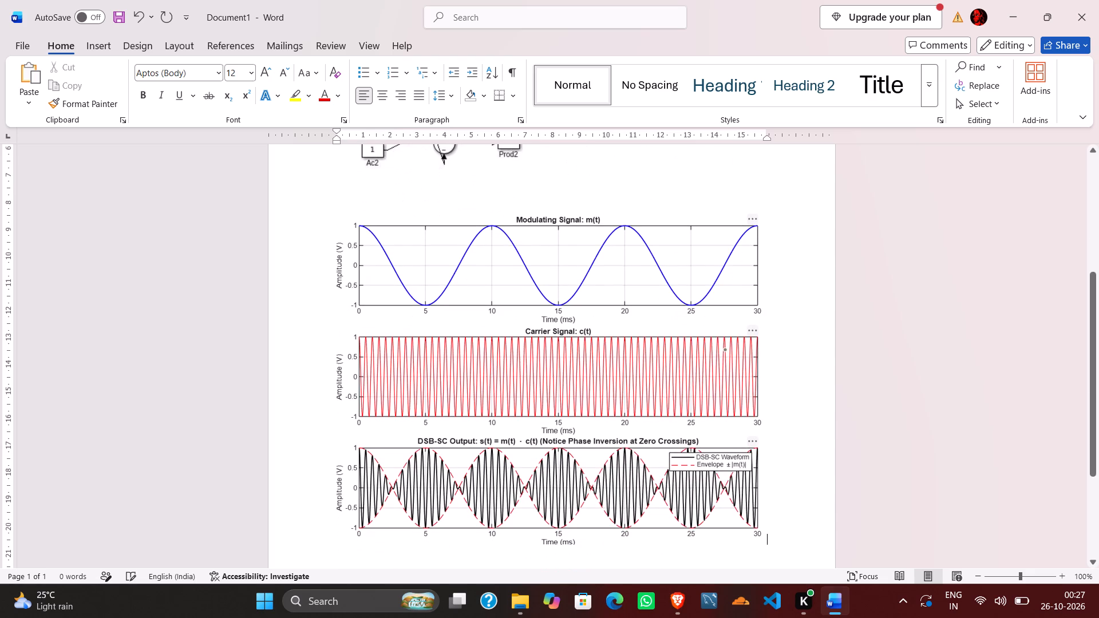
{"action": "scroll", "coordinate": [500, 404], "scroll_direction": "down", "scroll_amount": 2, "text": "ctrl"}
{"action": "scroll", "coordinate": [500, 404], "scroll_direction": "up", "scroll_amount": 1}
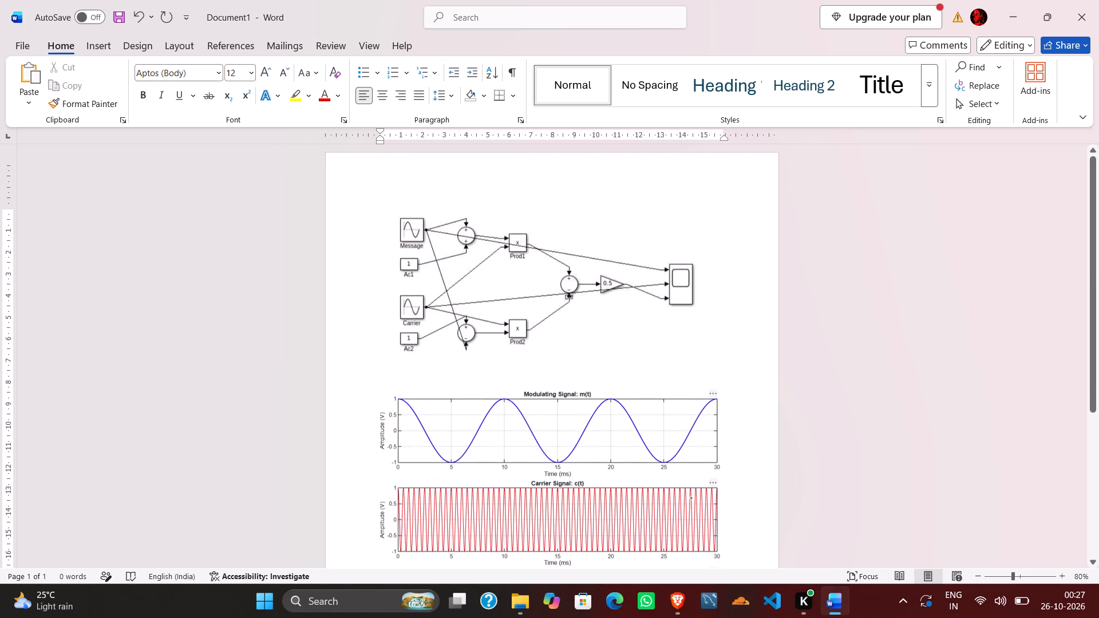
{"action": "scroll", "coordinate": [500, 404], "scroll_direction": "up", "scroll_amount": 1}
Write the label "Balance Modulator" on the empty line between the block diagram and the waveform plots.
{"action": "left_click", "coordinate": [426, 384]}
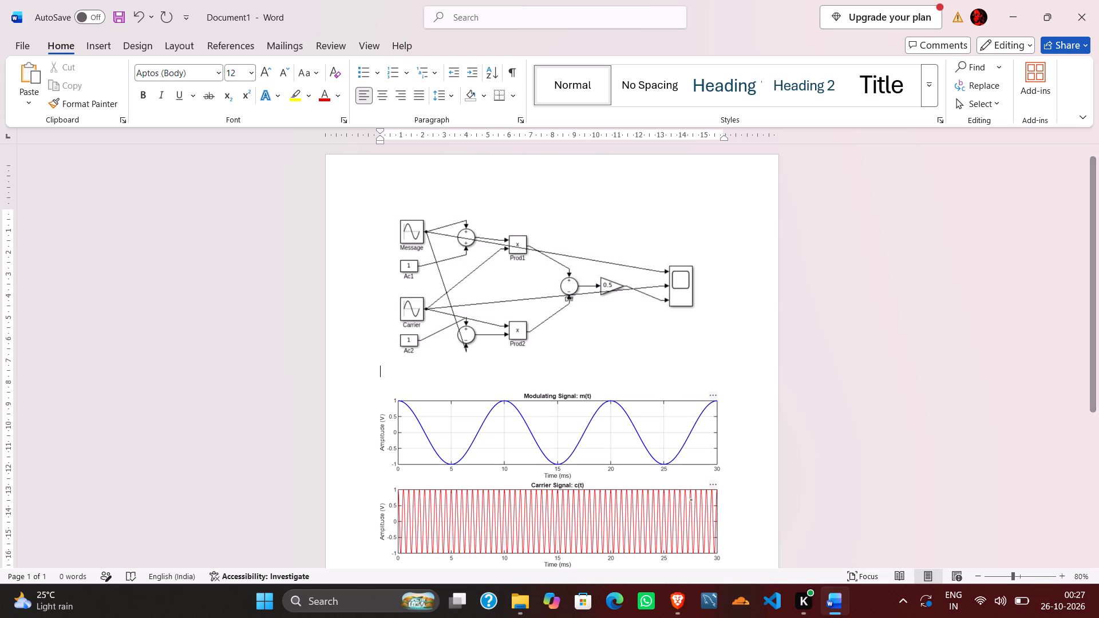
{"action": "type", "text": "ba"}
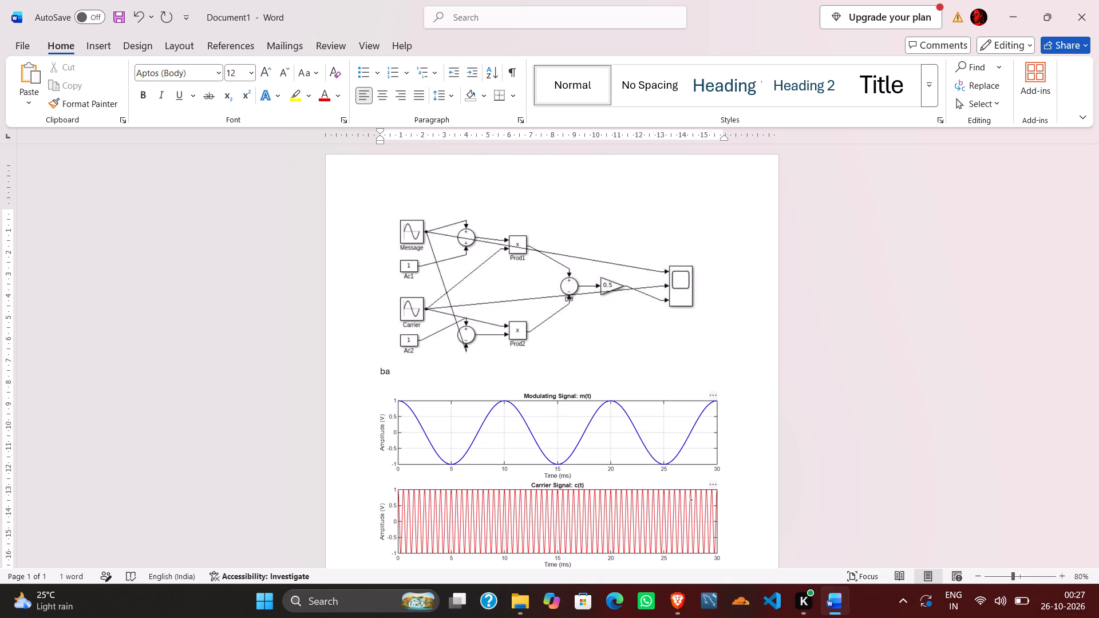
{"action": "key", "text": "BackSpace"}
{"action": "key", "text": "BackSpace"}
{"action": "type", "text": "BA"}
{"action": "type", "text": "LAN"}
{"action": "key", "text": "BackSpace"}
{"action": "key", "text": "BackSpace"}
{"action": "key", "text": "BackSpace"}
{"action": "key", "text": "BackSpace"}
{"action": "type", "text": "alance"}
{"action": "key", "text": "space"}
{"action": "type", "text": "MO"}
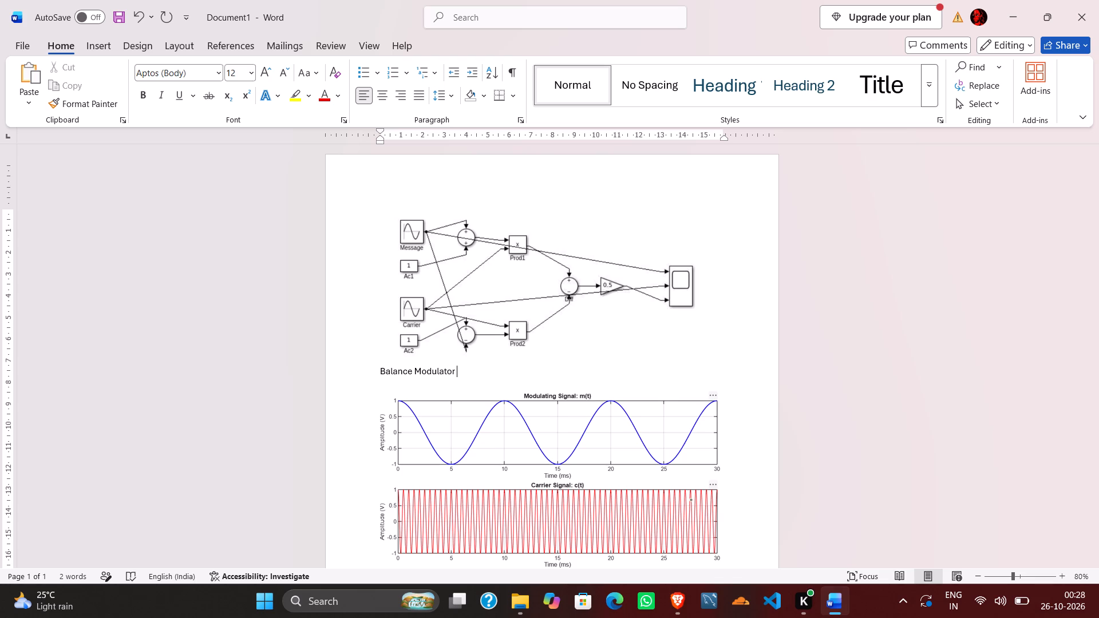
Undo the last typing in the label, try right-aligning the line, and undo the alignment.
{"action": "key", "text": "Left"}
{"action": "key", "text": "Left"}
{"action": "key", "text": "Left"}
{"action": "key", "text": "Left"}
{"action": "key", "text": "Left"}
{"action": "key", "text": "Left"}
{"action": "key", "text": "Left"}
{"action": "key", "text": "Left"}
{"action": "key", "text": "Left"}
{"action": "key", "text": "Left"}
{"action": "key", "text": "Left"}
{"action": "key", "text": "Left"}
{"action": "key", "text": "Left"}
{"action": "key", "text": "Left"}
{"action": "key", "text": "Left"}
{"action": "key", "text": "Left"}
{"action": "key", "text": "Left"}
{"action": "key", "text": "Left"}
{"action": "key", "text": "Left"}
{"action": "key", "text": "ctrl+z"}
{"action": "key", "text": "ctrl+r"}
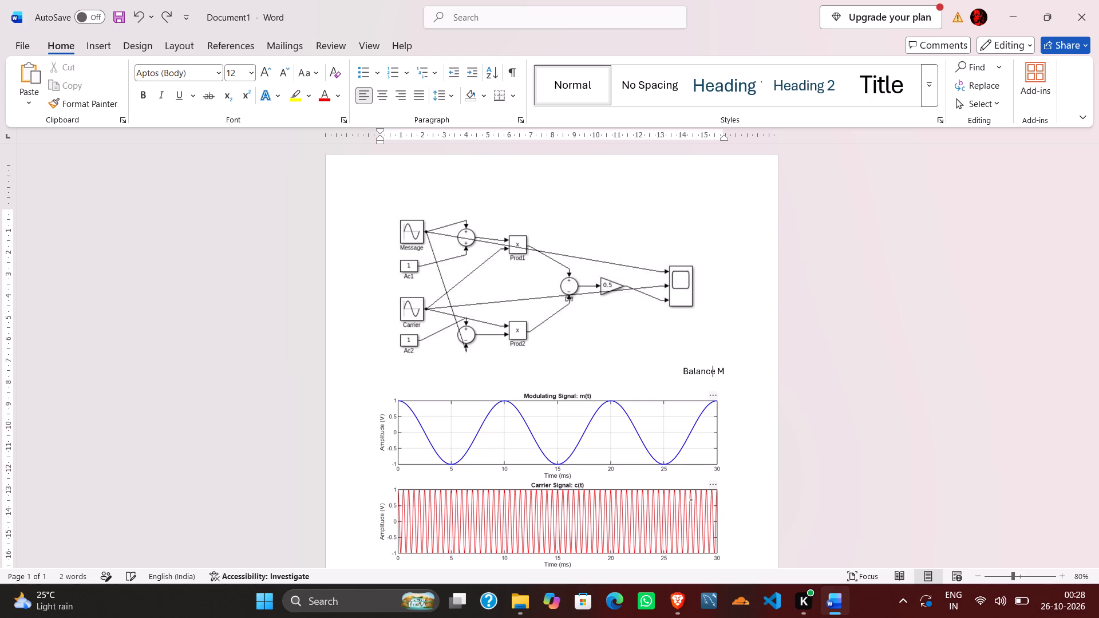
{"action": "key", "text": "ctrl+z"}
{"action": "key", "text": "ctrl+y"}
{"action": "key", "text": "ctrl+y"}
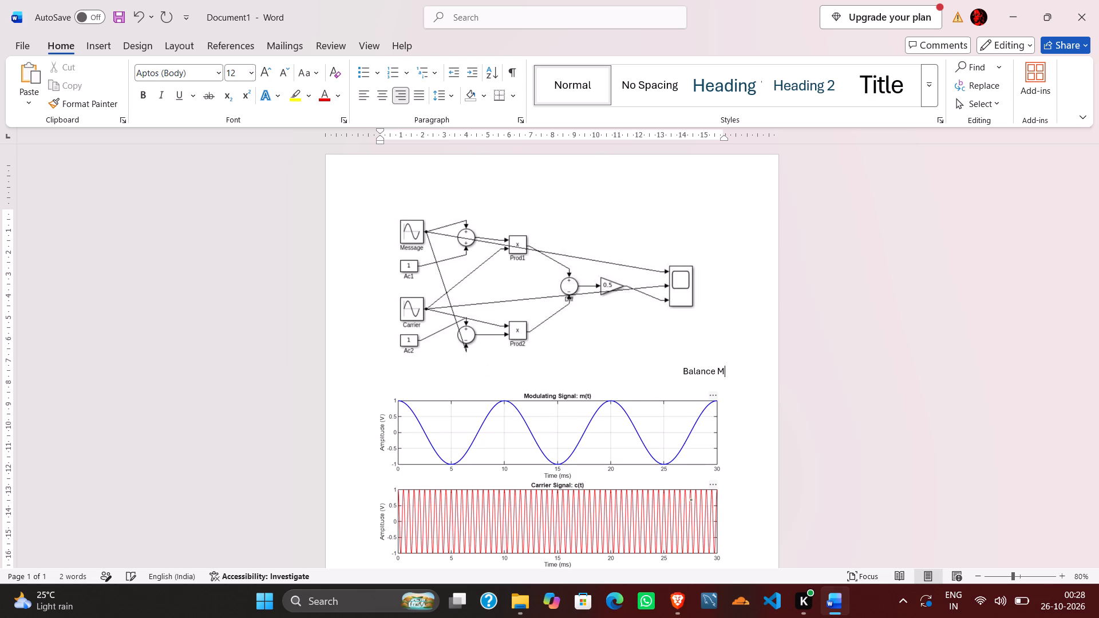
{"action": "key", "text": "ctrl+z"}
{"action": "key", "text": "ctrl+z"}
Complete the label's second word so that it reads "Balance Modulator".
{"action": "key", "text": "o"}
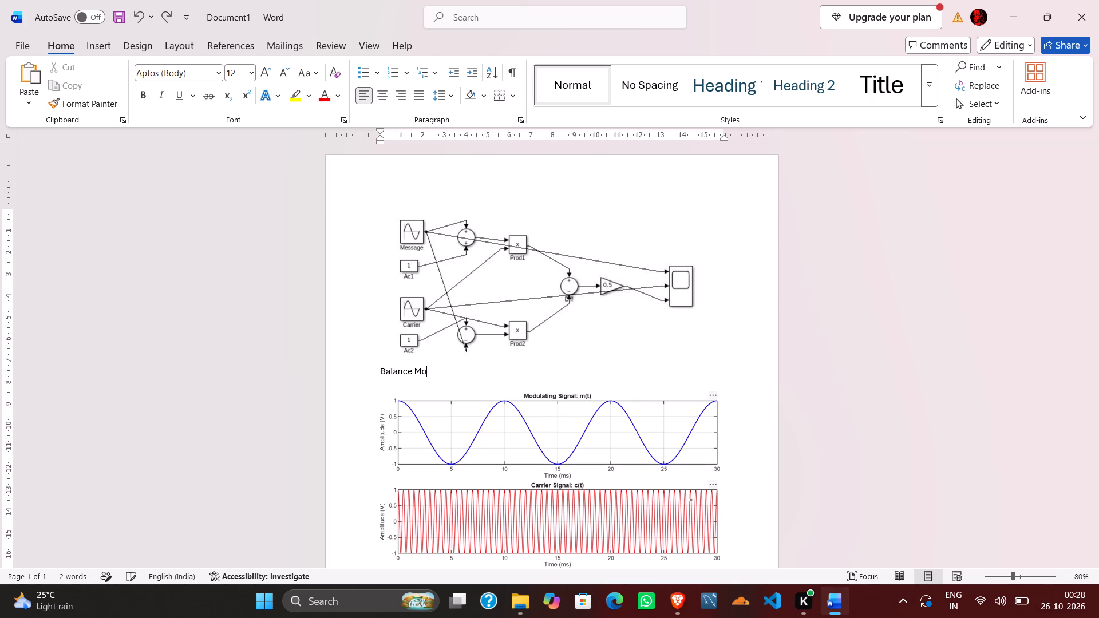
{"action": "type", "text": "dul"}
{"action": "key", "text": "a"}
{"action": "type", "text": "ator"}
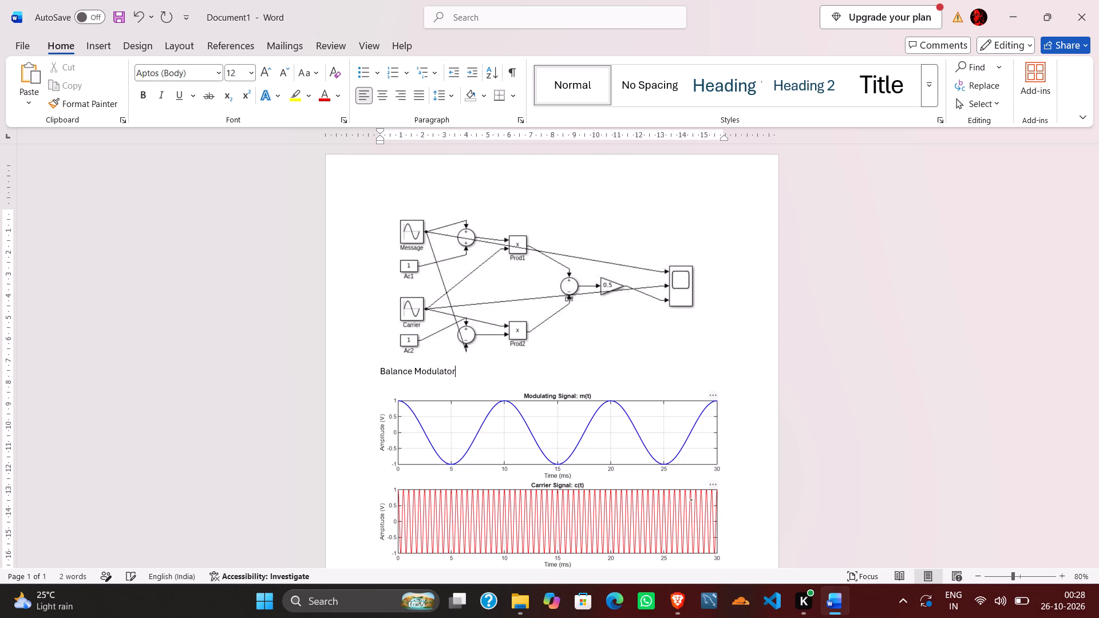
Add "DSB-SC : " in front of the "Balance Modulator" label.
{"action": "key", "text": "Left"}
{"action": "key", "text": "Left"}
{"action": "key", "text": "Left"}
{"action": "key", "text": "Left"}
{"action": "key", "text": "Left"}
{"action": "key", "text": "Left"}
{"action": "key", "text": "Left"}
{"action": "key", "text": "Left"}
{"action": "key", "text": "Left"}
{"action": "key", "text": "Left"}
{"action": "key", "text": "Left"}
{"action": "key", "text": "Left"}
{"action": "key", "text": "Left"}
{"action": "key", "text": "Left"}
{"action": "key", "text": "Left"}
{"action": "key", "text": "Left"}
{"action": "key", "text": "Left"}
{"action": "type", "text": "DSB"}
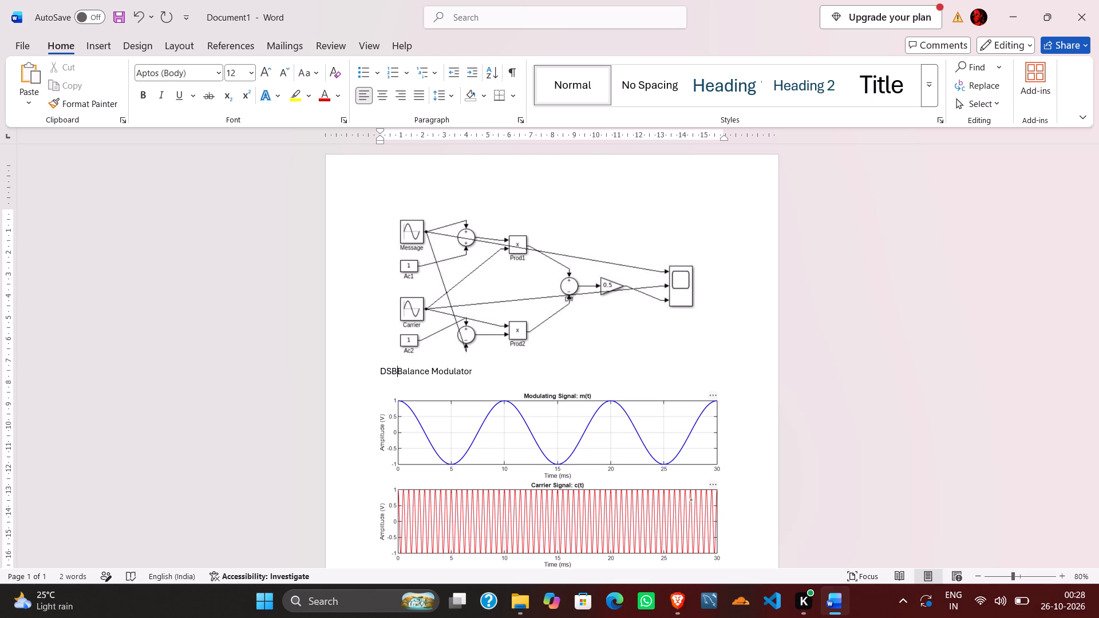
{"action": "key", "text": "minus"}
{"action": "type", "text": "SC"}
{"action": "key", "text": "space"}
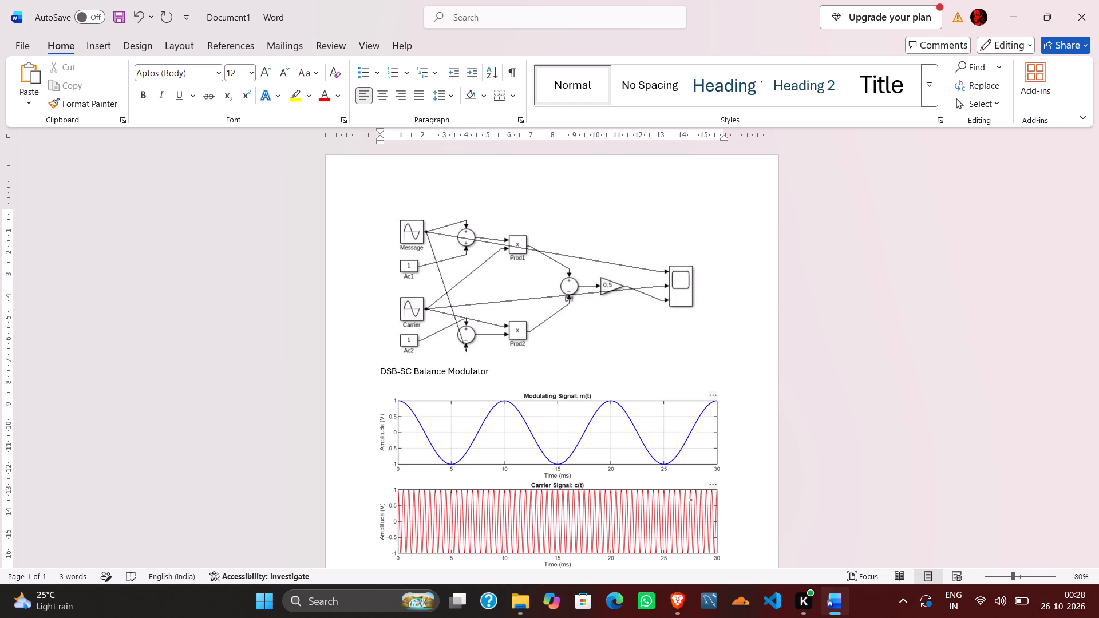
{"action": "type", "text": ":"}
{"action": "key", "text": "space"}
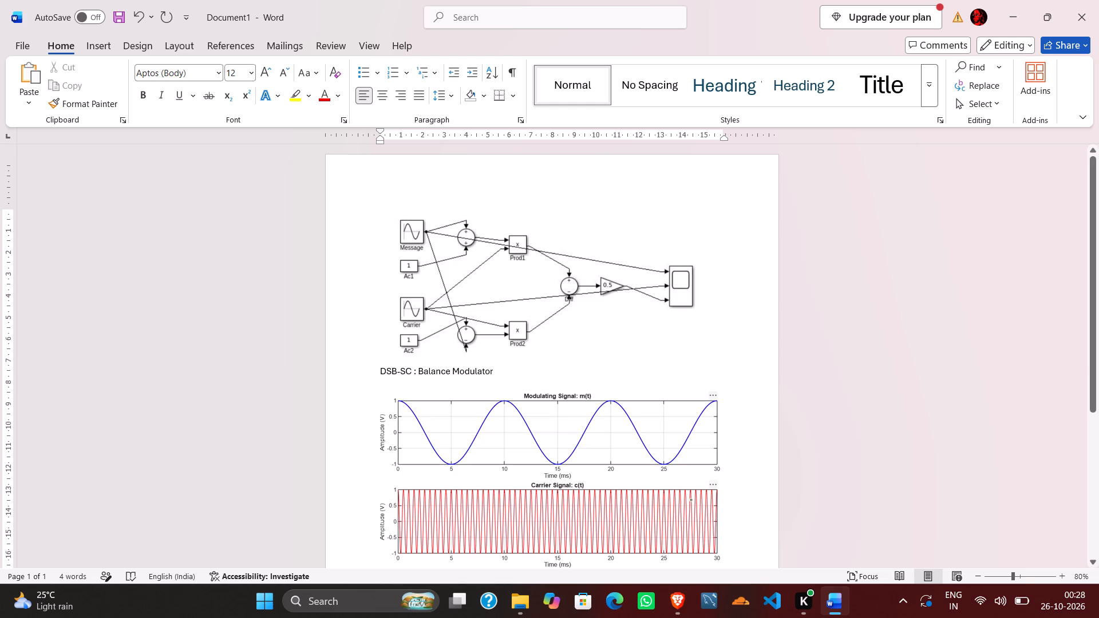
Format the "DSB-SC : Balance Modulator" label as bold with font size 18.
{"action": "left_click_drag", "start_coordinate": [379, 372], "coordinate": [486, 375]}
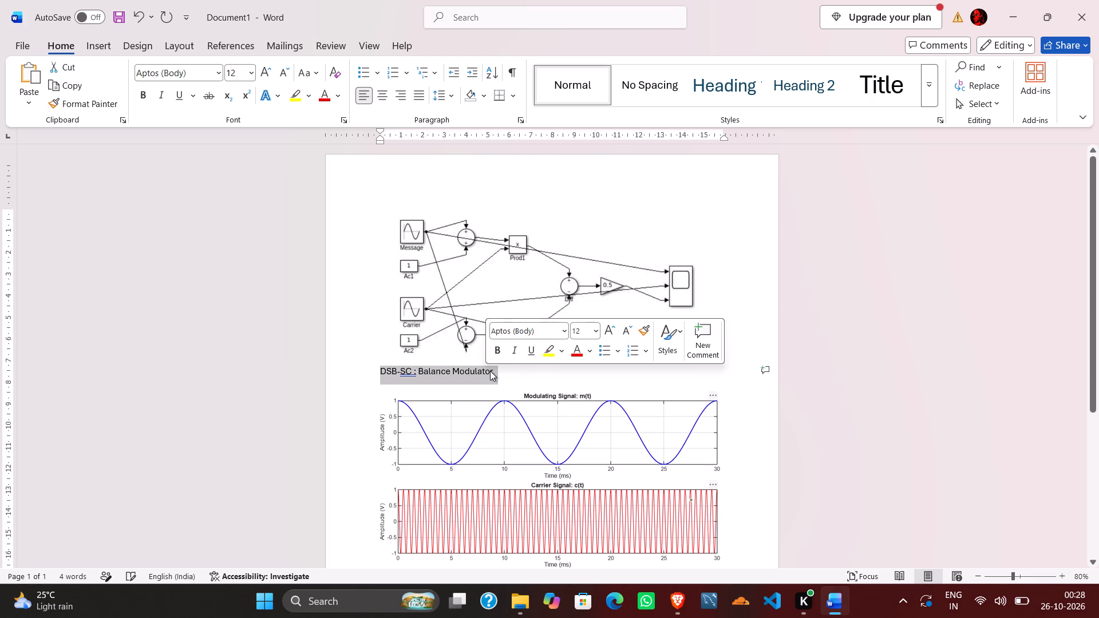
{"action": "left_click", "coordinate": [499, 348]}
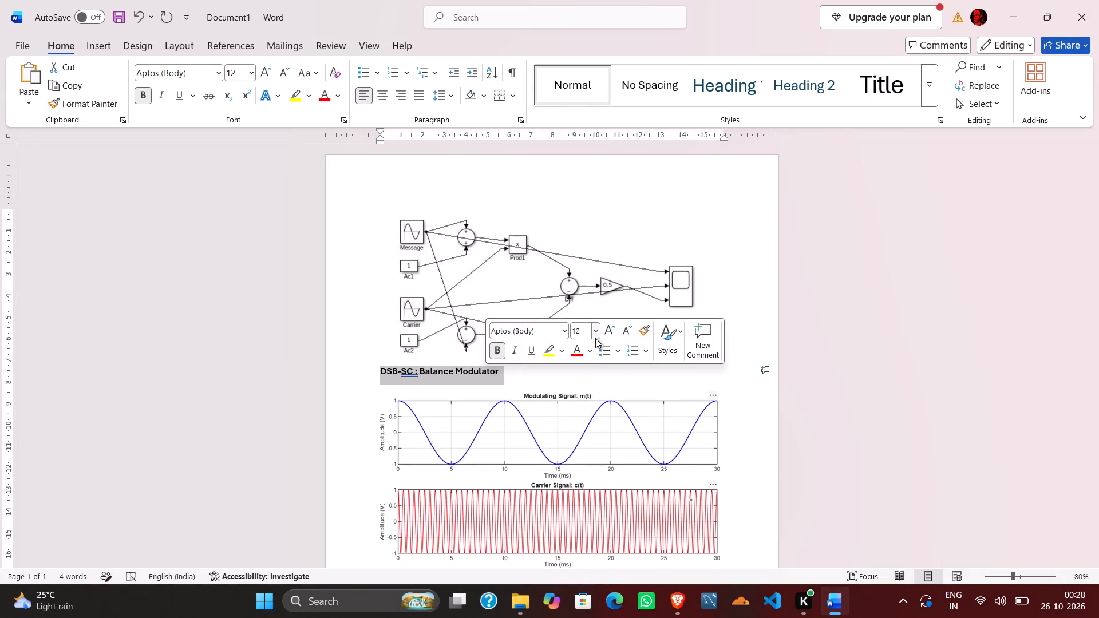
{"action": "left_click", "coordinate": [592, 333]}
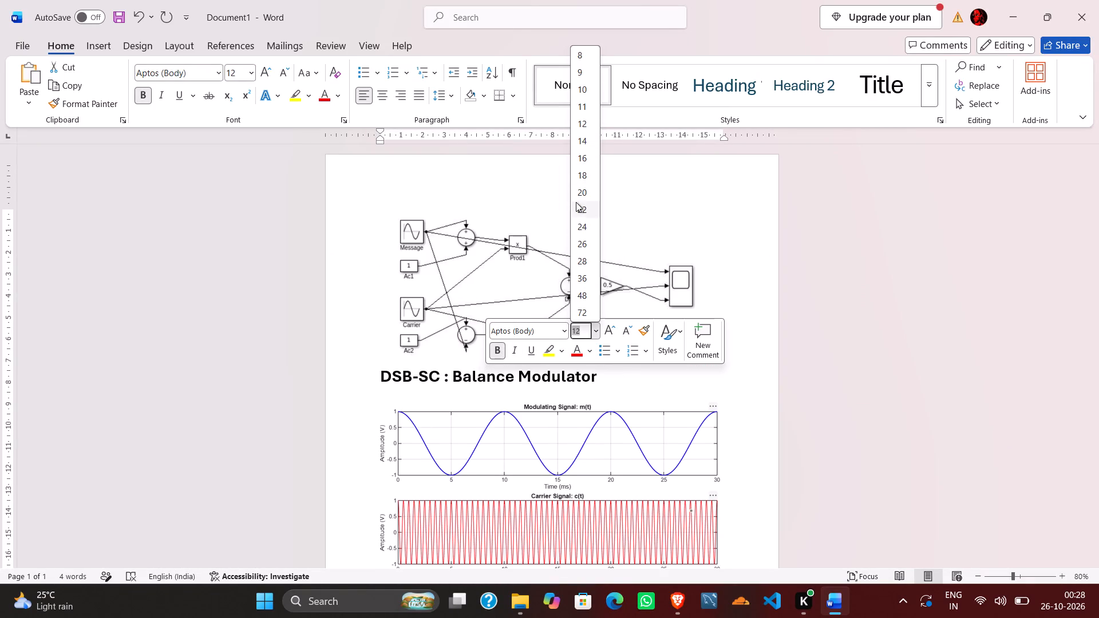
{"action": "left_click", "coordinate": [584, 177]}
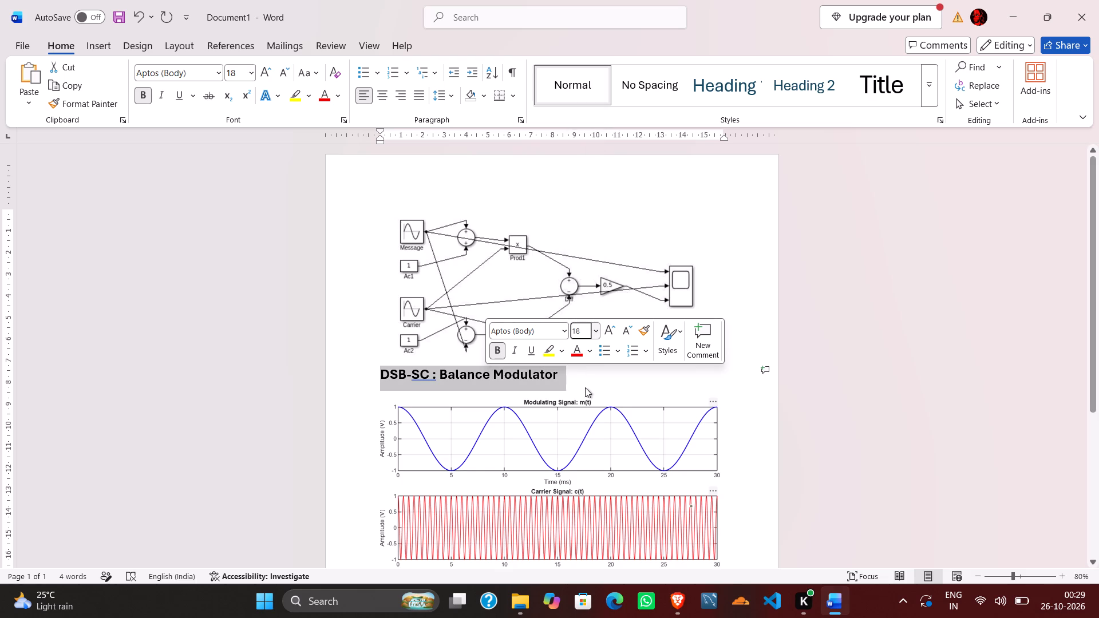
{"action": "left_click", "coordinate": [583, 382]}
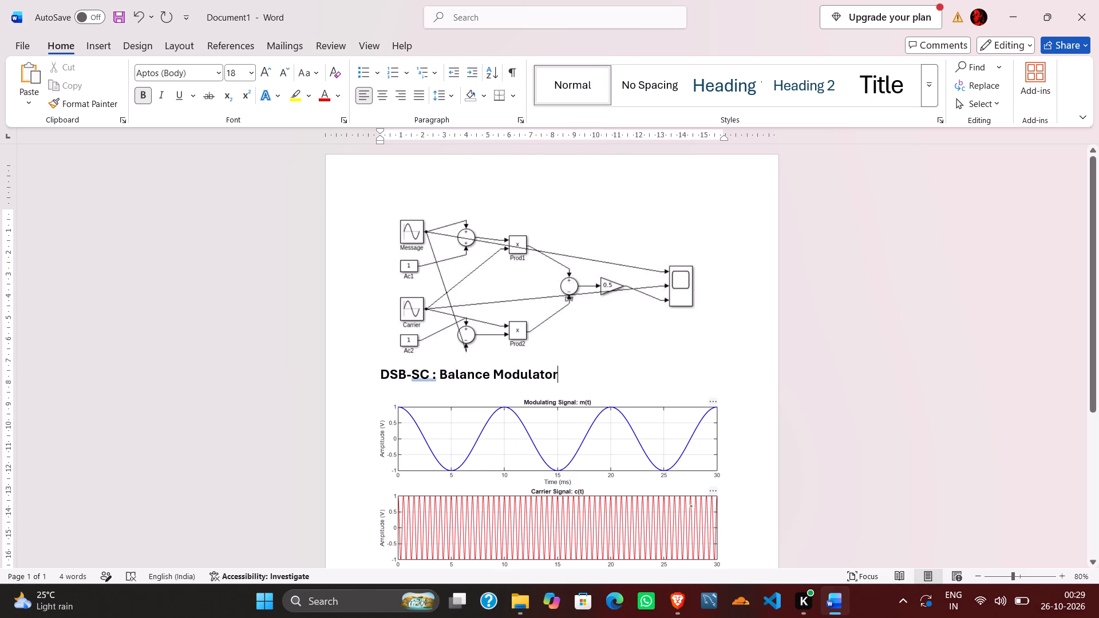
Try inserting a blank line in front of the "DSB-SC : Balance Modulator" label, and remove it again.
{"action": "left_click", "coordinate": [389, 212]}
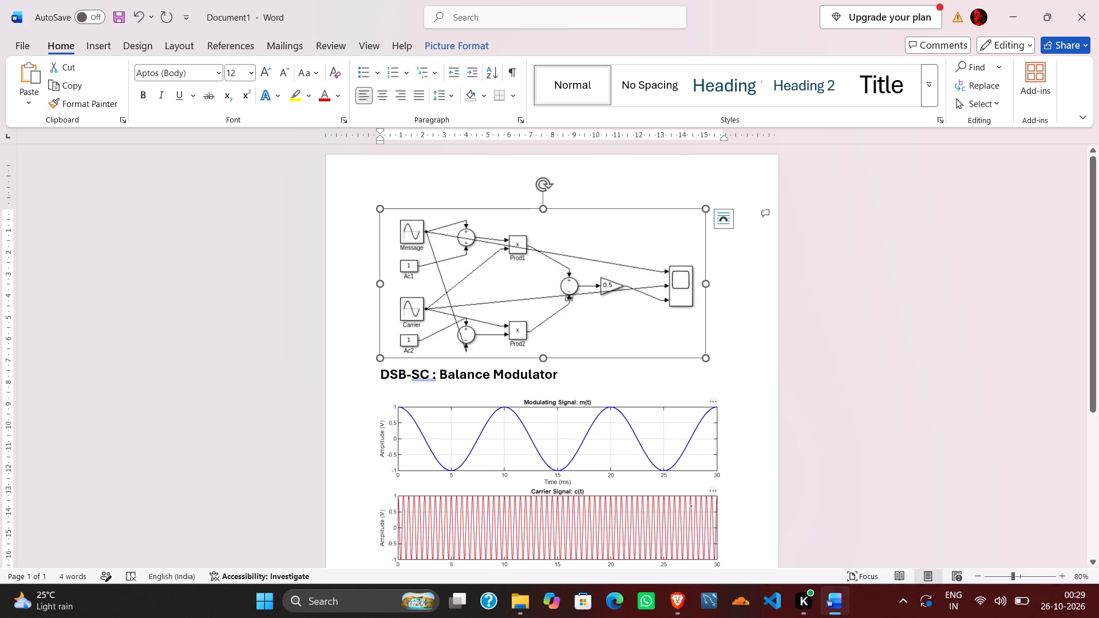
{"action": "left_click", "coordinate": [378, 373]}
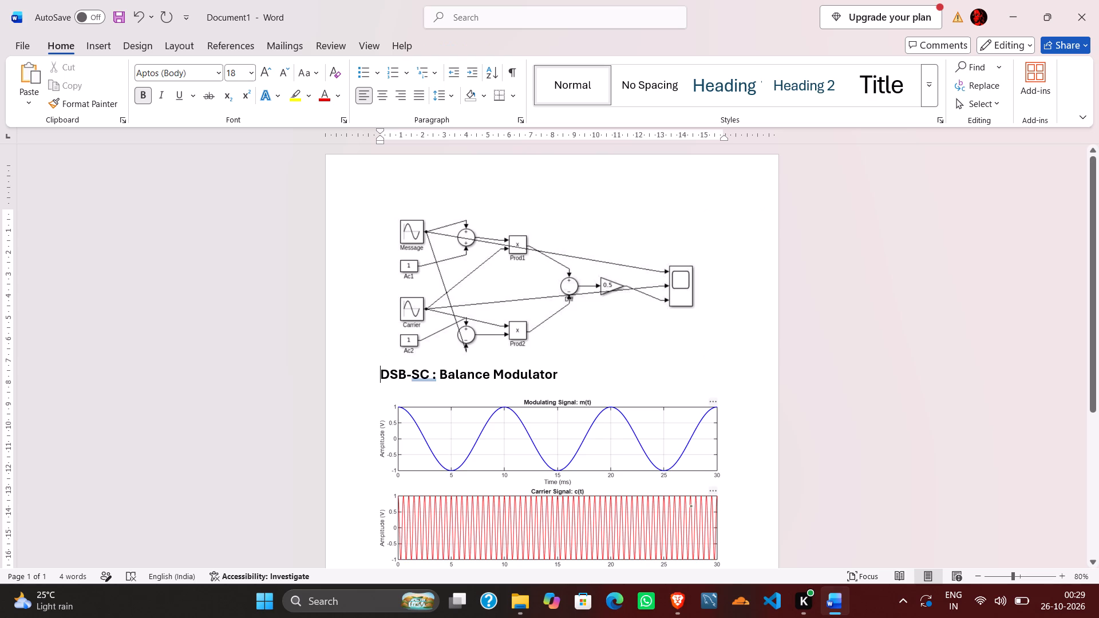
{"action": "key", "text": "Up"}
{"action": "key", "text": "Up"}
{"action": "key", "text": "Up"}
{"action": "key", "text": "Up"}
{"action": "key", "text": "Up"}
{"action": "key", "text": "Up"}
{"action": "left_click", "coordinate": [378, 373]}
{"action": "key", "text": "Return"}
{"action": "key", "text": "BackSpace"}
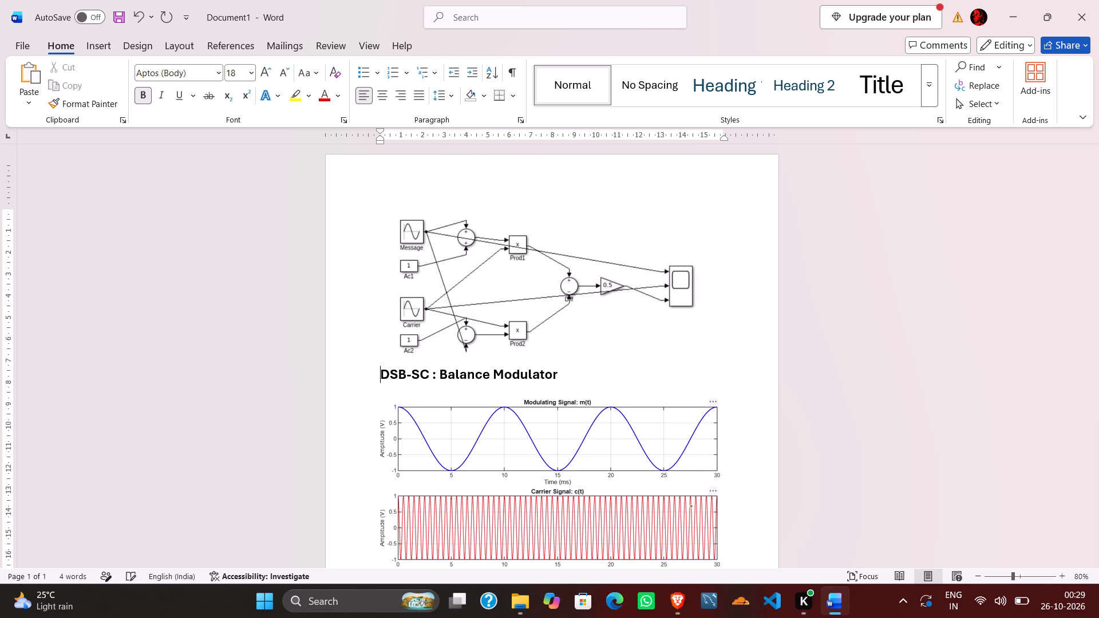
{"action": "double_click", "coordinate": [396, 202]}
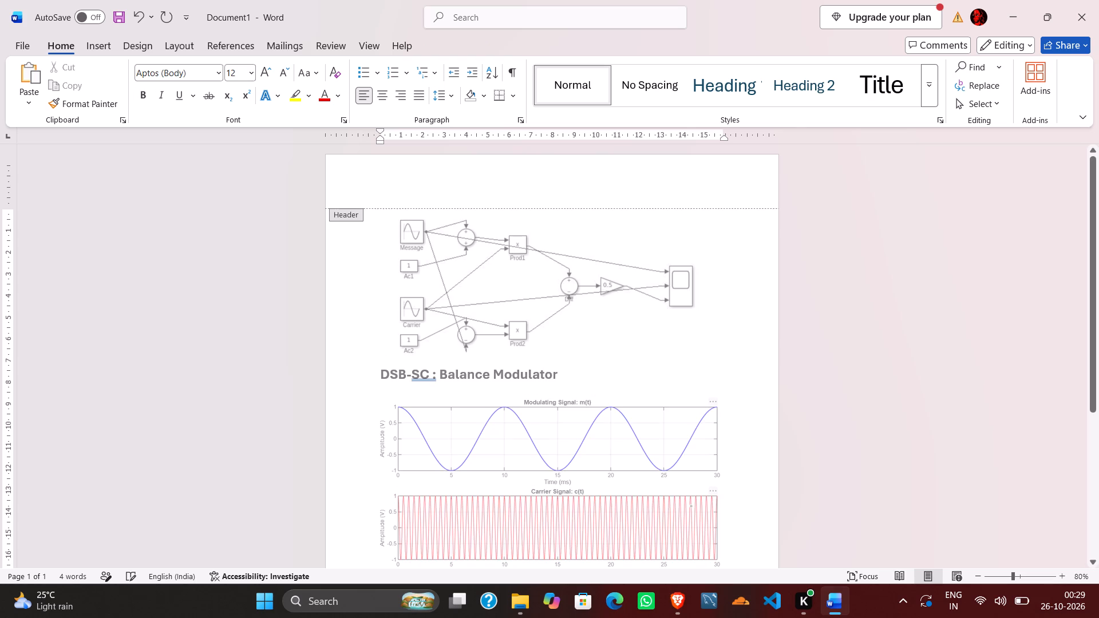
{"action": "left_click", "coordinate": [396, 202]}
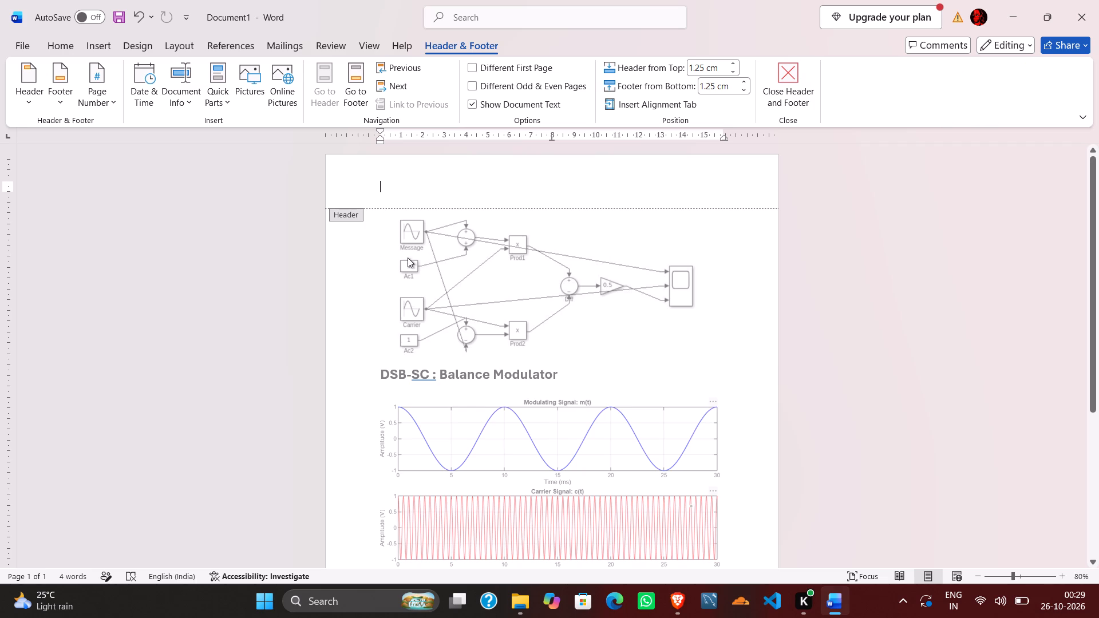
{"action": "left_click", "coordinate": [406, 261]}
Insert three blank lines above the block diagram and place the text cursor in the new empty space.
{"action": "double_click", "coordinate": [406, 261]}
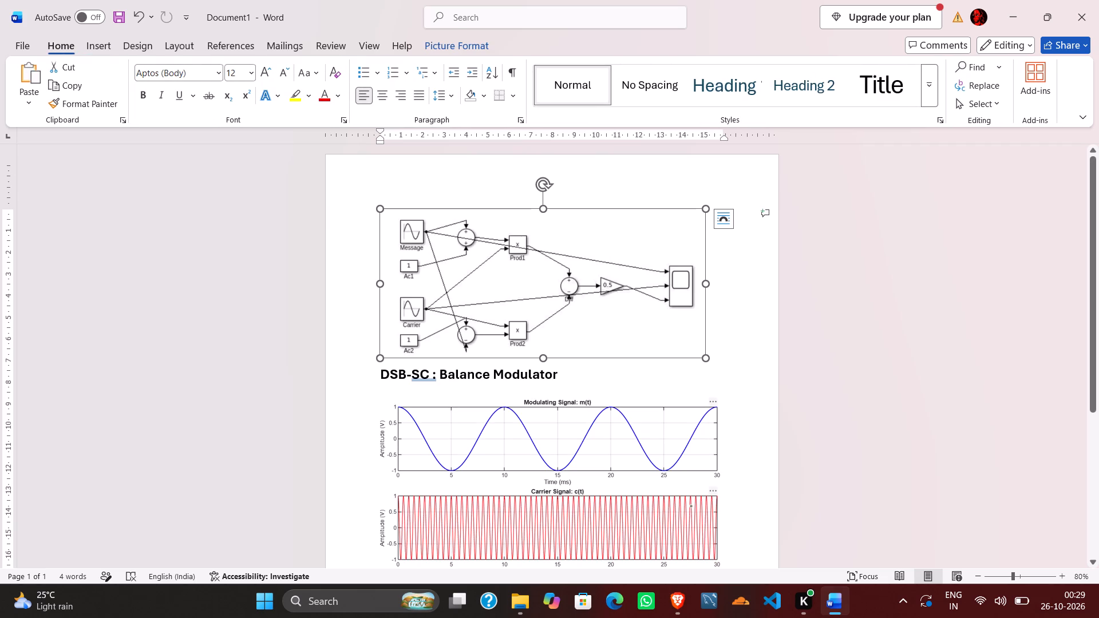
{"action": "key", "text": "Return"}
{"action": "key", "text": "Return"}
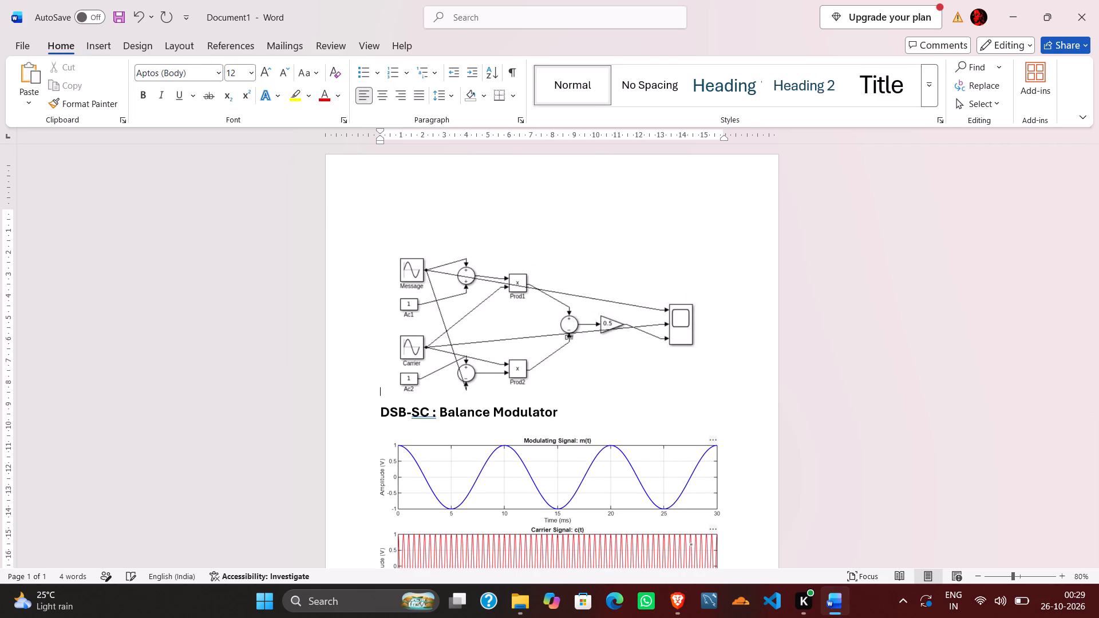
{"action": "key", "text": "Return"}
{"action": "double_click", "coordinate": [422, 248]}
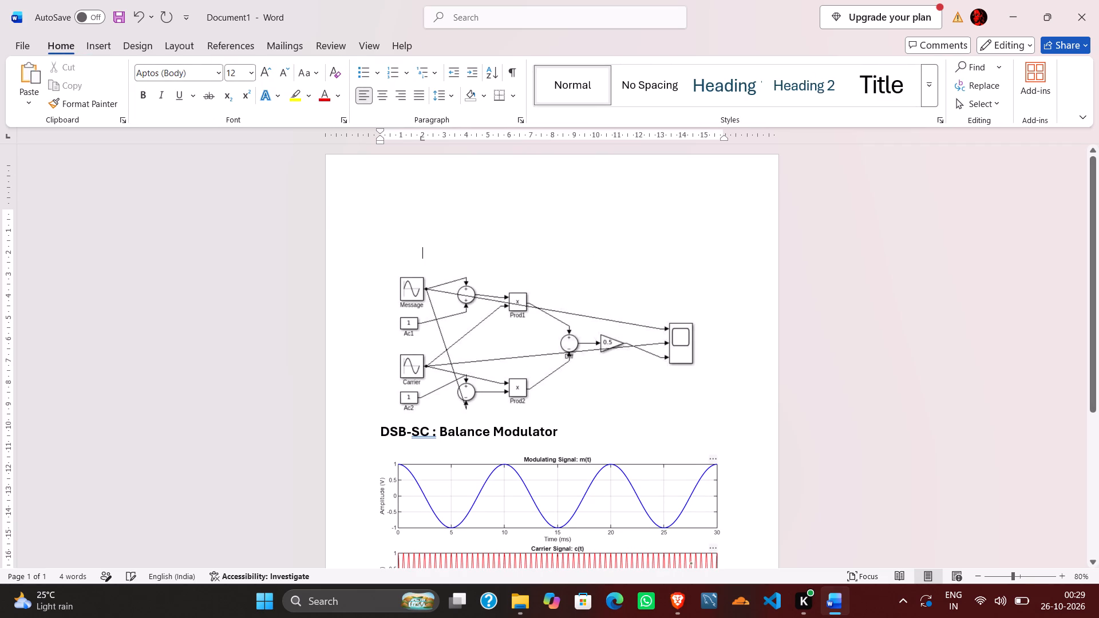
{"action": "left_click", "coordinate": [382, 232]}
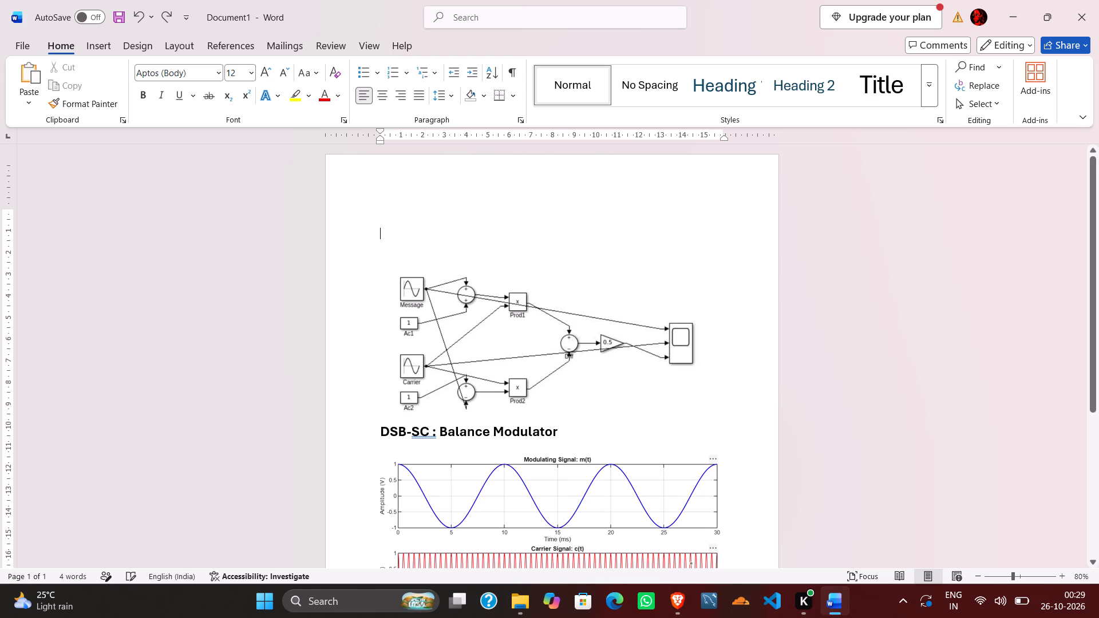
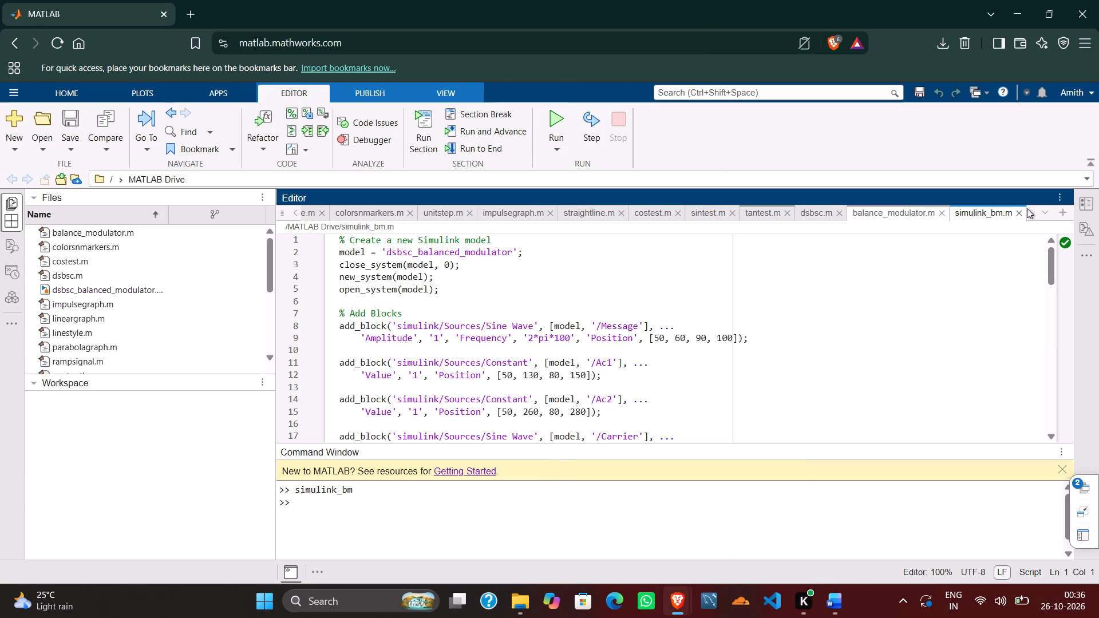
{"action": "left_click", "coordinate": [1066, 215]}
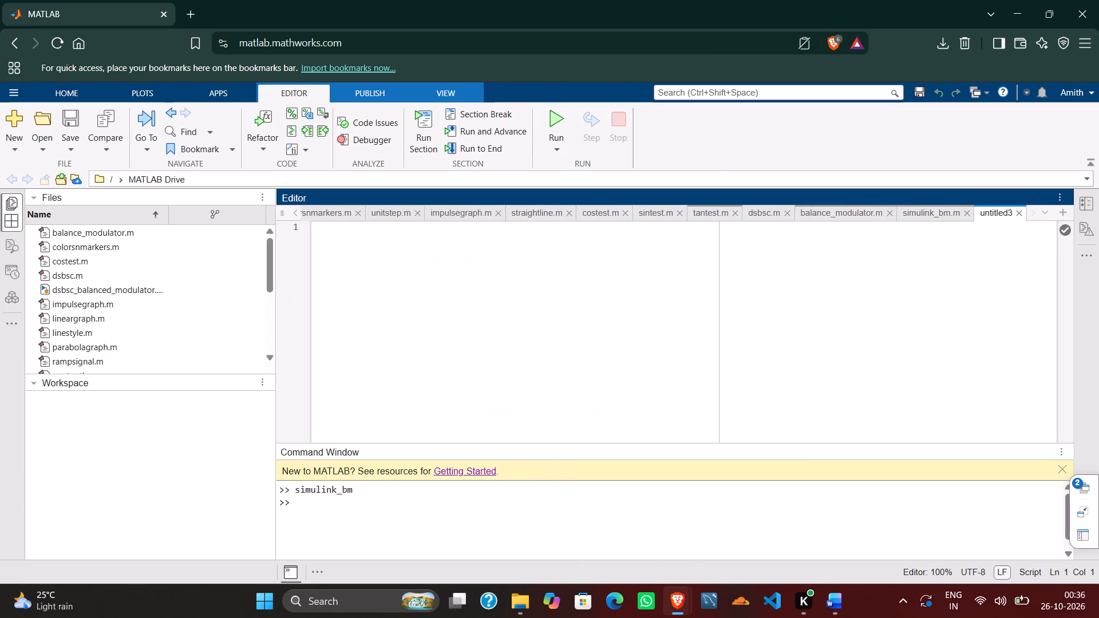
{"action": "key", "text": "ctrl+v"}
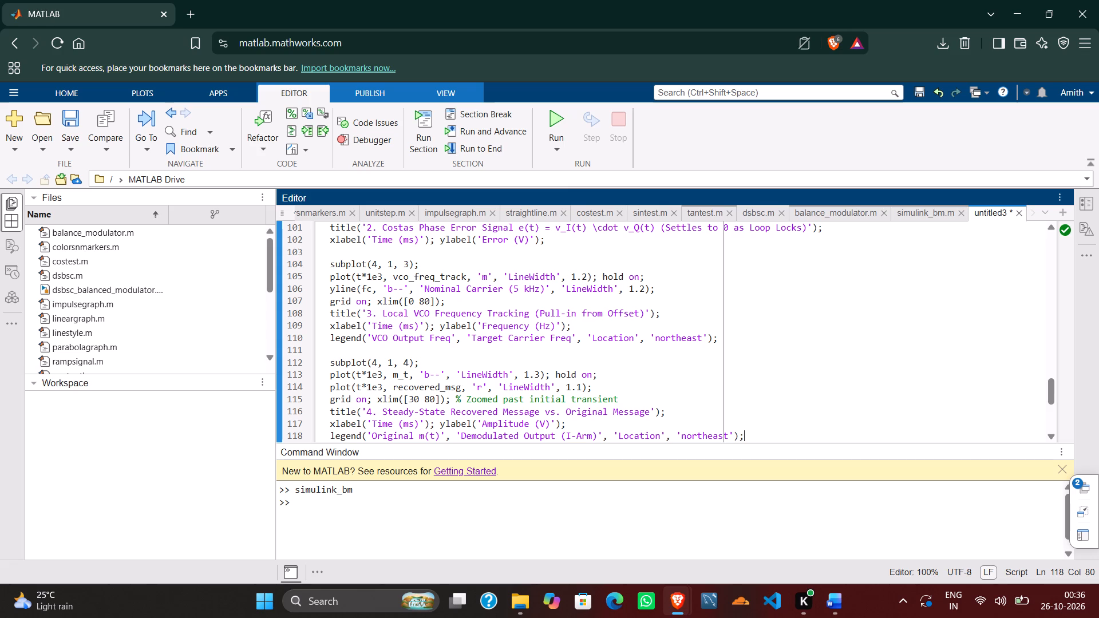
Run the new script, saving it as dsbsc_receiver.m in MATLAB Drive.
{"action": "left_click", "coordinate": [550, 112]}
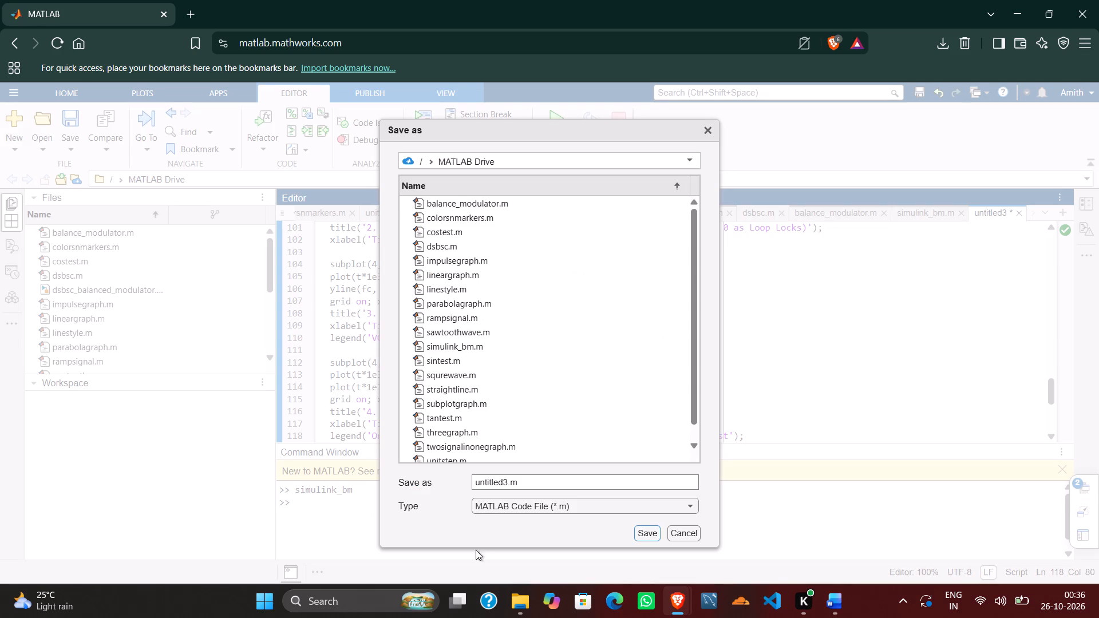
{"action": "double_click", "coordinate": [501, 484]}
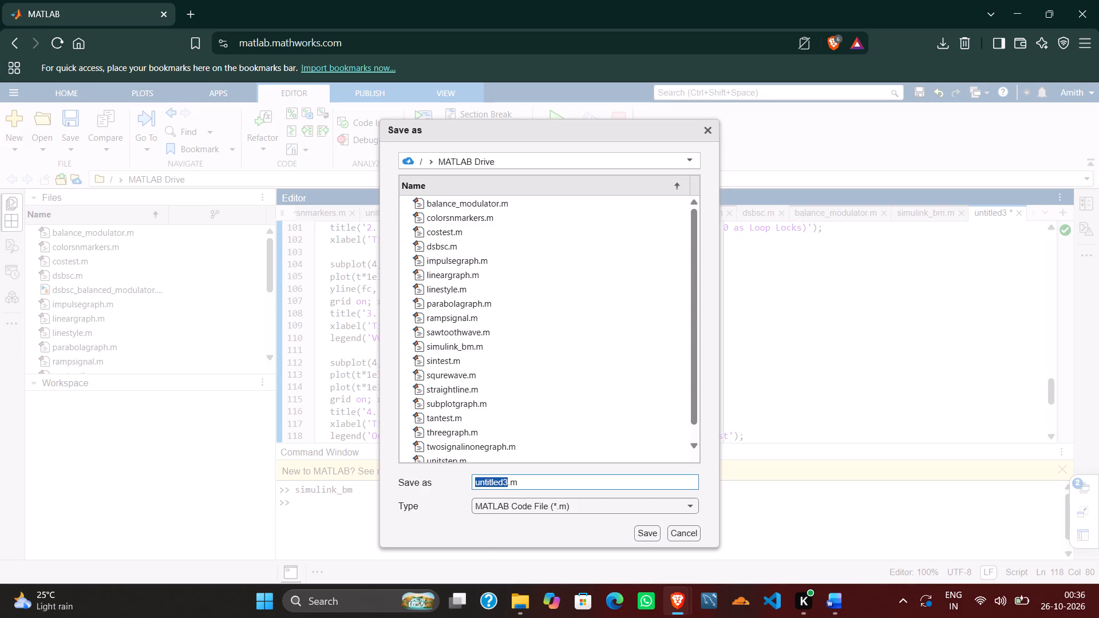
{"action": "key", "text": "BackSpace"}
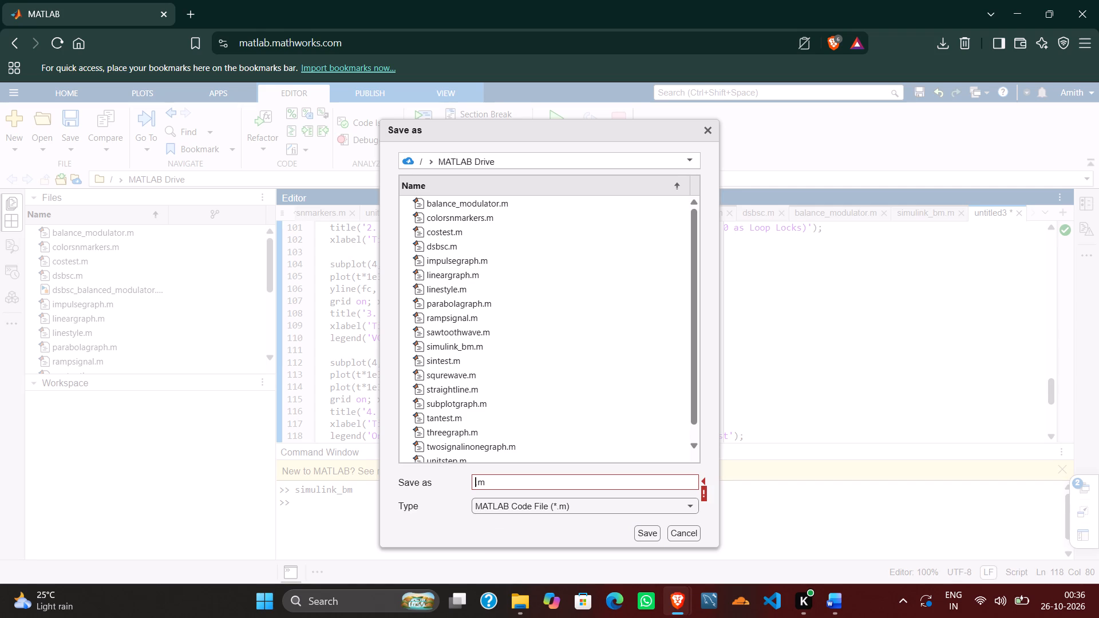
{"action": "type", "text": "ds"}
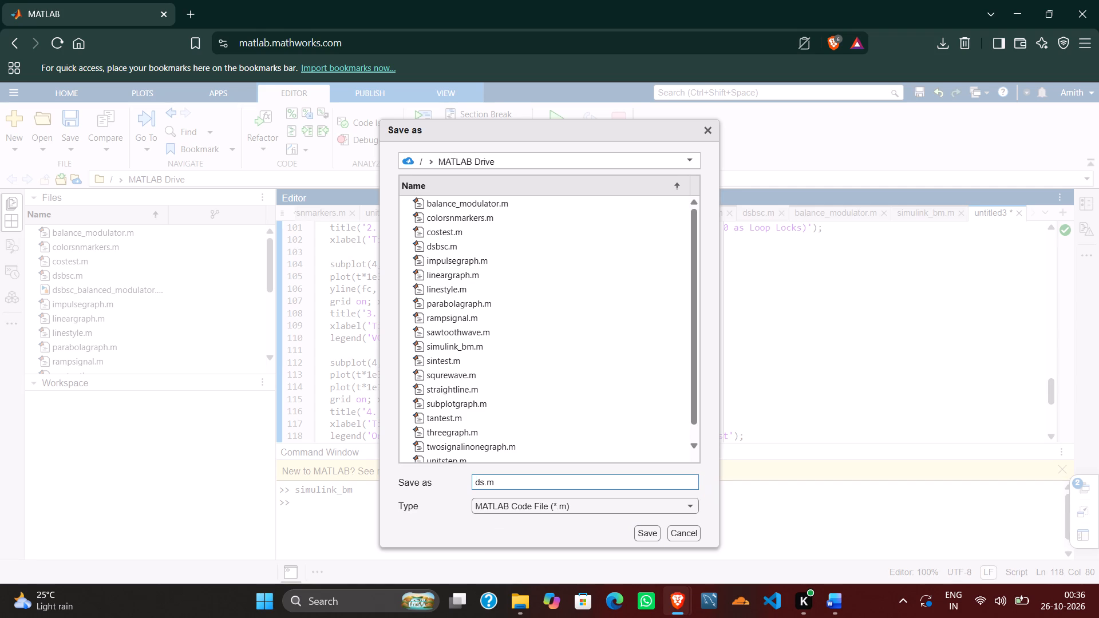
{"action": "type", "text": "bsc"}
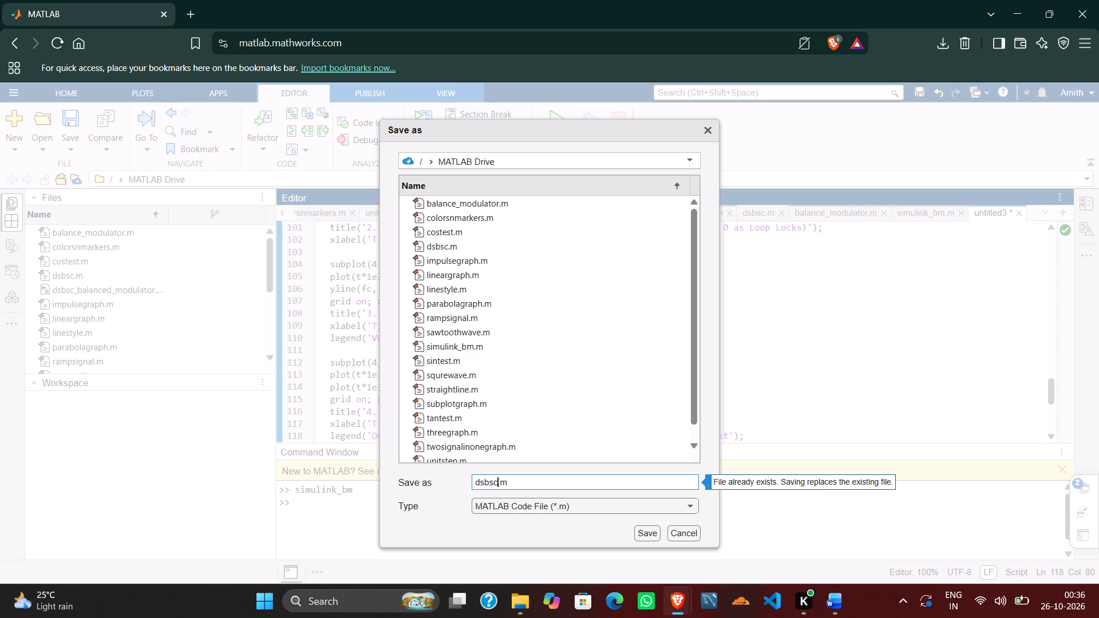
{"action": "key", "text": "shift+underscore"}
{"action": "type", "text": "rece"}
{"action": "type", "text": "iver"}
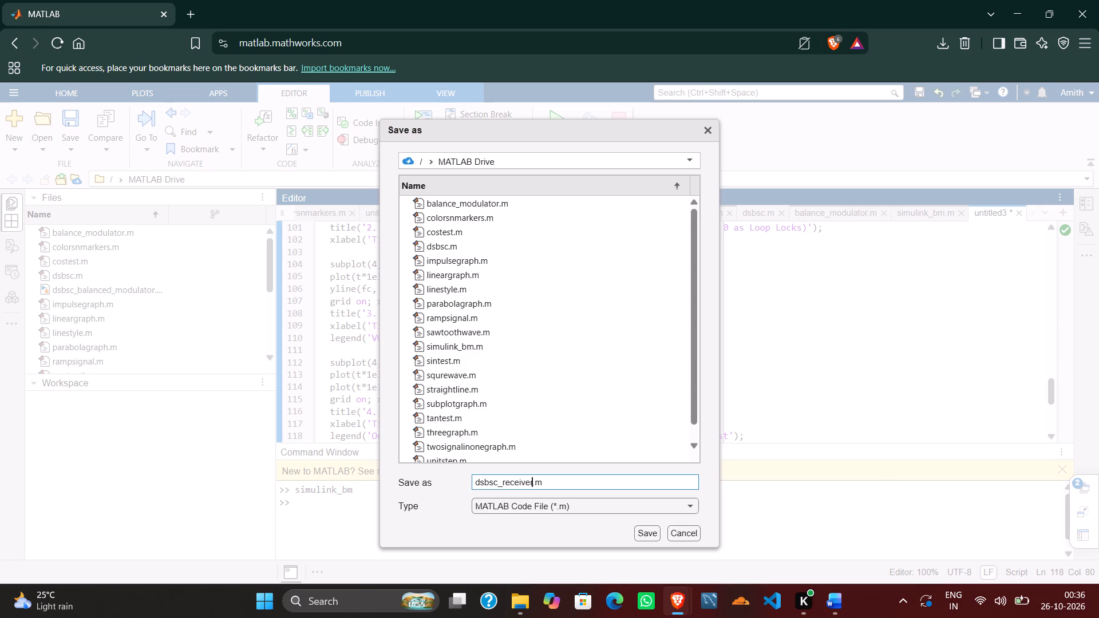
{"action": "left_click", "coordinate": [643, 533]}
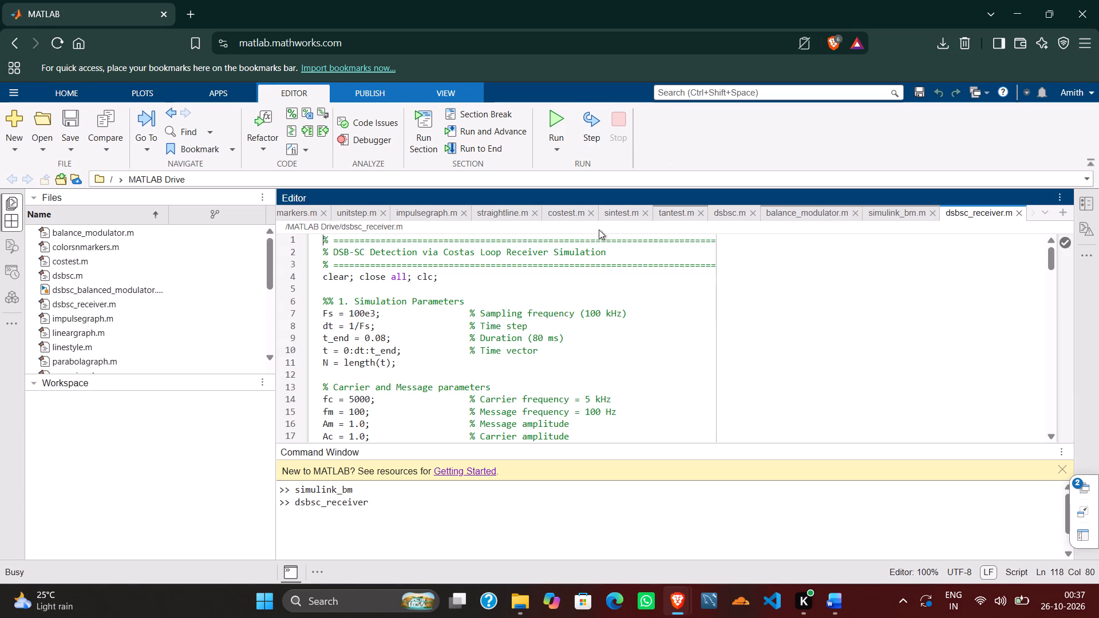
Close the costest.m script in the editor.
{"action": "left_click", "coordinate": [595, 215]}
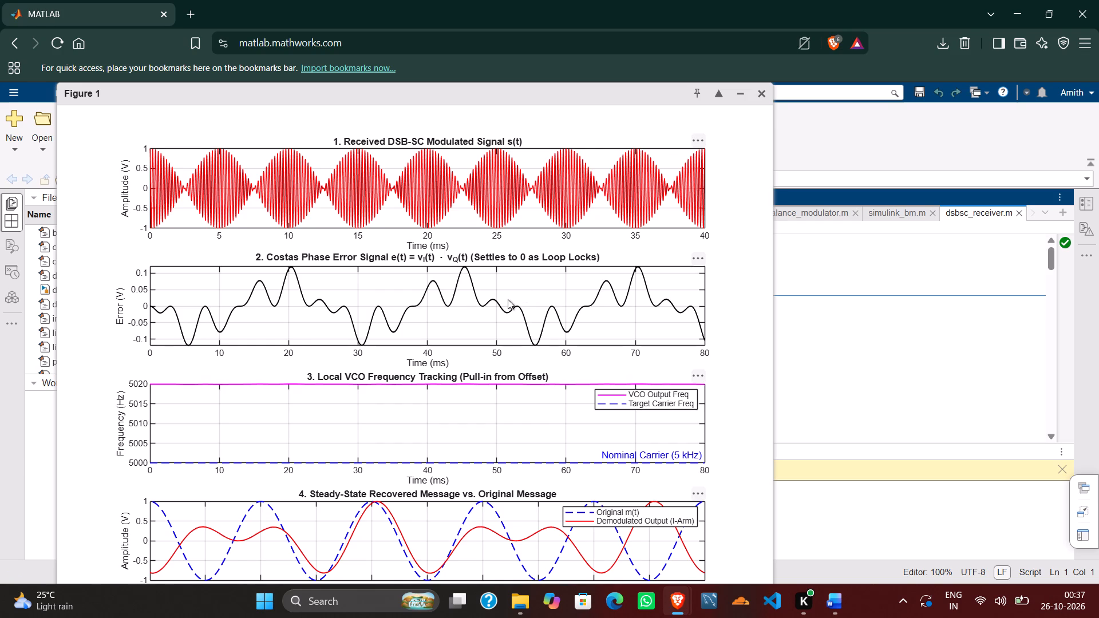
Reposition and resize the Figure 1 window until all four Costas receiver plots fit fully on screen.
{"action": "scroll", "coordinate": [508, 299], "scroll_direction": "down", "scroll_amount": 1}
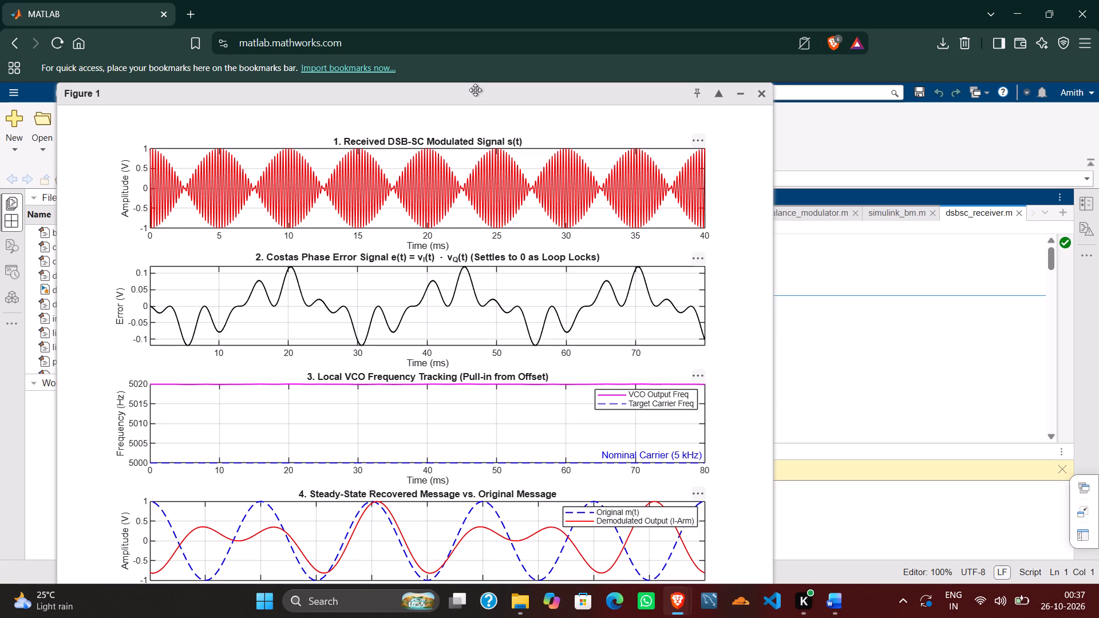
{"action": "left_click_drag", "start_coordinate": [475, 90], "coordinate": [515, 20]}
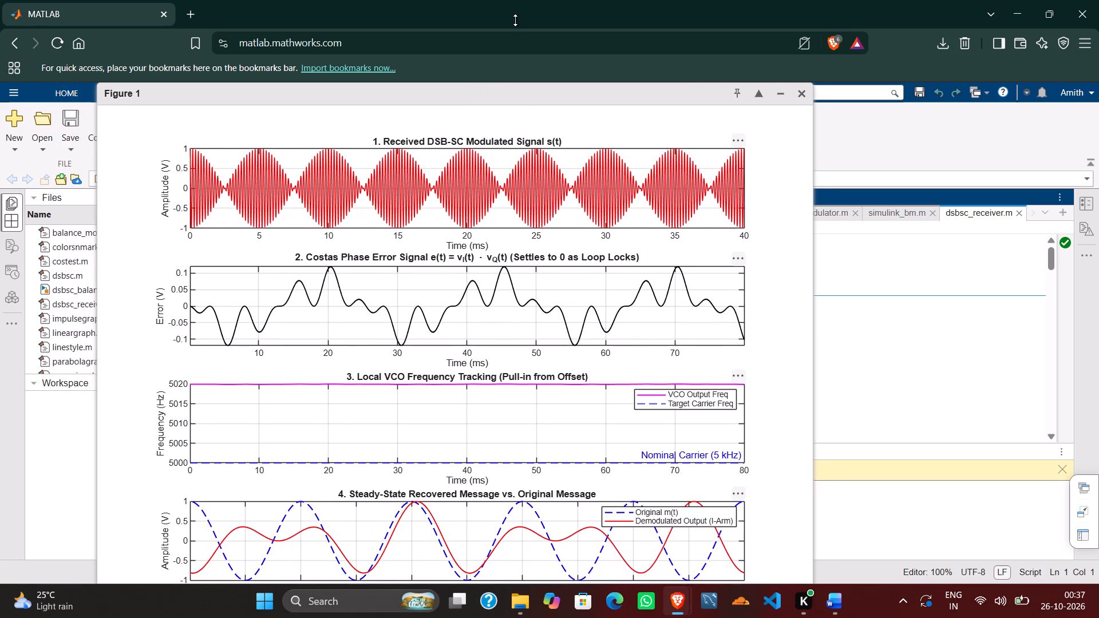
{"action": "left_click_drag", "start_coordinate": [515, 20], "coordinate": [528, 15]}
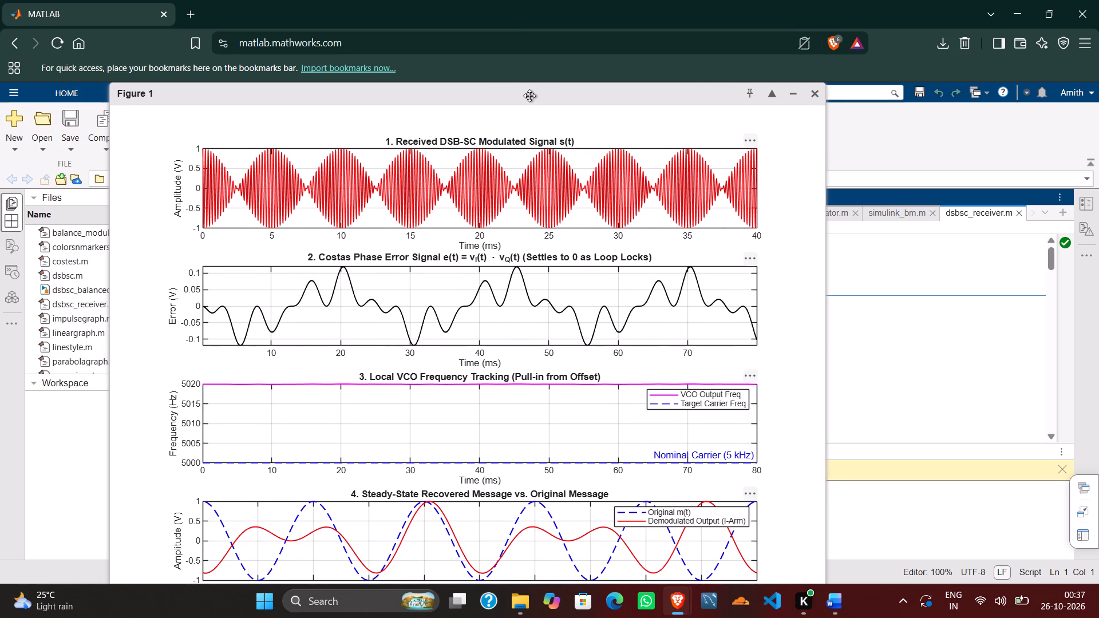
{"action": "left_click_drag", "start_coordinate": [534, 83], "coordinate": [536, 120]}
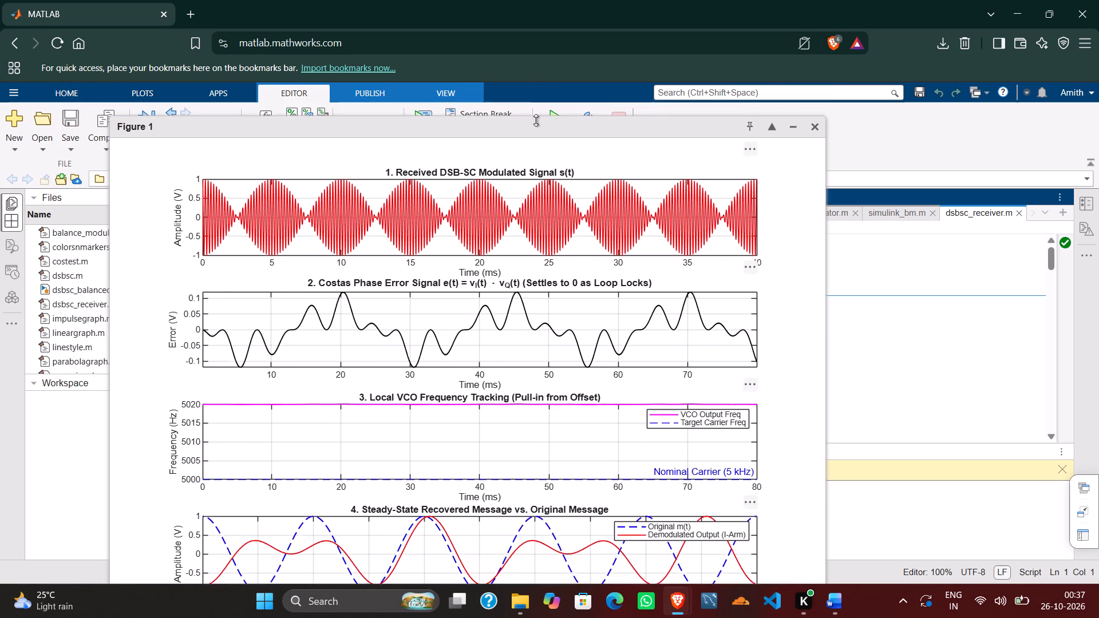
{"action": "left_click_drag", "start_coordinate": [536, 120], "coordinate": [536, 129]}
{"action": "left_click_drag", "start_coordinate": [503, 145], "coordinate": [515, 110]}
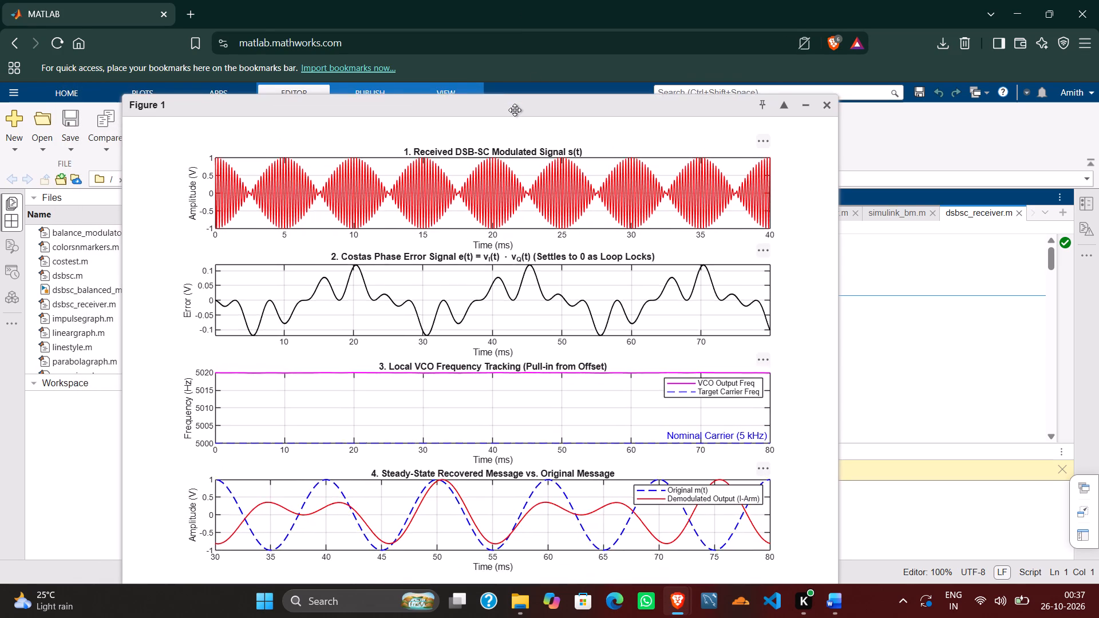
{"action": "left_click_drag", "start_coordinate": [515, 110], "coordinate": [519, 86]}
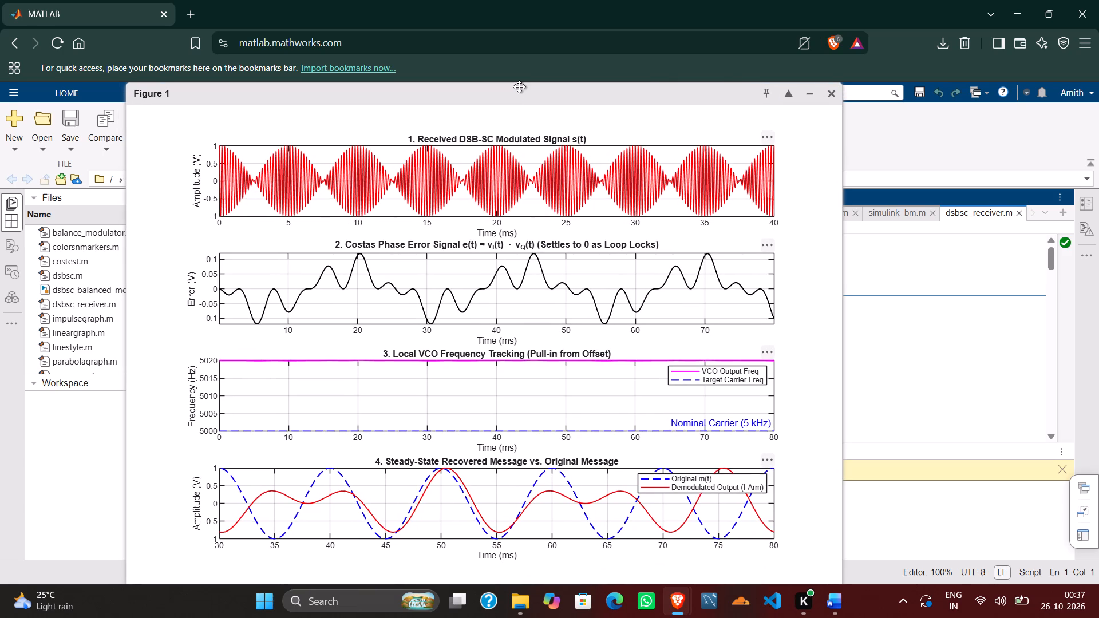
{"action": "left_click_drag", "start_coordinate": [519, 86], "coordinate": [519, 85]}
{"action": "left_click_drag", "start_coordinate": [841, 244], "coordinate": [799, 247]}
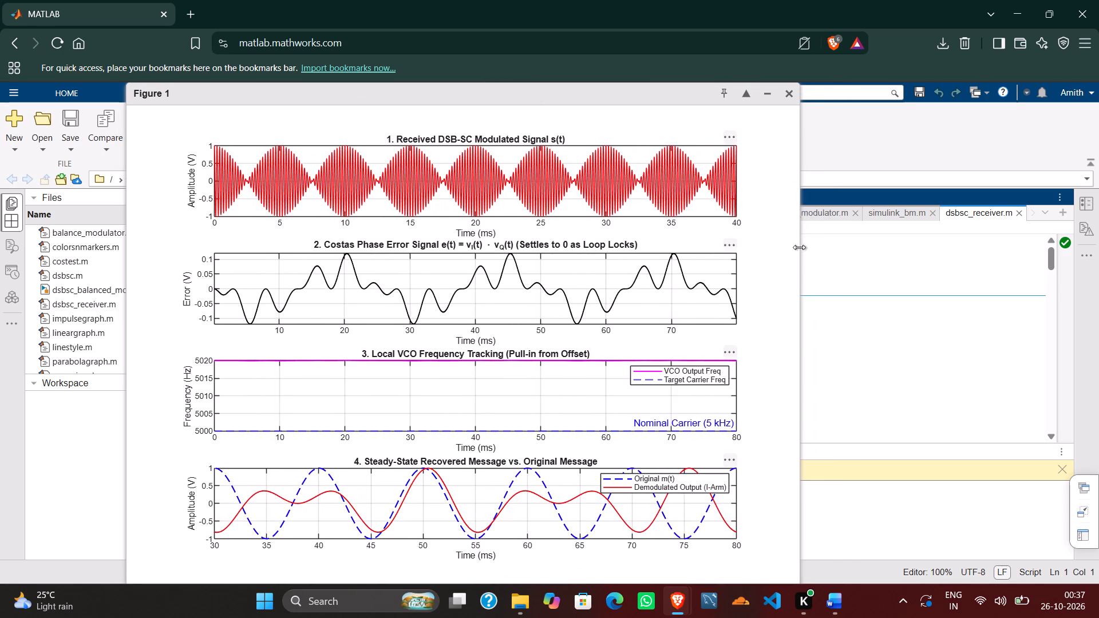
{"action": "scroll", "coordinate": [631, 302], "scroll_direction": "down", "scroll_amount": 1}
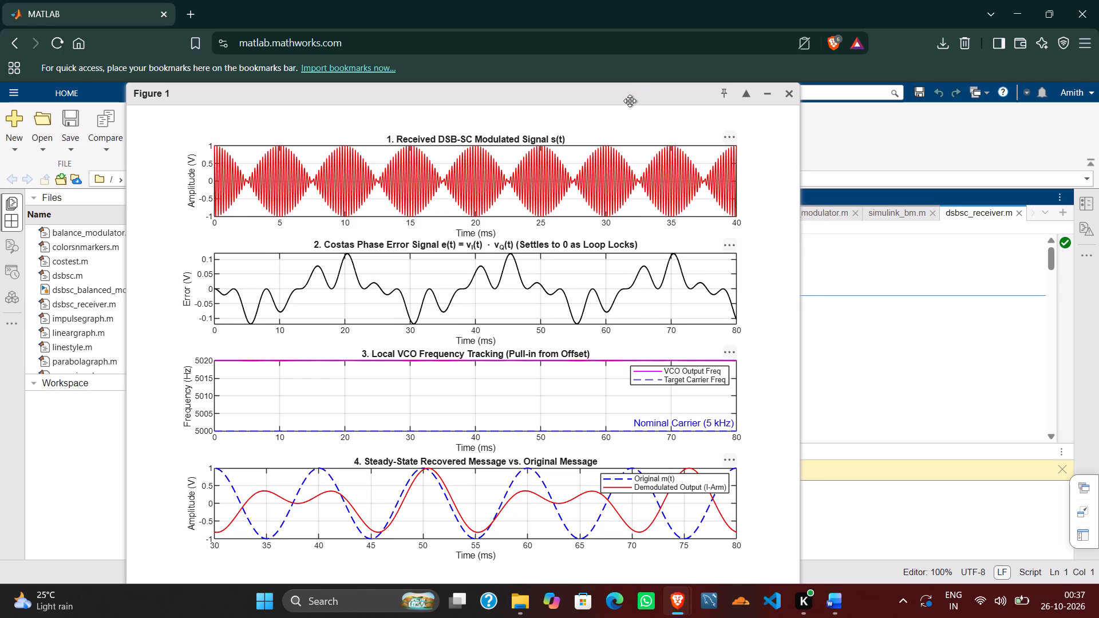
{"action": "left_click_drag", "start_coordinate": [635, 91], "coordinate": [699, 82]}
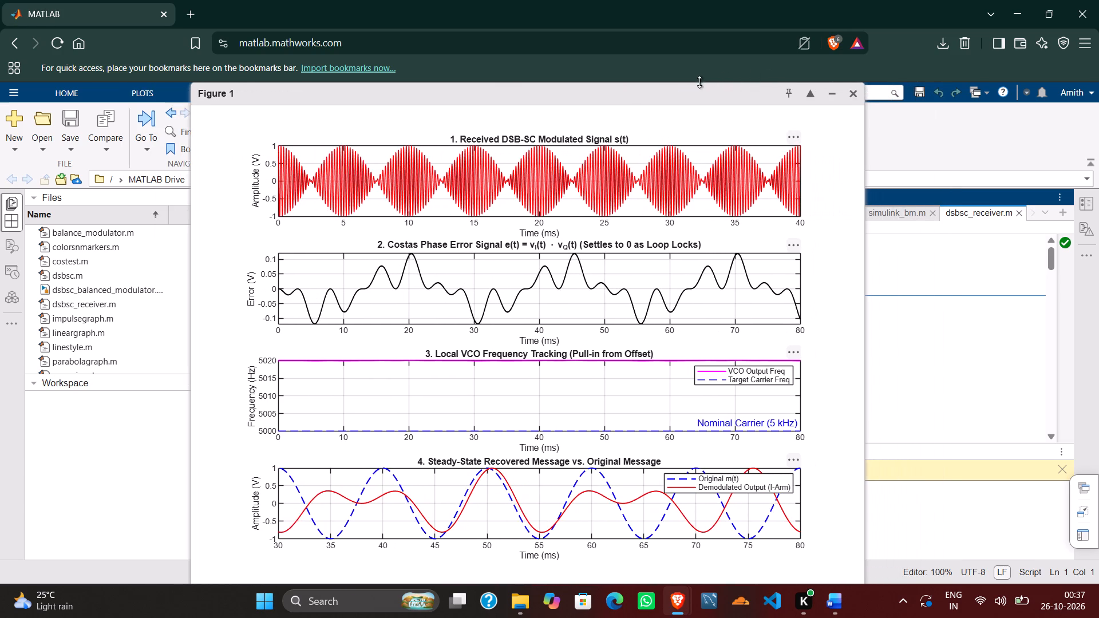
{"action": "left_click_drag", "start_coordinate": [699, 82], "coordinate": [623, 94]}
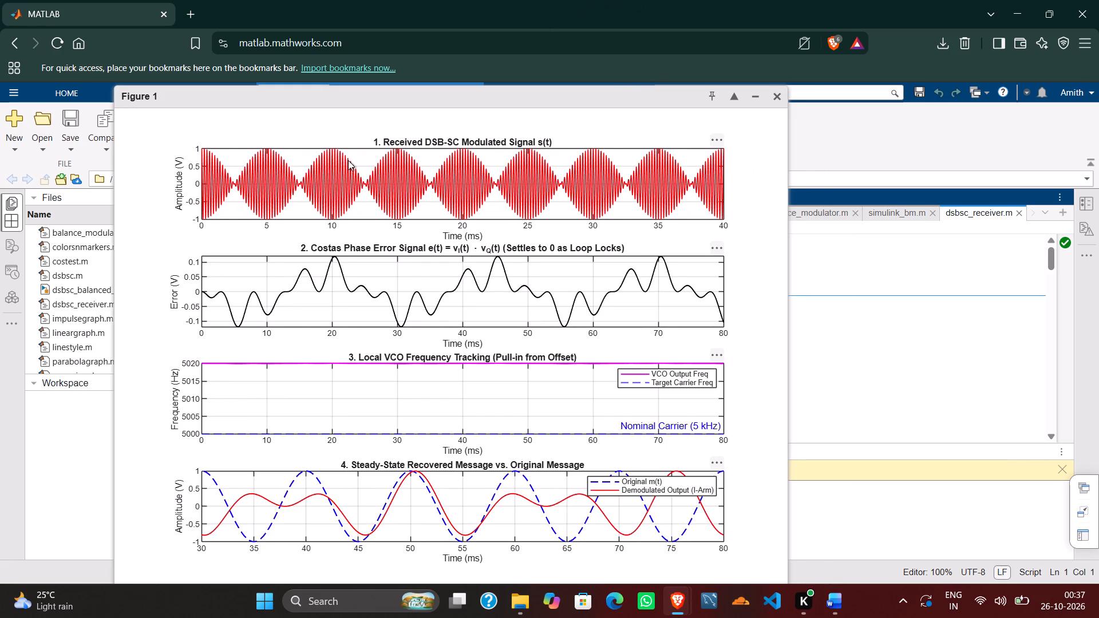
Capture a screenshot of the area covering all four plots in Figure 1, and minimize the figure window.
{"action": "key", "text": "Print"}
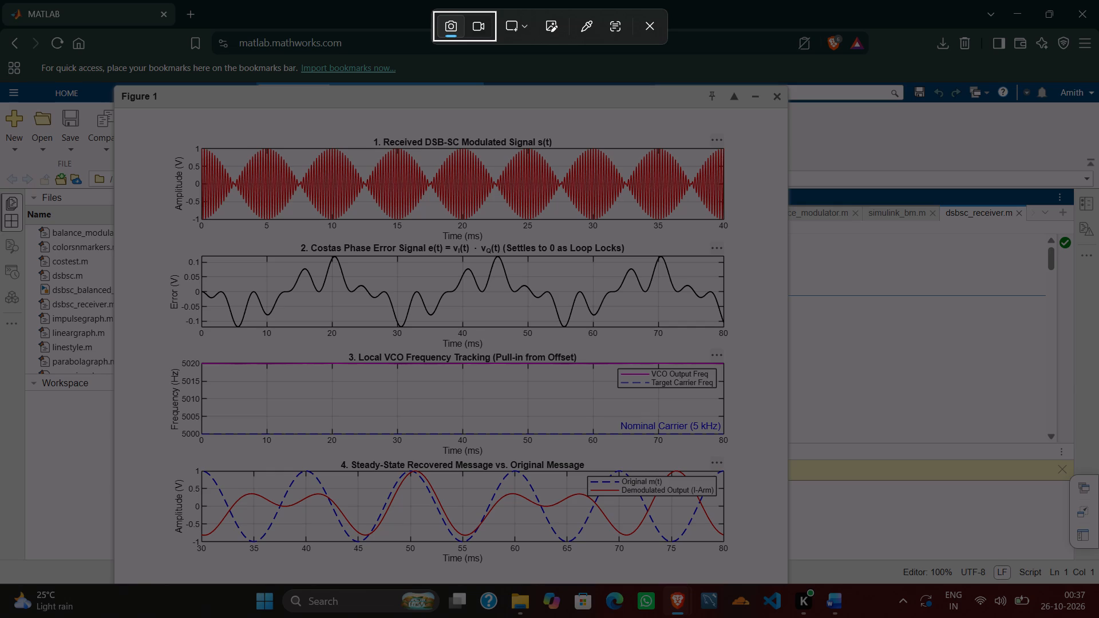
{"action": "left_click_drag", "start_coordinate": [167, 121], "coordinate": [394, 319]}
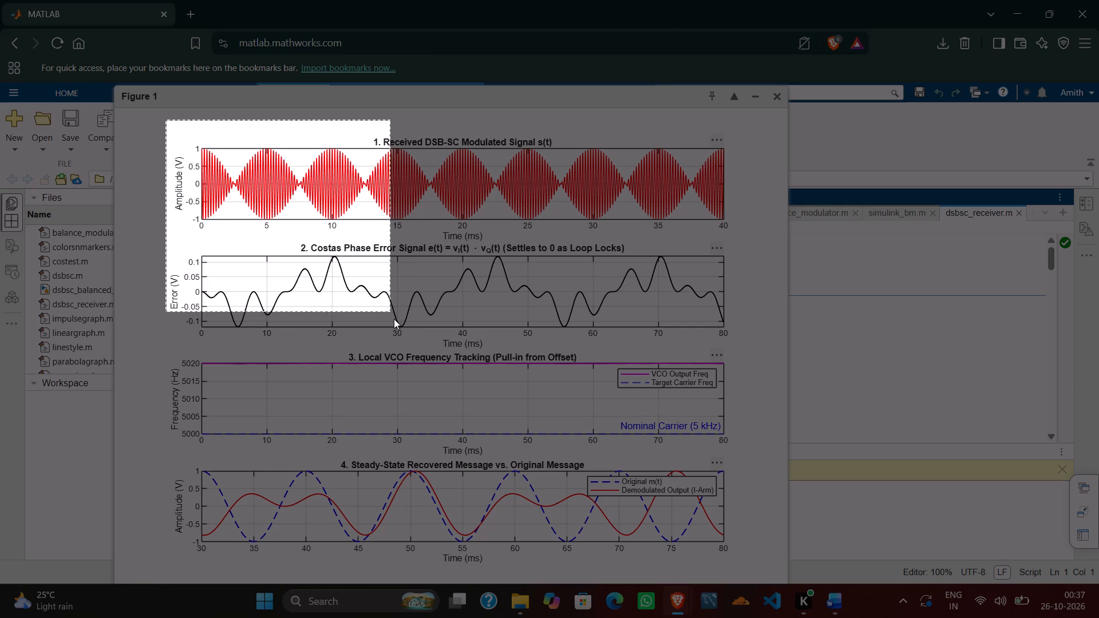
{"action": "left_click_drag", "start_coordinate": [394, 319], "coordinate": [492, 377]}
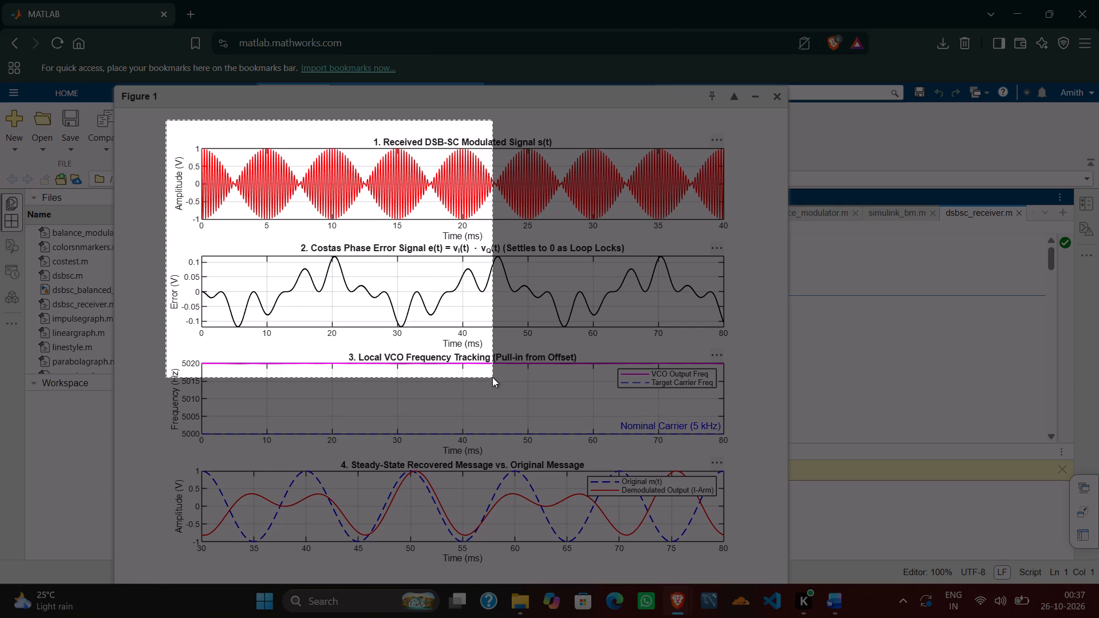
{"action": "left_click_drag", "start_coordinate": [492, 377], "coordinate": [700, 368]}
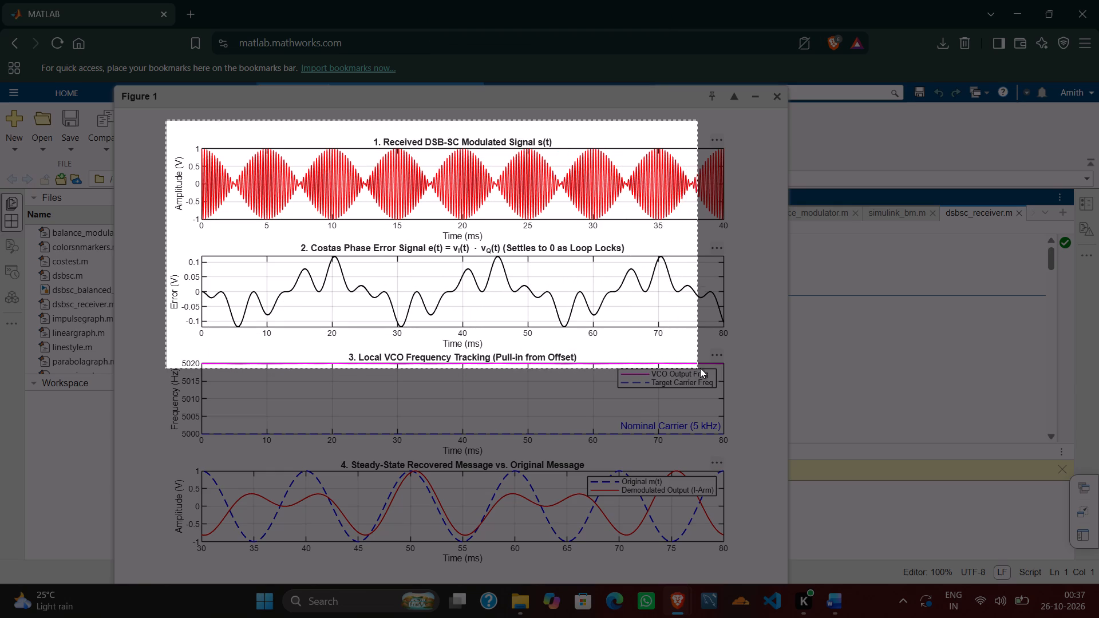
{"action": "left_click_drag", "start_coordinate": [700, 368], "coordinate": [740, 407]}
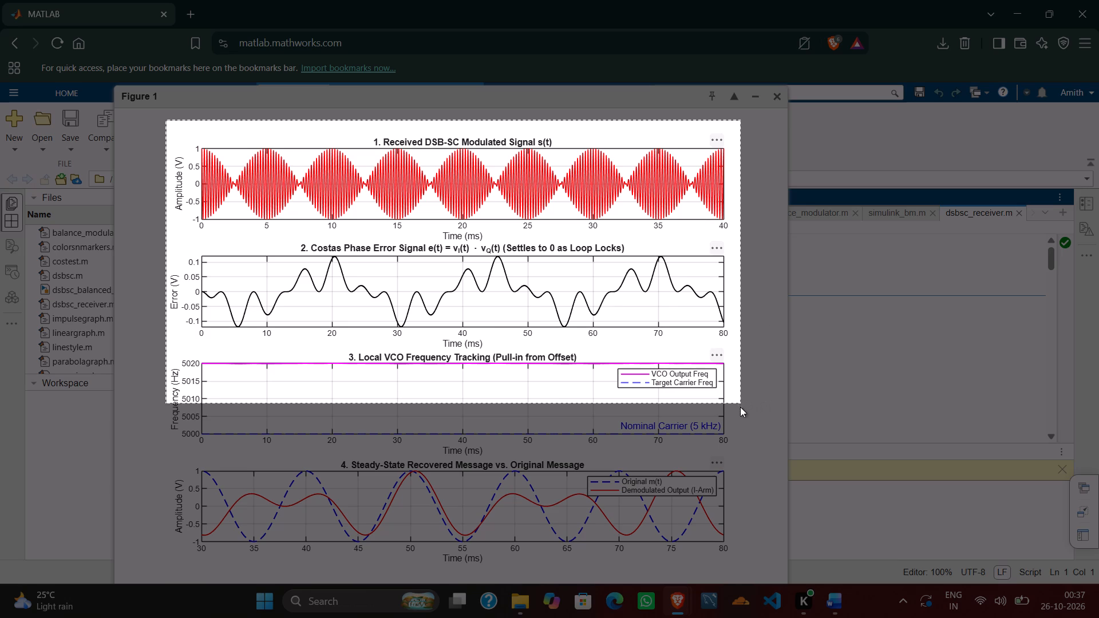
{"action": "left_click_drag", "start_coordinate": [740, 407], "coordinate": [734, 576]}
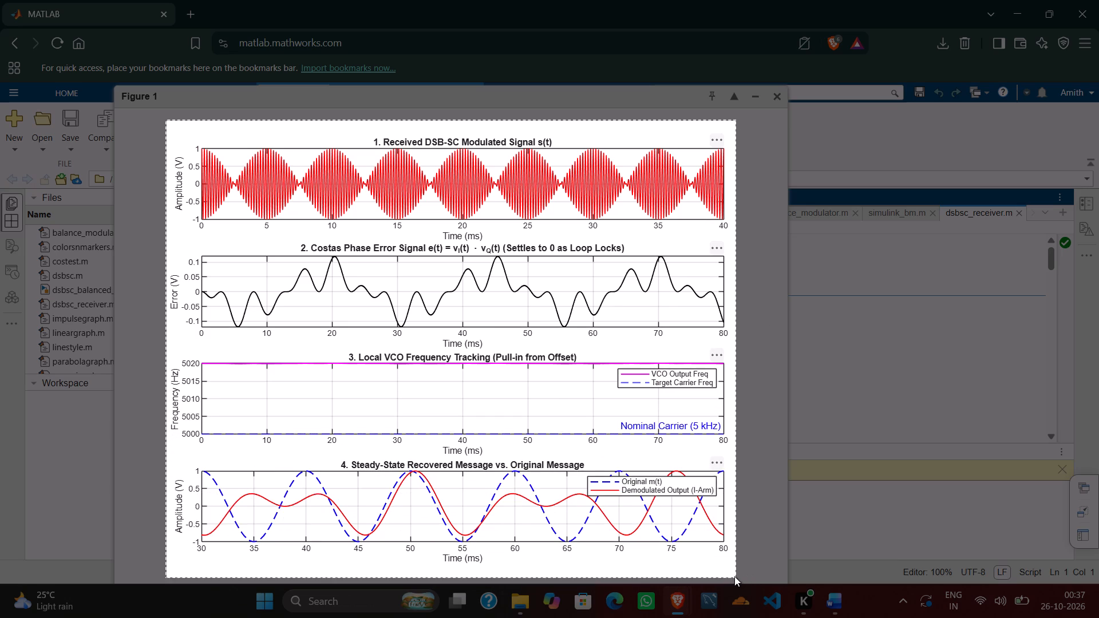
{"action": "left_click_drag", "start_coordinate": [734, 576], "coordinate": [740, 570]}
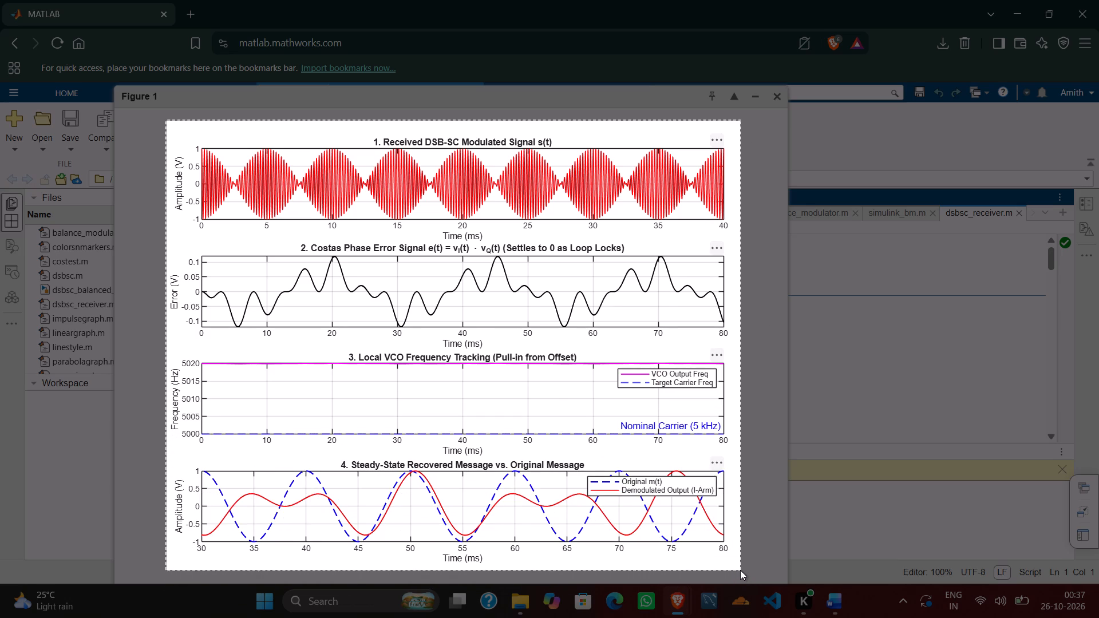
{"action": "left_click_drag", "start_coordinate": [740, 570], "coordinate": [744, 571]}
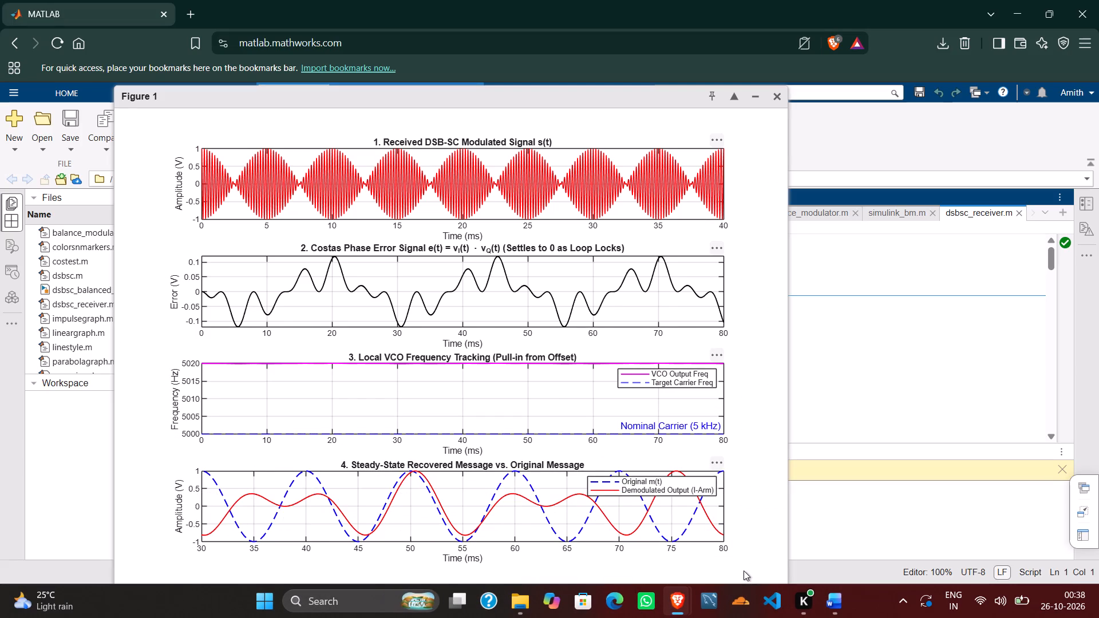
{"action": "left_click", "coordinate": [756, 98]}
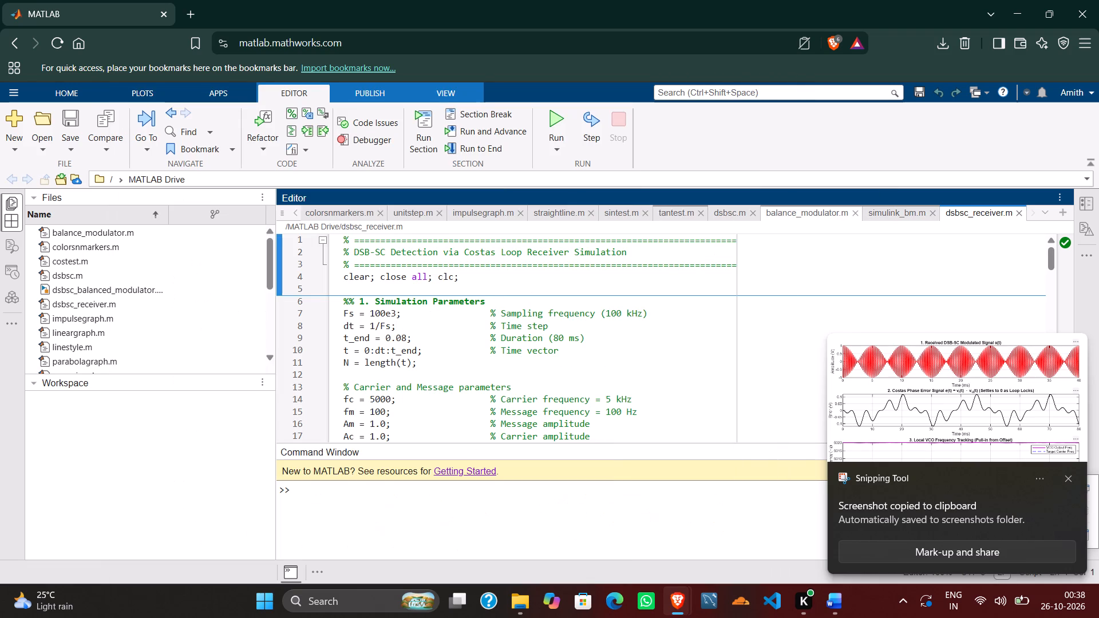
Copy the newest screenshot, showing the four Costas plots, from File Explorer's Gallery and return to the Word document.
{"action": "left_click", "coordinate": [839, 603]}
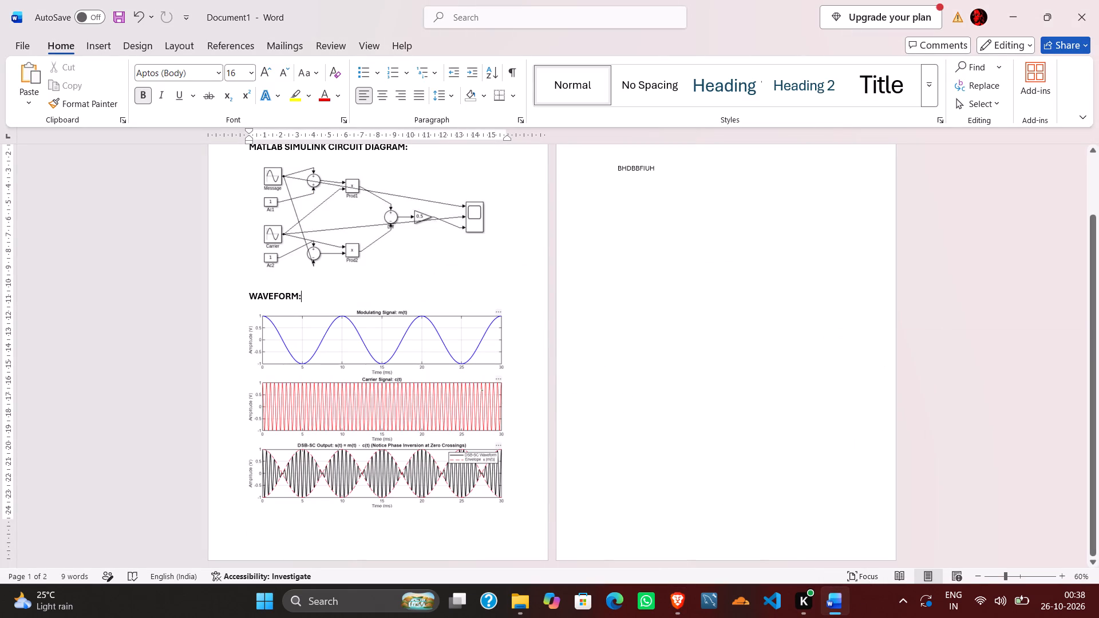
{"action": "left_click", "coordinate": [618, 248]}
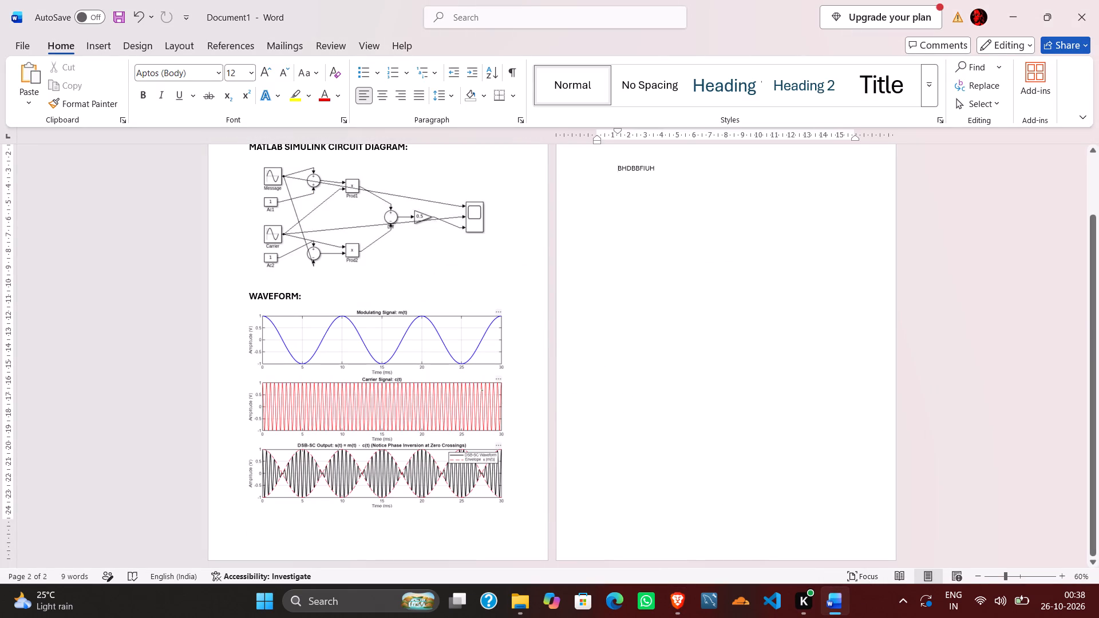
{"action": "left_click", "coordinate": [533, 611]}
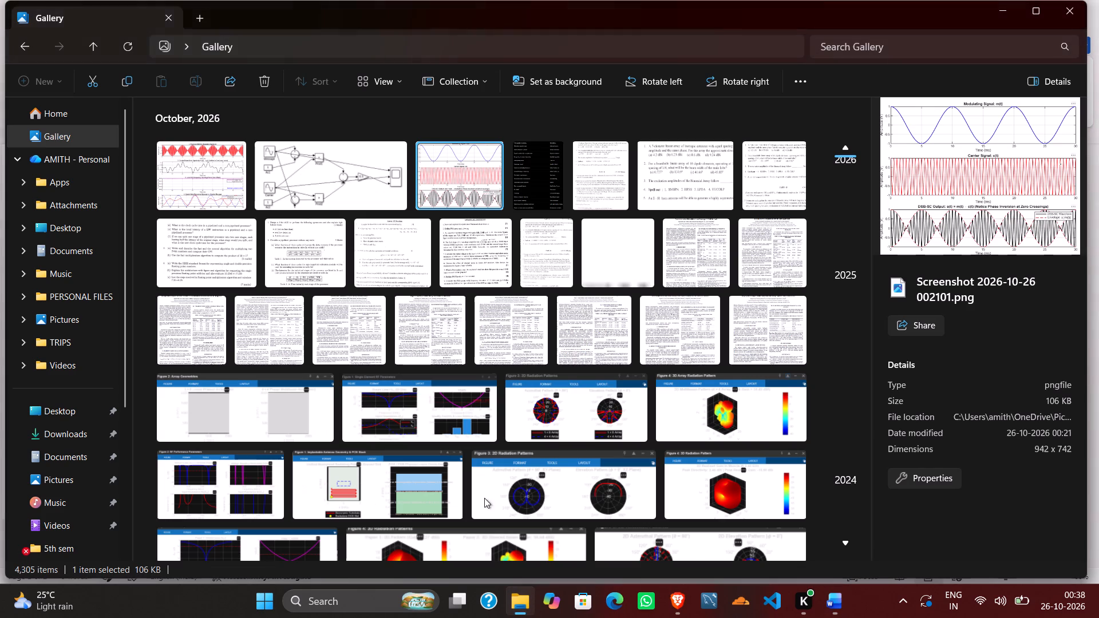
{"action": "left_click", "coordinate": [208, 180]}
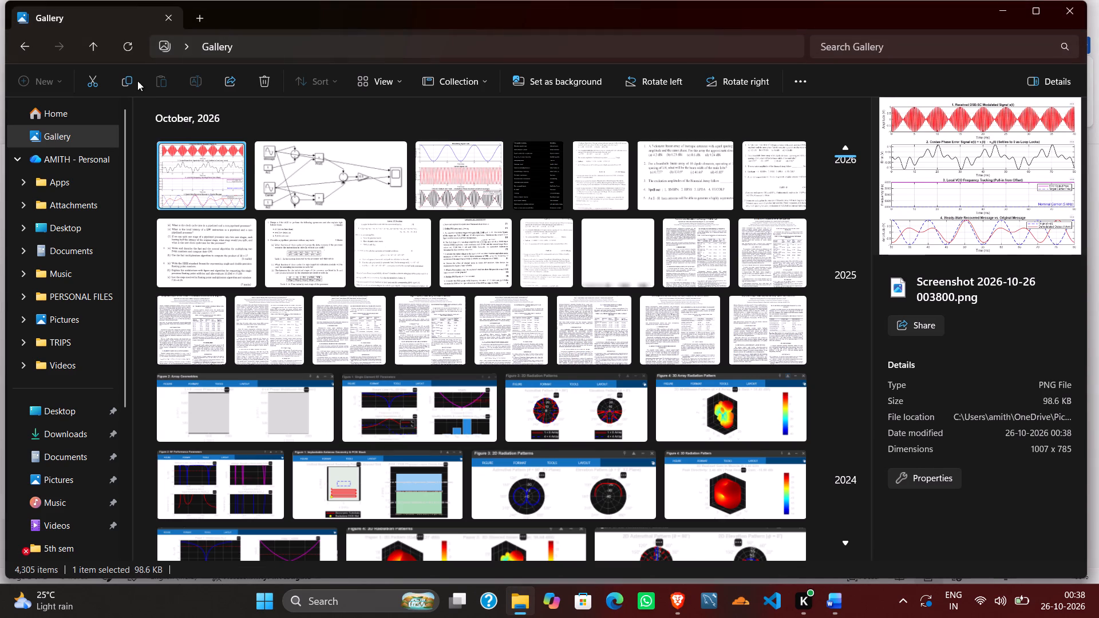
{"action": "left_click", "coordinate": [125, 76]}
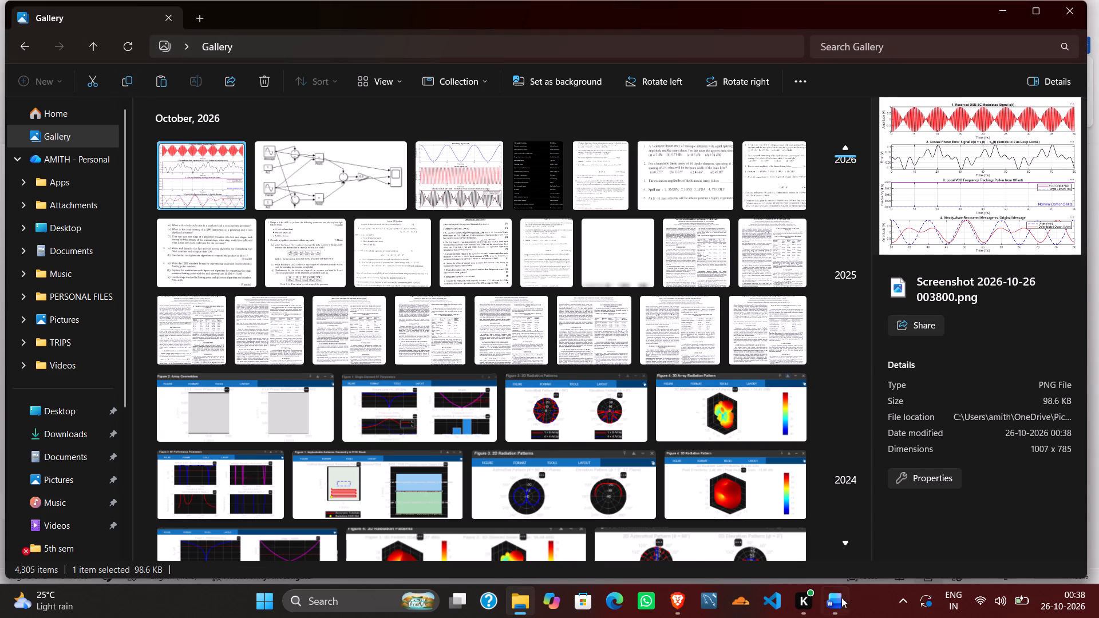
{"action": "left_click", "coordinate": [838, 604]}
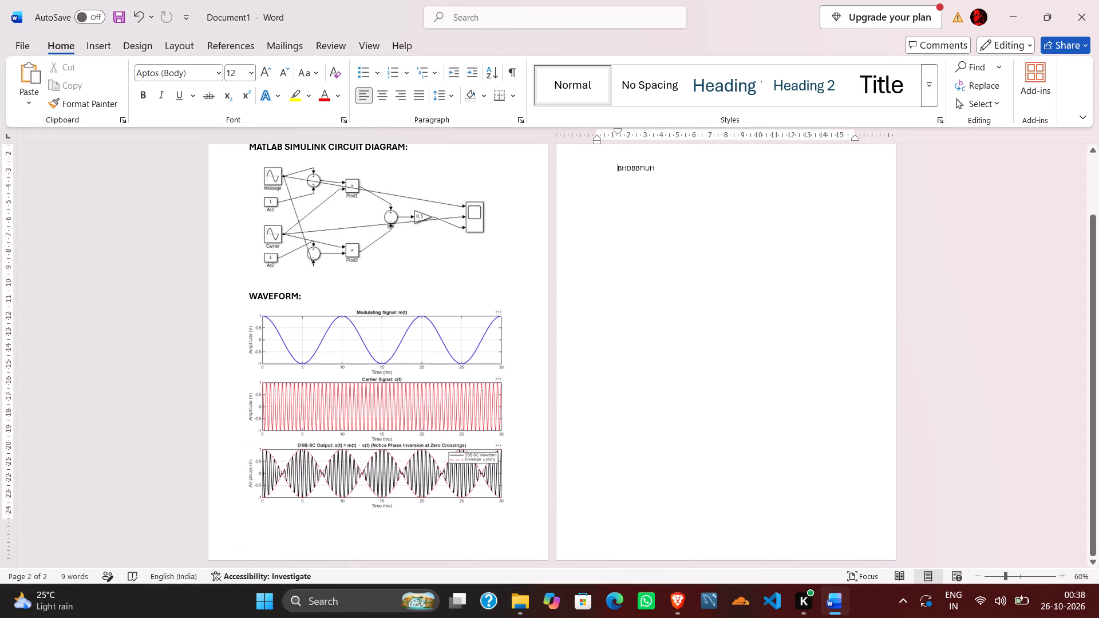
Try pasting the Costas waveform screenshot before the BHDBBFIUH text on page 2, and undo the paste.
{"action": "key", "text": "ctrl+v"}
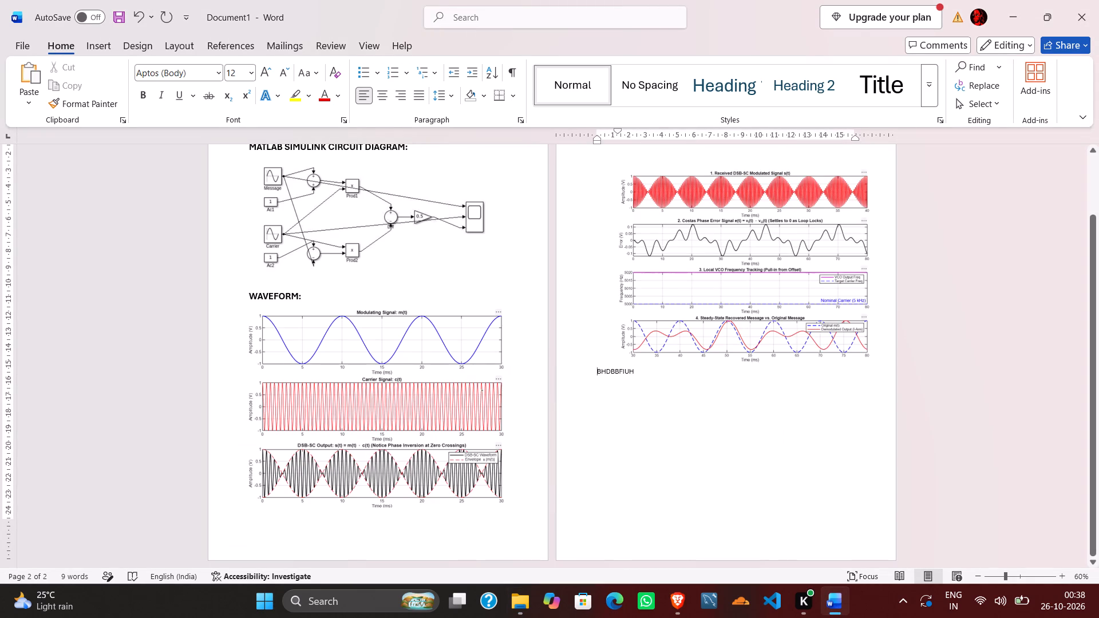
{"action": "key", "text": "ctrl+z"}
Insert 13 blank lines above the BHDBBFIUH text on page 2.
{"action": "key", "text": "Return"}
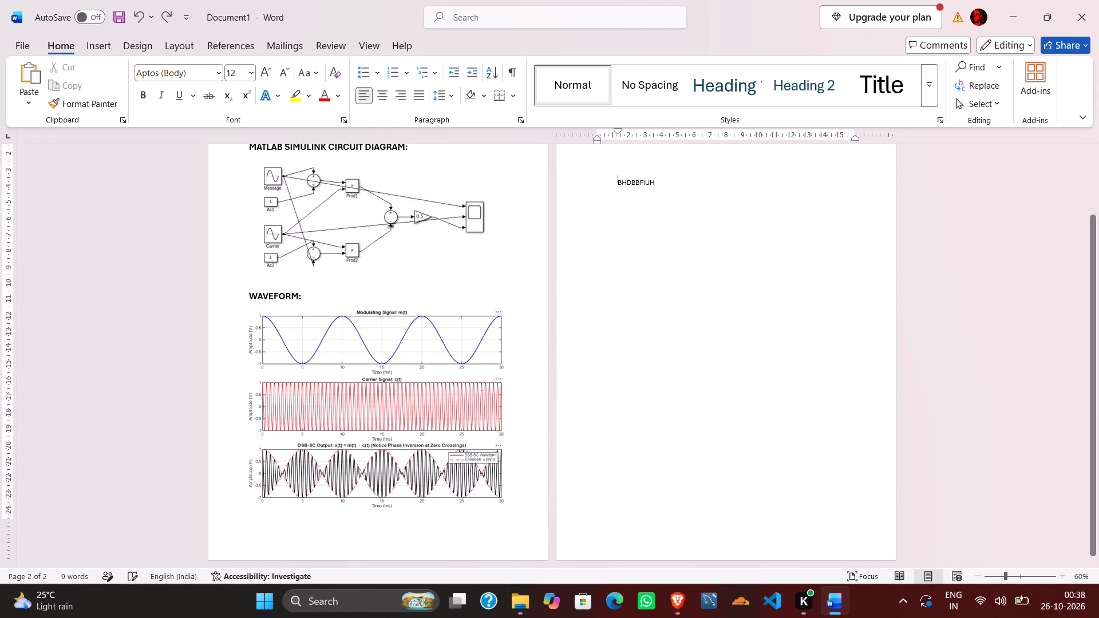
{"action": "key", "text": "Return"}
{"action": "key", "text": "Return"}
{"action": "key", "text": "Return"}
{"action": "key", "text": "Return"}
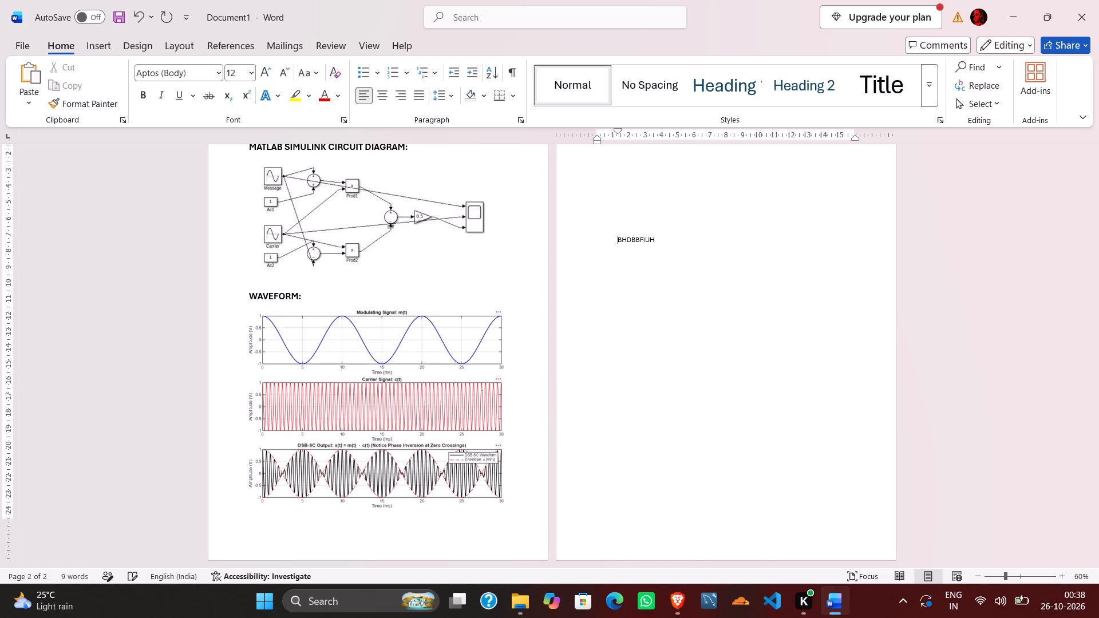
{"action": "key", "text": "Return"}
{"action": "key", "text": "Return"}
{"action": "key", "text": "Return"}
{"action": "key", "text": "Return"}
{"action": "key", "text": "Return"}
{"action": "key", "text": "Return"}
{"action": "key", "text": "Return"}
{"action": "key", "text": "Return"}
Paste the Costas waveform screenshot on a new line below the BHDBBFIUH text.
{"action": "key", "text": "End"}
{"action": "key", "text": "Return"}
{"action": "key", "text": "ctrl+v"}
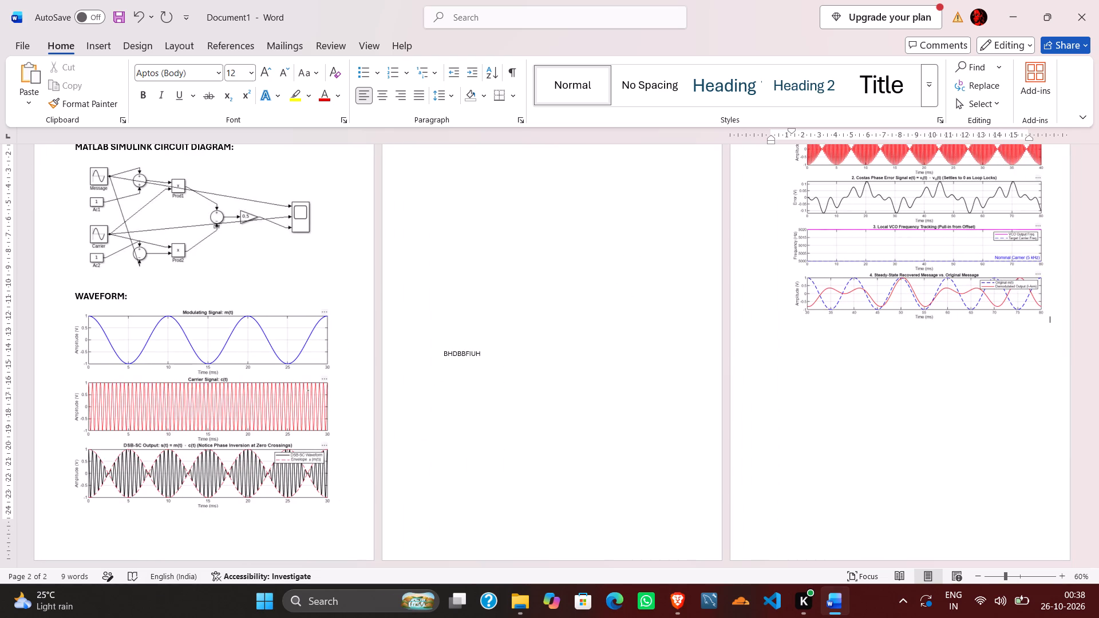
Remove the first-line indent of the BHDBBFIUH text on page 2 and the two blank lines directly above it.
{"action": "left_click", "coordinate": [444, 393]}
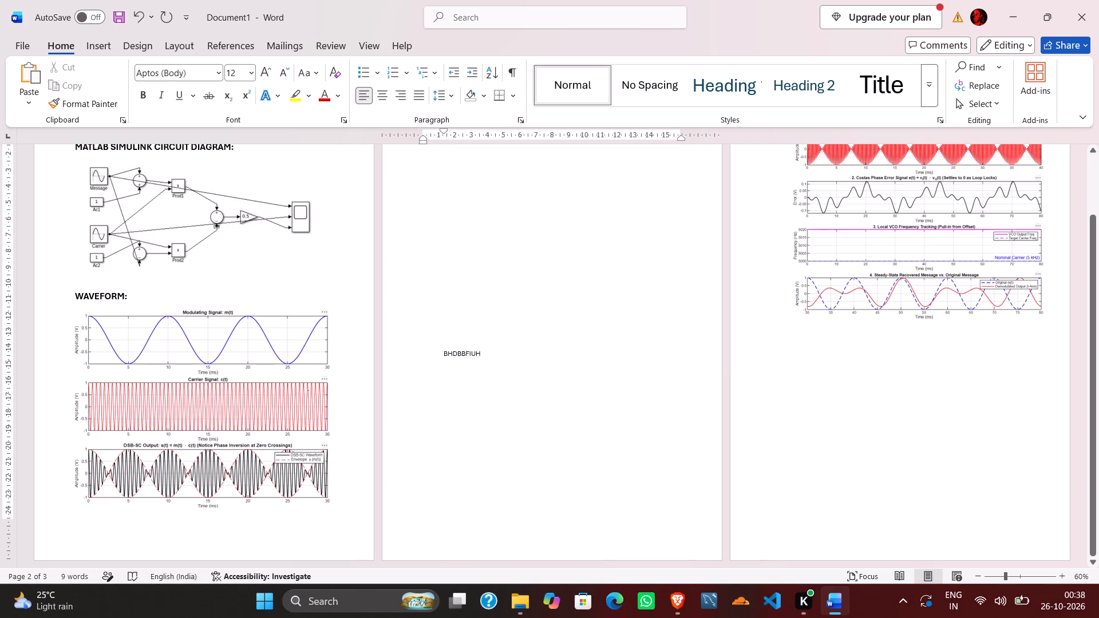
{"action": "key", "text": "BackSpace"}
{"action": "key", "text": "BackSpace"}
{"action": "key", "text": "BackSpace"}
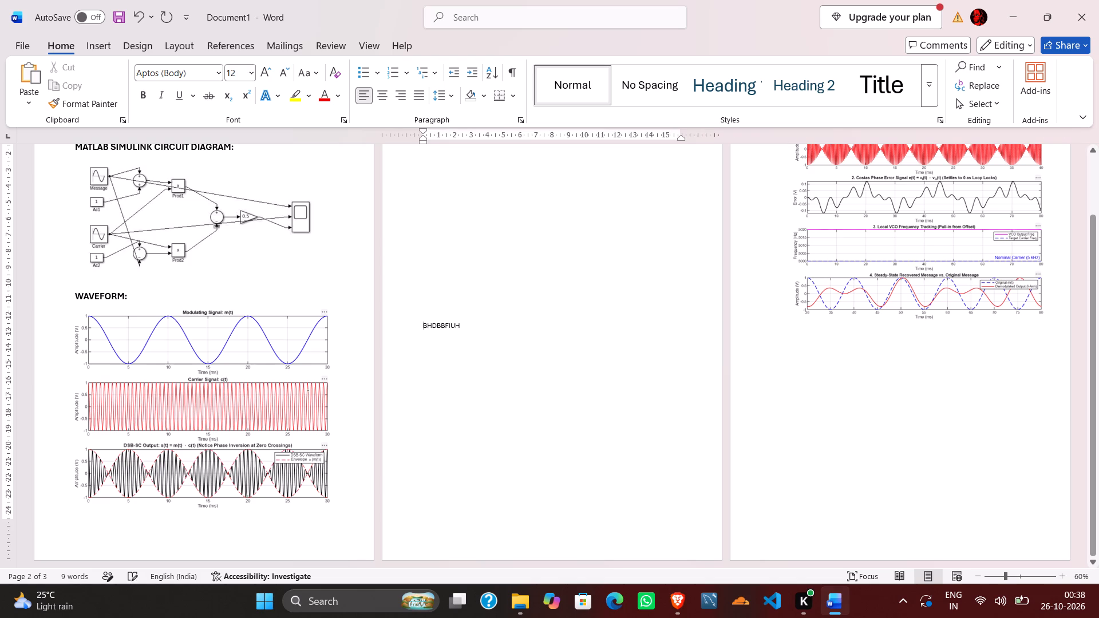
Delete blank lines above the BHDBBFIUH text until the Costas waveform image fits on page 2, and add one blank line back.
{"action": "left_click", "coordinate": [460, 459]}
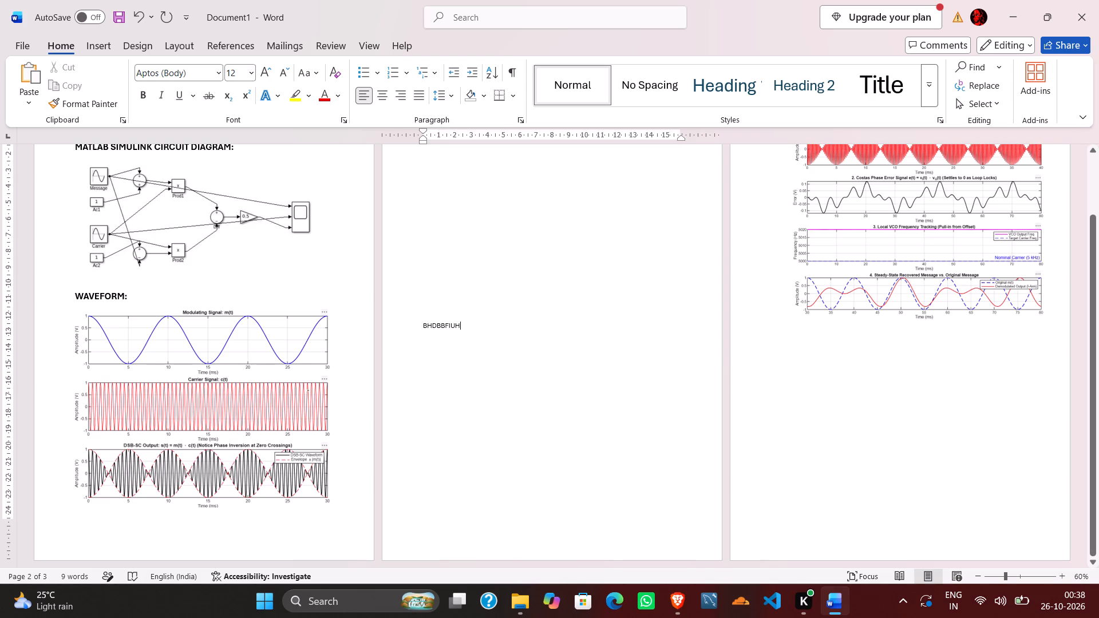
{"action": "key", "text": "Down"}
{"action": "key", "text": "Left"}
{"action": "key", "text": "Left"}
{"action": "key", "text": "Left"}
{"action": "key", "text": "Left"}
{"action": "key", "text": "Left"}
{"action": "key", "text": "Left"}
{"action": "key", "text": "Left"}
{"action": "key", "text": "Left"}
{"action": "key", "text": "Left"}
{"action": "key", "text": "Left"}
{"action": "key", "text": "Left"}
{"action": "key", "text": "Left"}
{"action": "key", "text": "Left"}
{"action": "key", "text": "BackSpace"}
{"action": "key", "text": "BackSpace"}
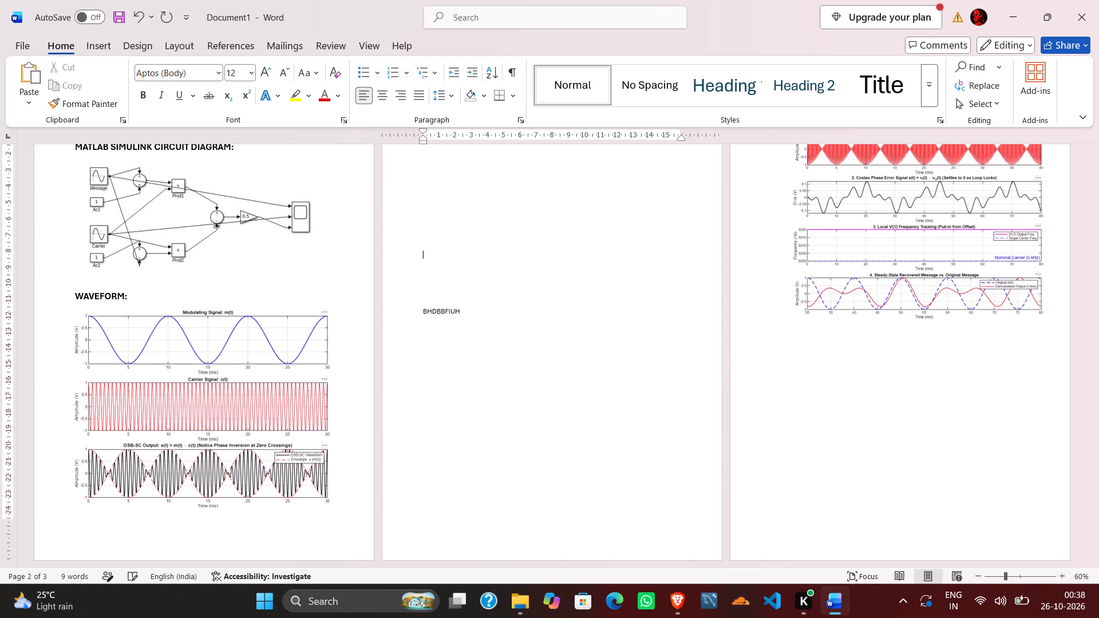
{"action": "key", "text": "BackSpace"}
{"action": "key", "text": "BackSpace"}
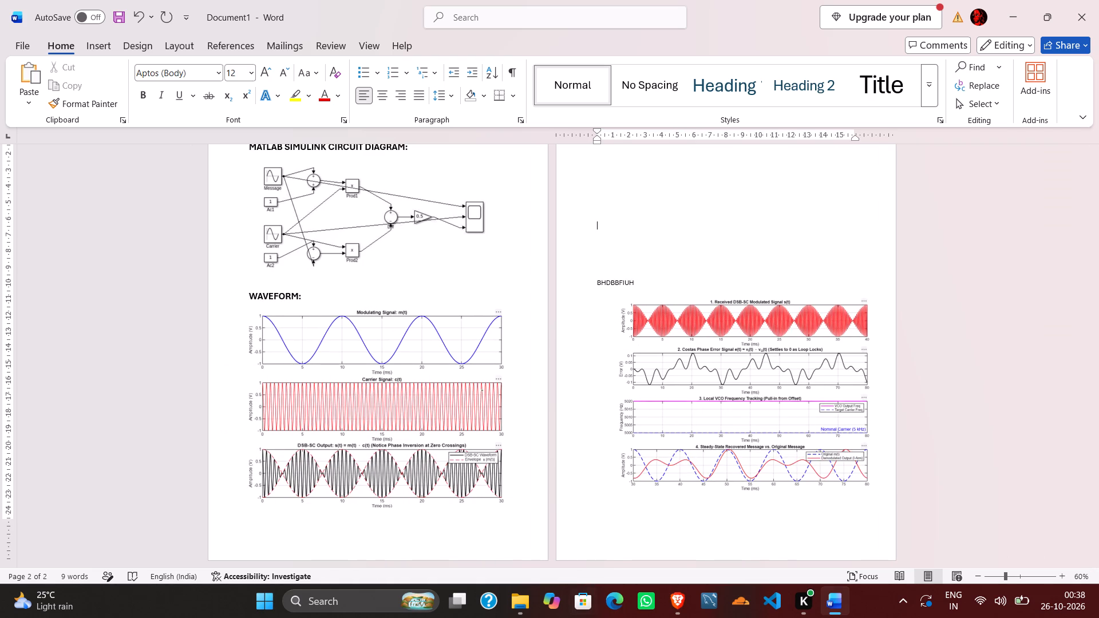
{"action": "key", "text": "Return"}
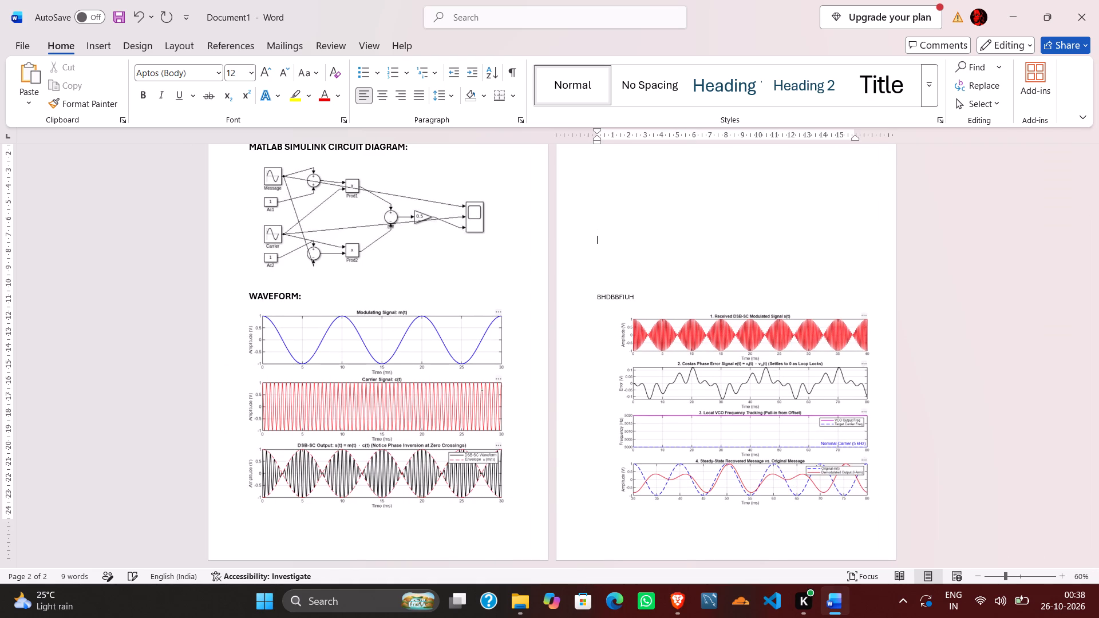
{"action": "key", "text": "Return"}
{"action": "key", "text": "BackSpace"}
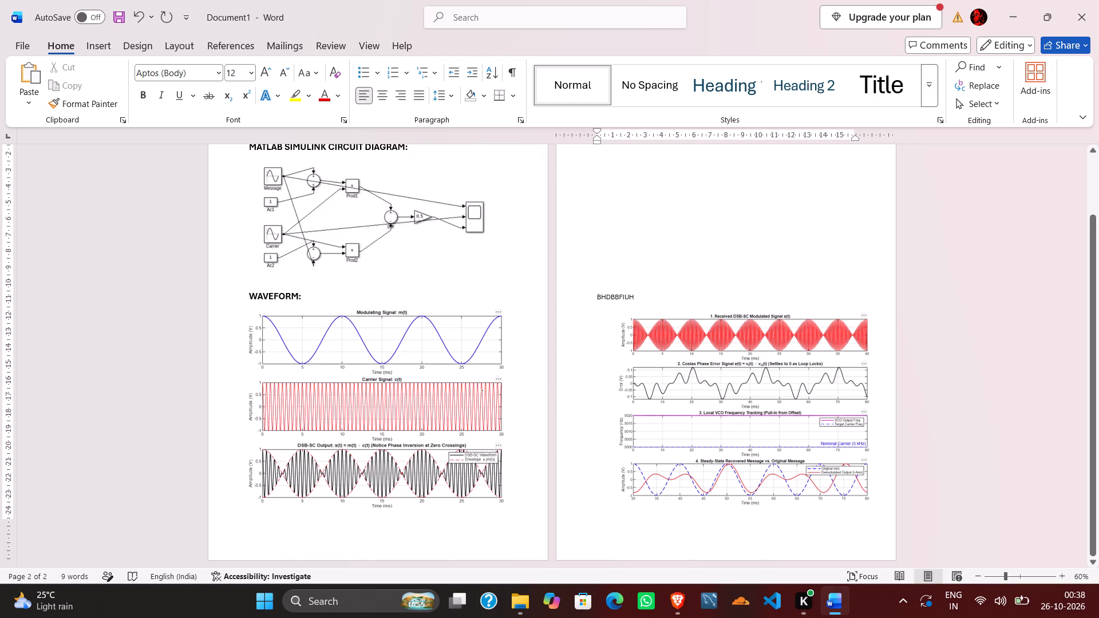
{"action": "scroll", "coordinate": [607, 249], "scroll_direction": "up", "scroll_amount": 1}
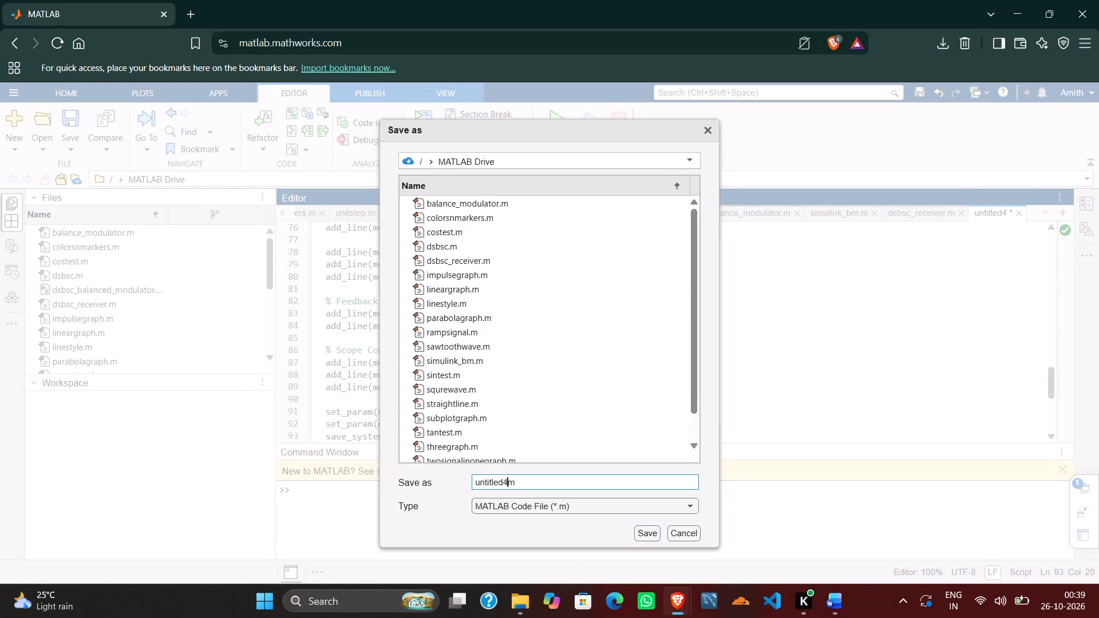
{"action": "type", "text": "simulink"}
{"action": "key", "text": "2"}
{"action": "key", "text": "period"}
{"action": "left_click", "coordinate": [645, 532]}
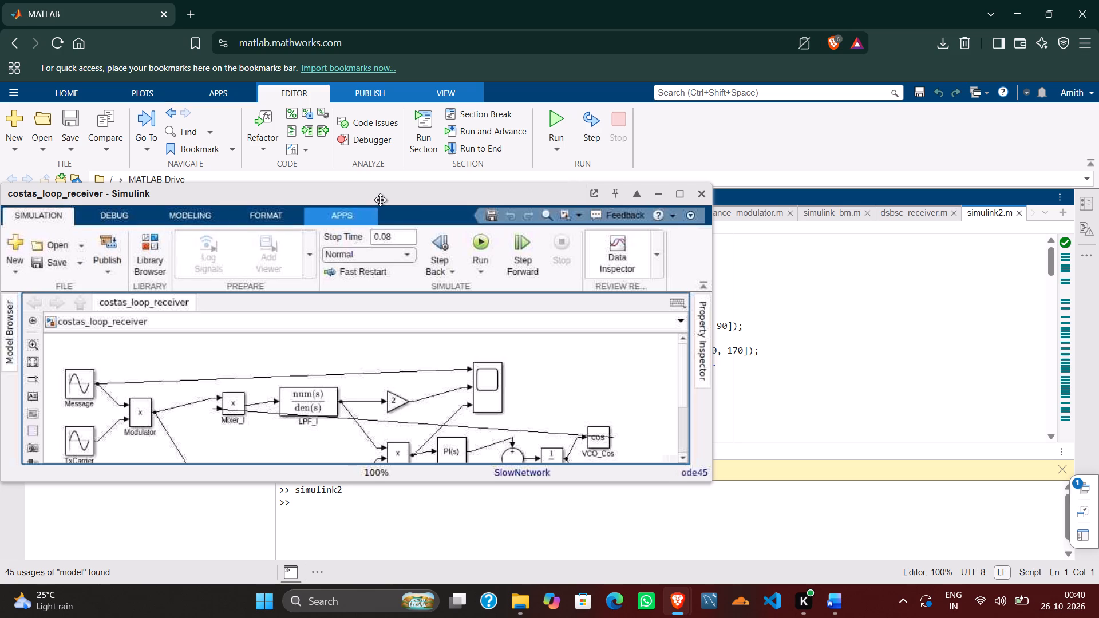
Move and resize the costas_loop_receiver Simulink window to frame the Costas receiver block diagram.
{"action": "left_click_drag", "start_coordinate": [380, 200], "coordinate": [438, 106]}
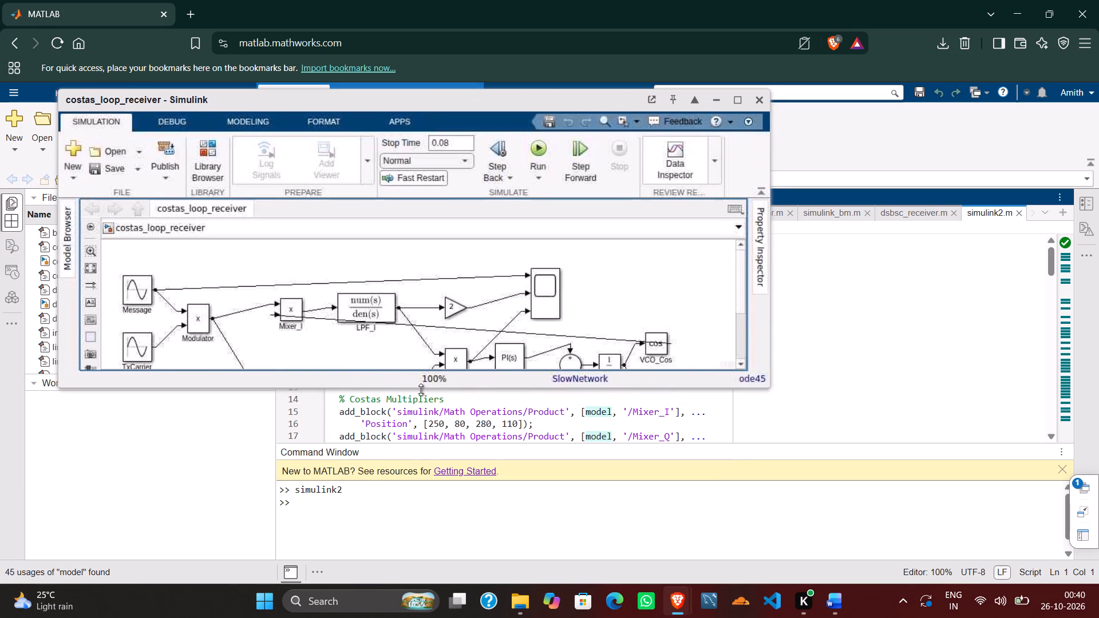
{"action": "left_click_drag", "start_coordinate": [418, 388], "coordinate": [431, 489]}
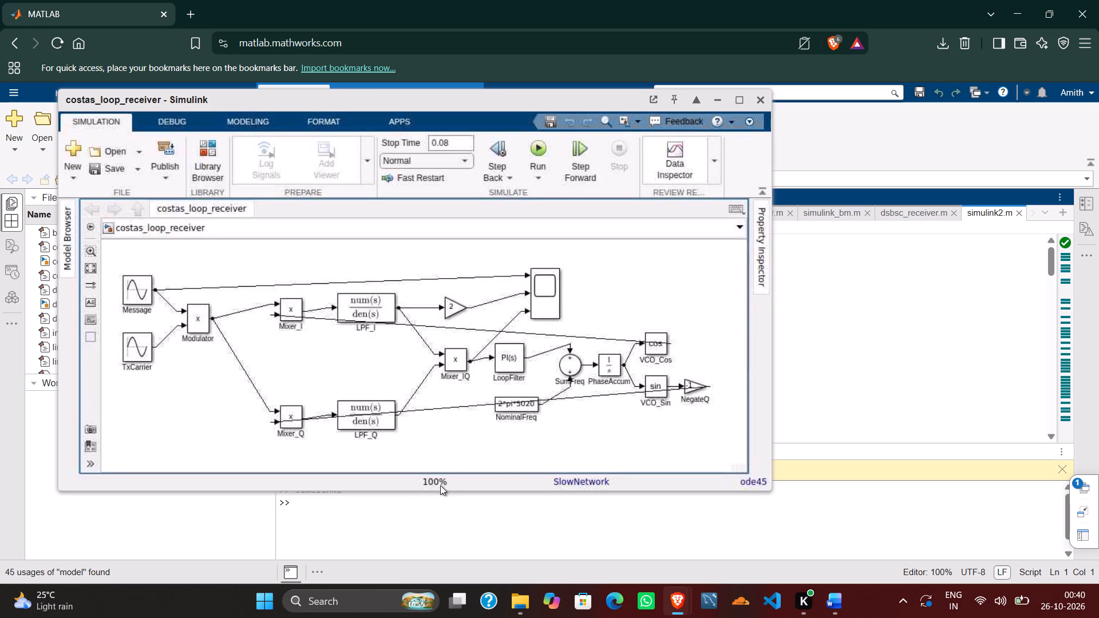
{"action": "left_click_drag", "start_coordinate": [774, 360], "coordinate": [706, 377]}
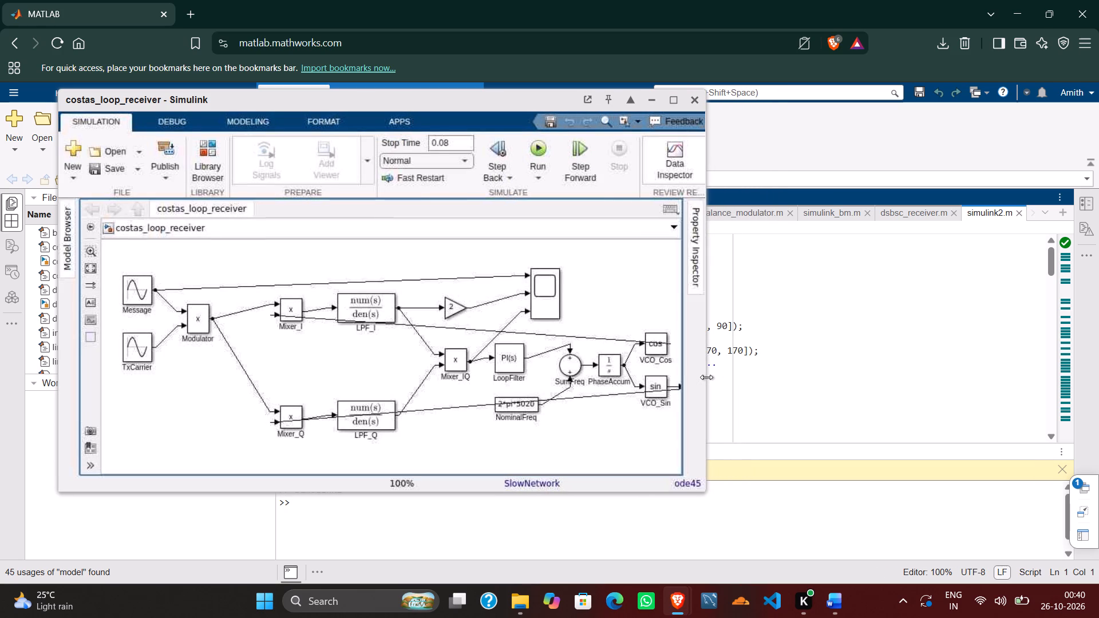
{"action": "left_click_drag", "start_coordinate": [706, 377], "coordinate": [735, 379]}
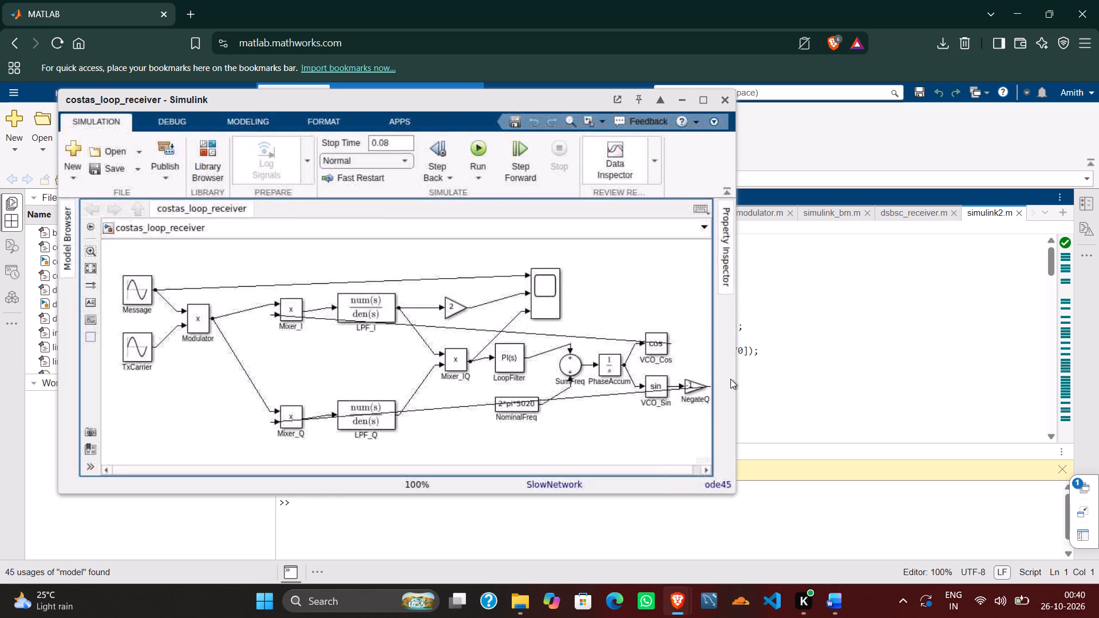
{"action": "left_click_drag", "start_coordinate": [738, 374], "coordinate": [671, 375]}
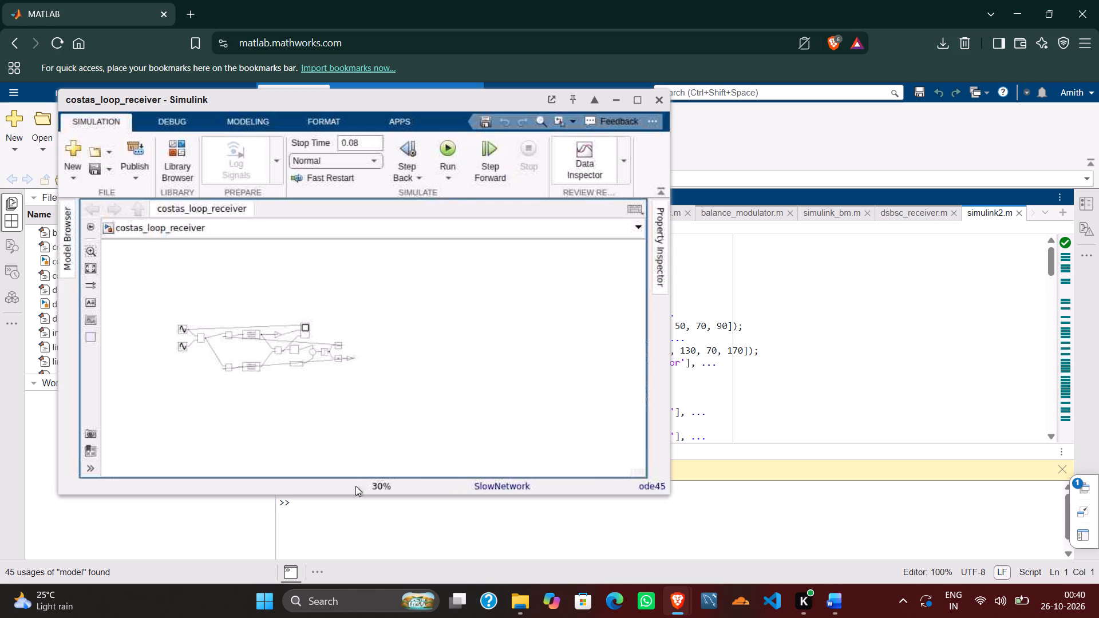
Bend the signal line between Mixer_IQ and the scope so that it crosses the LoopFilter block.
{"action": "double_click", "coordinate": [384, 484]}
{"action": "left_click_drag", "start_coordinate": [346, 378], "coordinate": [397, 395]}
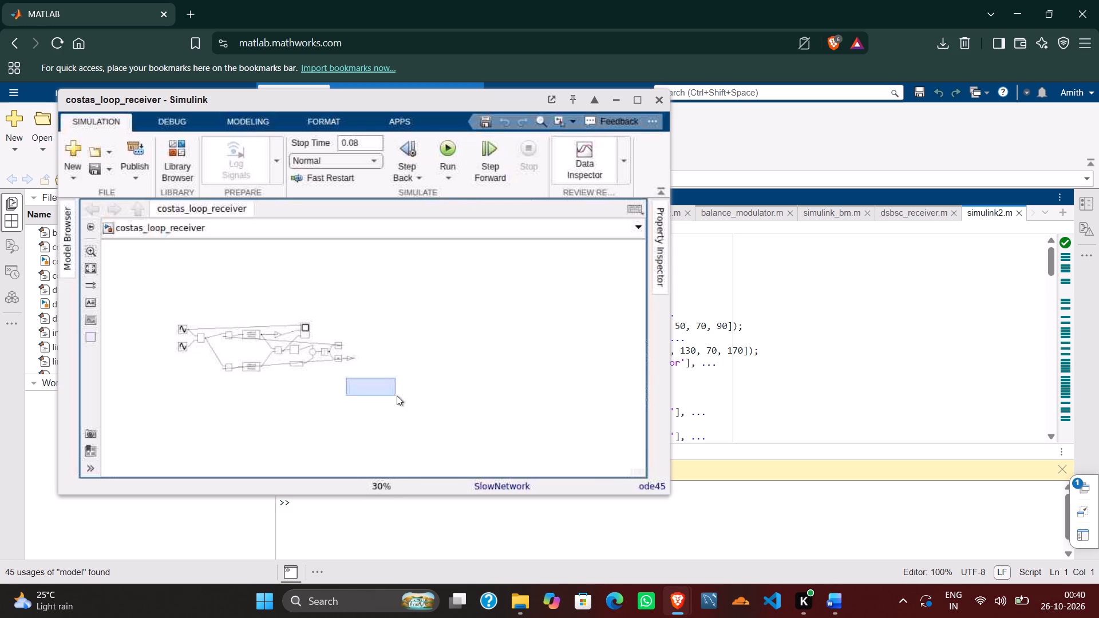
{"action": "left_click", "coordinate": [353, 373]}
{"action": "left_click_drag", "start_coordinate": [291, 346], "coordinate": [295, 355]}
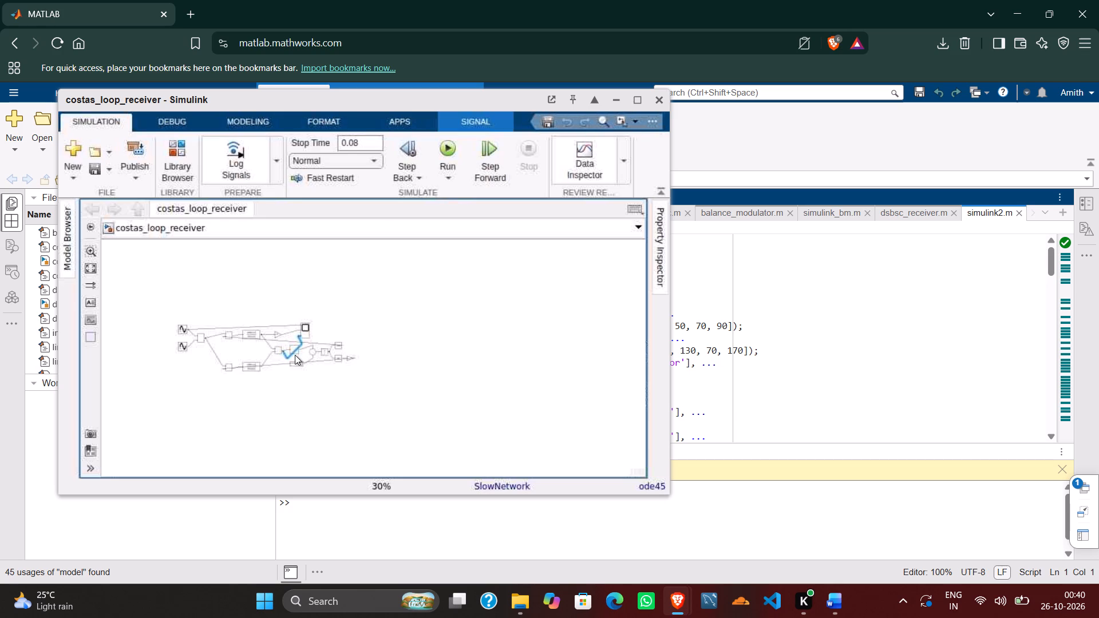
{"action": "left_click", "coordinate": [226, 381]}
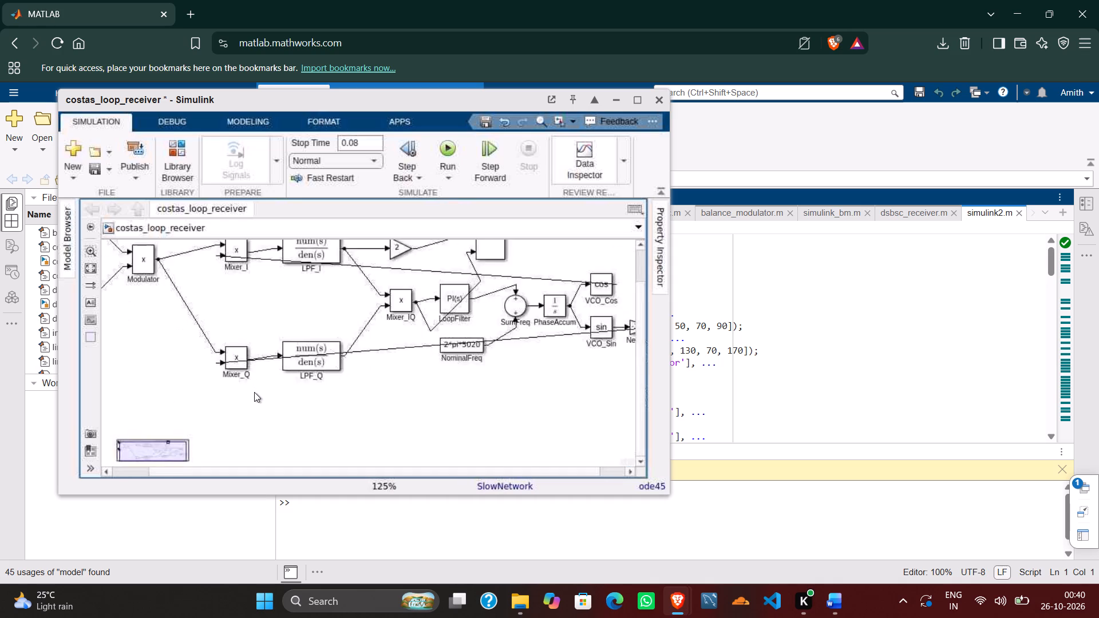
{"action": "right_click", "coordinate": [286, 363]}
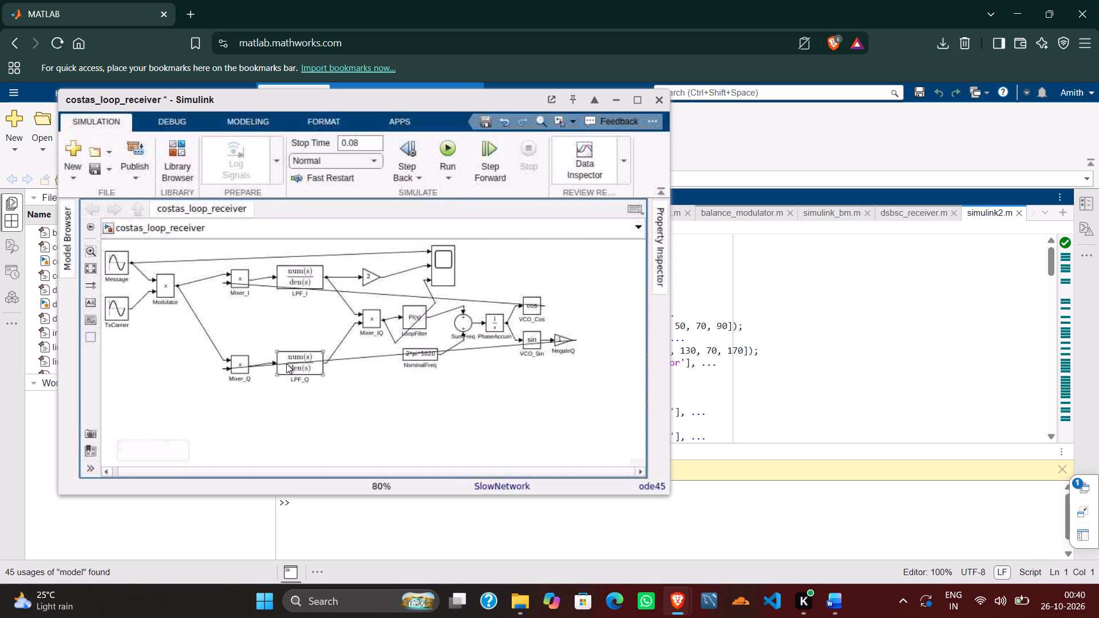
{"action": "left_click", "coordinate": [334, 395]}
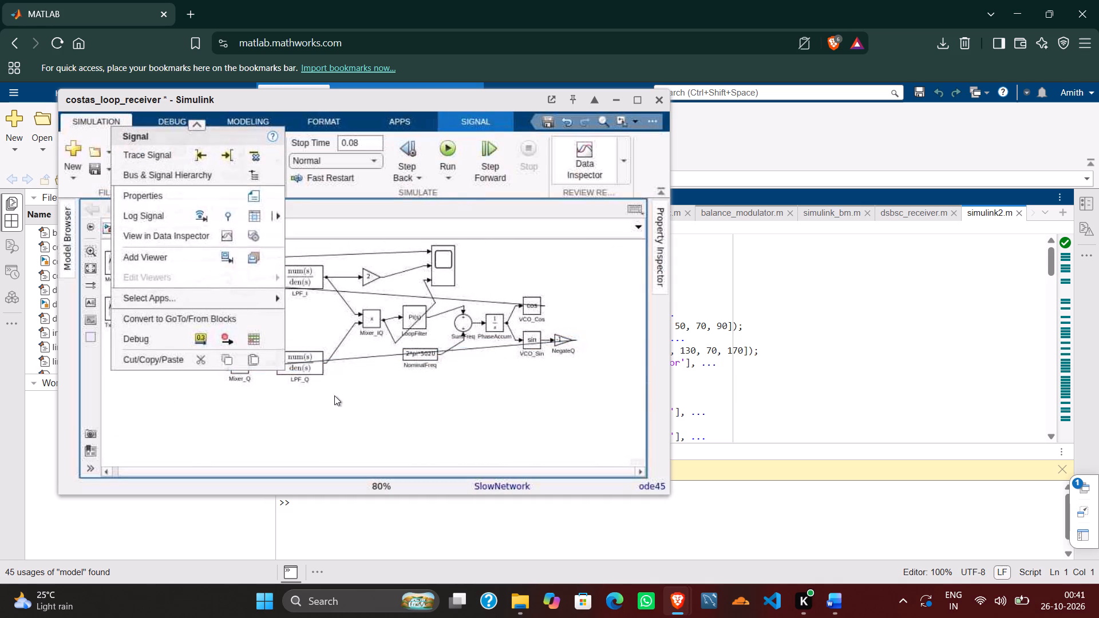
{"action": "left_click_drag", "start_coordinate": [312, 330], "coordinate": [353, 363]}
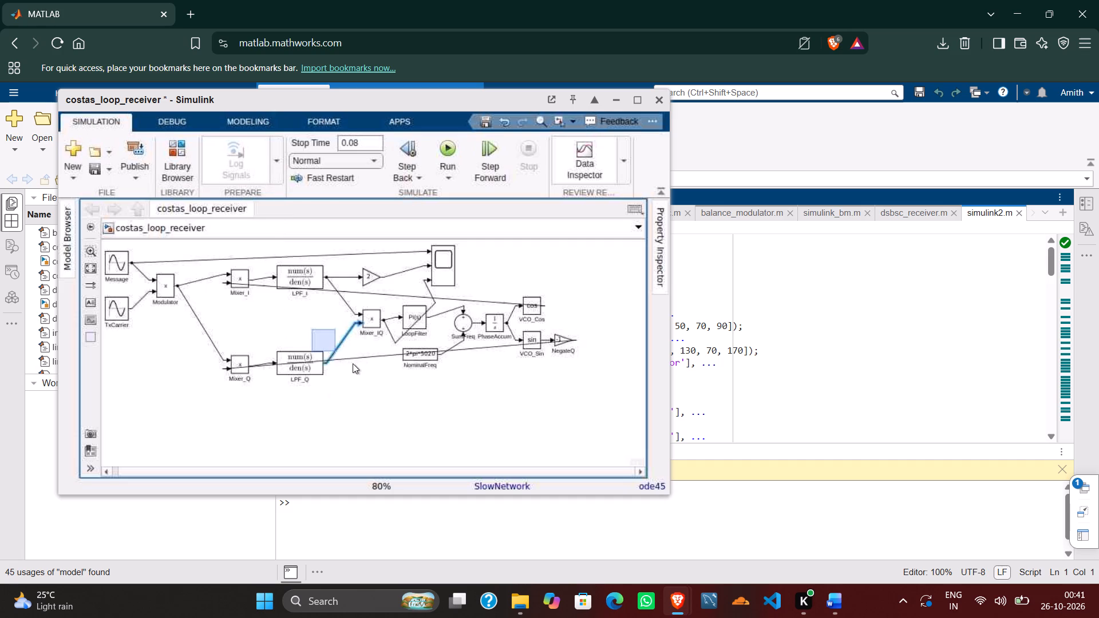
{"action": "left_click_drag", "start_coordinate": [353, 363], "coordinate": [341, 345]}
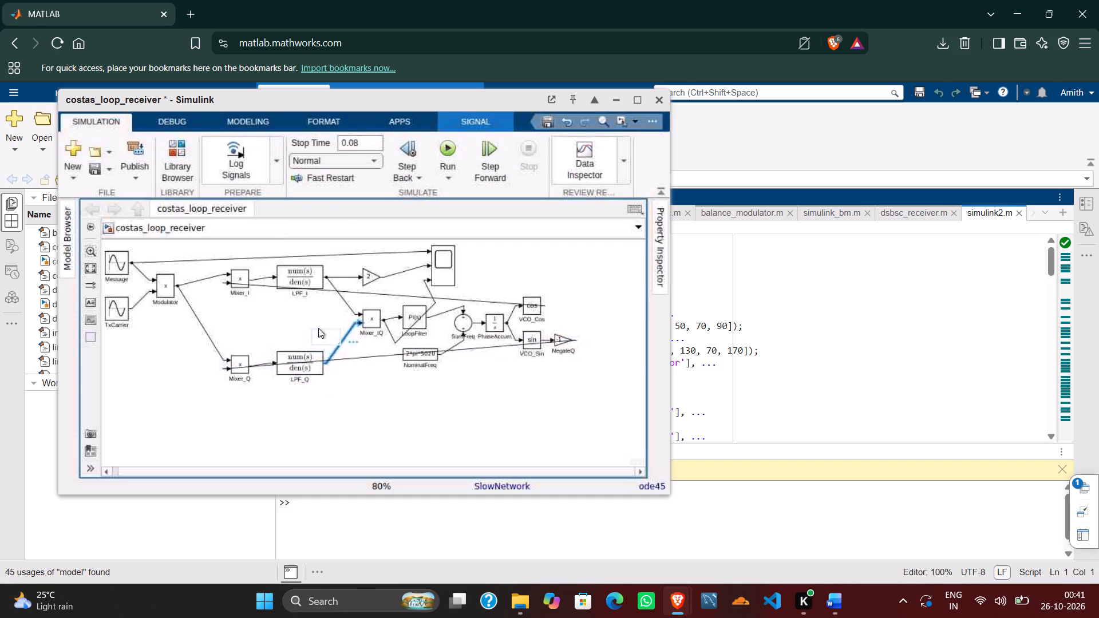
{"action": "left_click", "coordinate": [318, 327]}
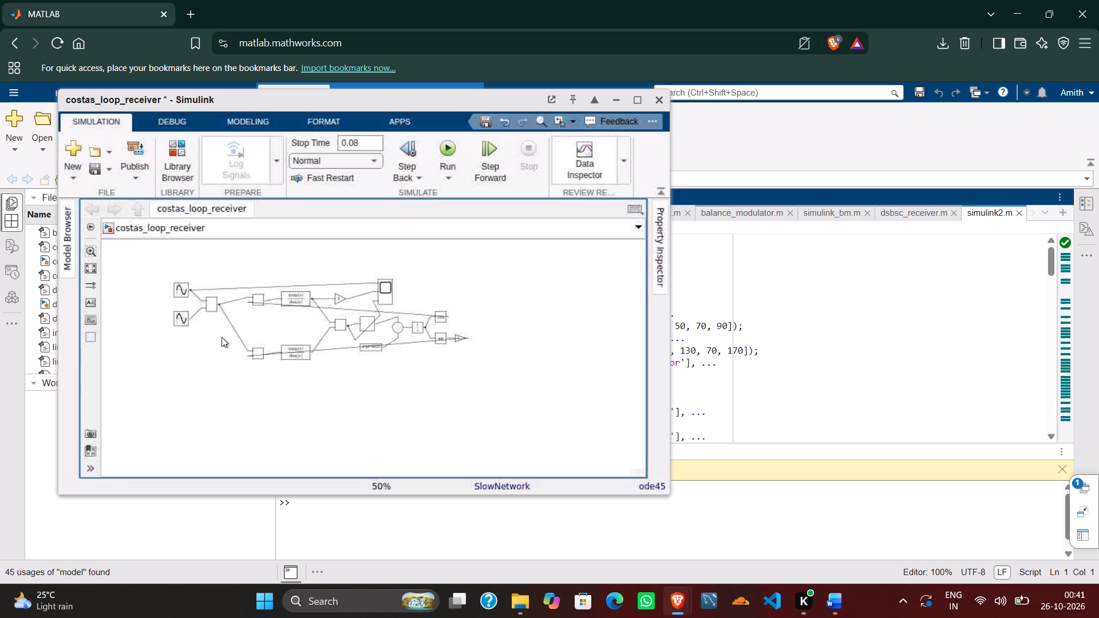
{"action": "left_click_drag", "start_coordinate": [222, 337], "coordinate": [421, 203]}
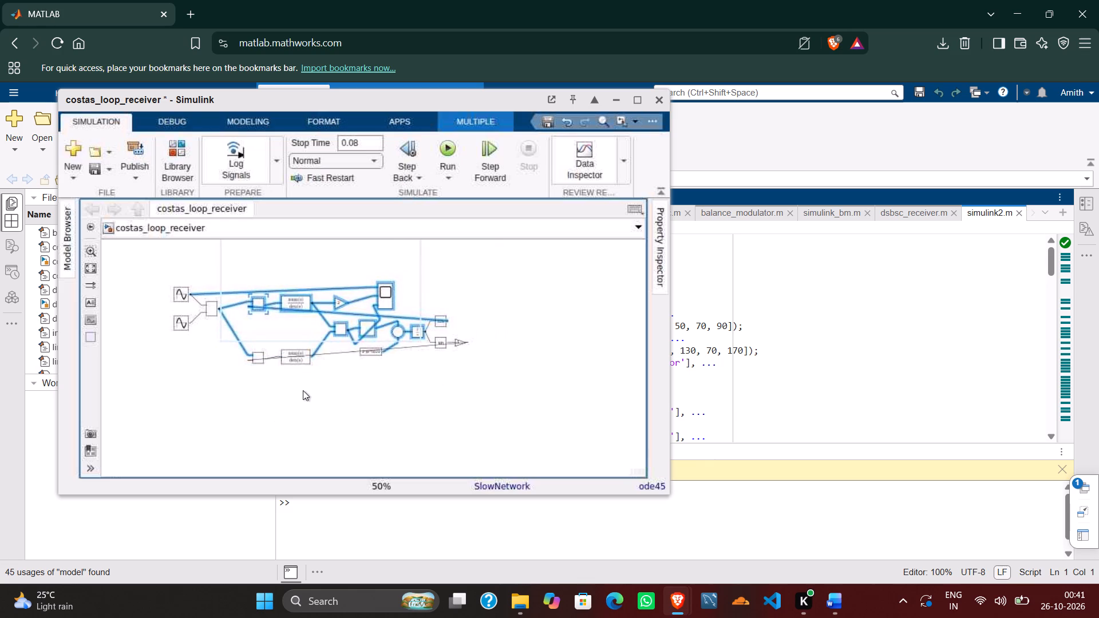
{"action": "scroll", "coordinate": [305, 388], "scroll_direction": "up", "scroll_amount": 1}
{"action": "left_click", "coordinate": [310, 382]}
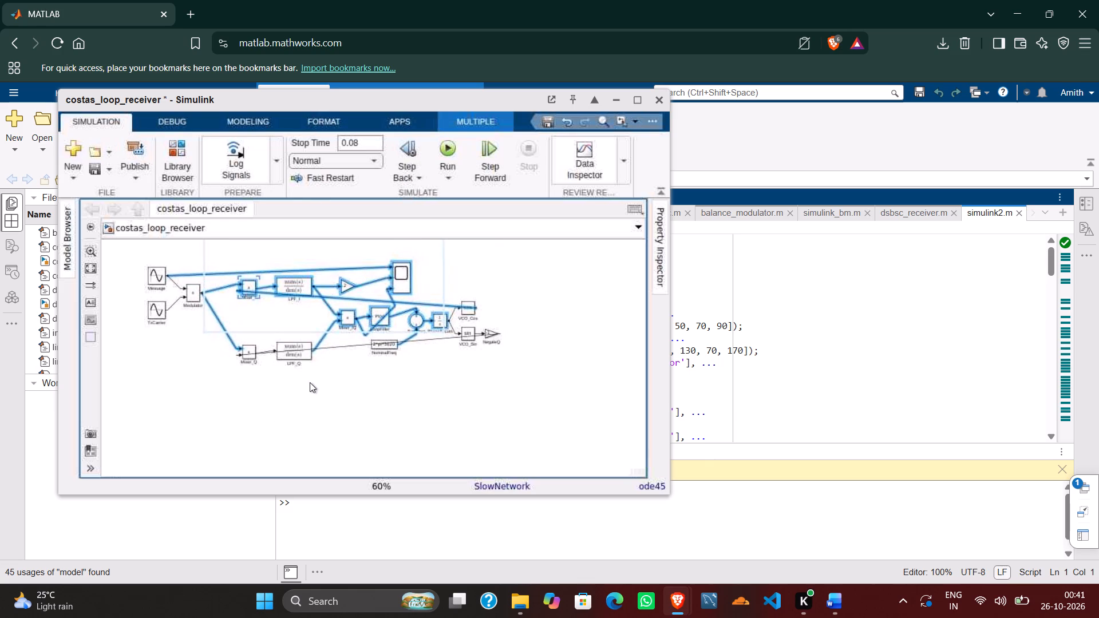
Examine the Costas receiver diagram across its width, from the Modulator and mixers to the VCO and NegateQ blocks.
{"action": "scroll", "coordinate": [429, 385], "scroll_direction": "up", "scroll_amount": 2}
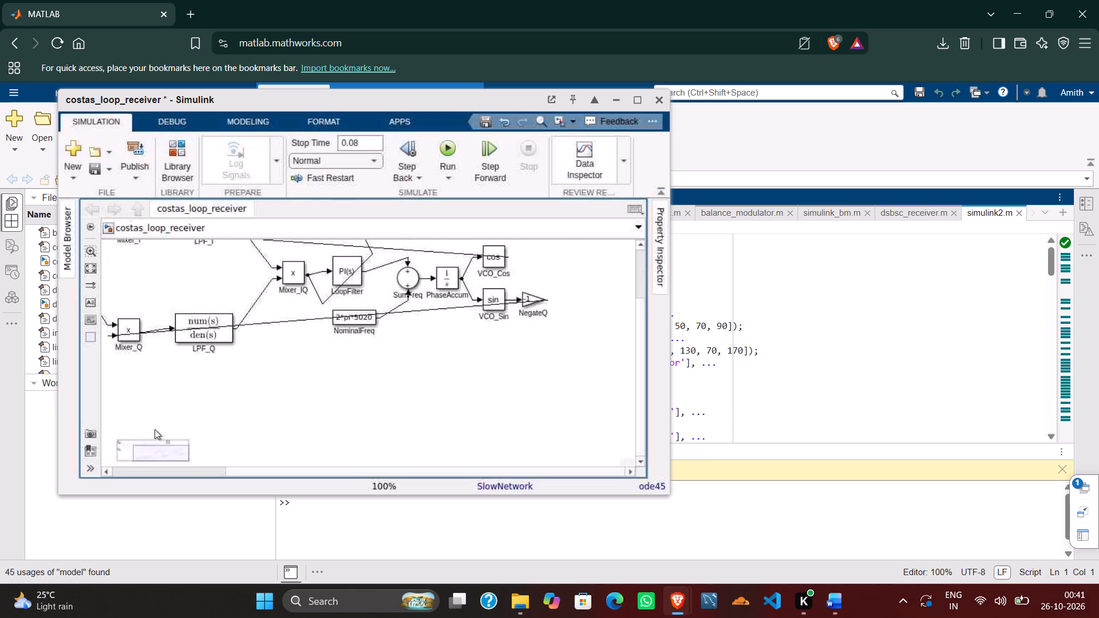
{"action": "left_click_drag", "start_coordinate": [157, 447], "coordinate": [148, 456]}
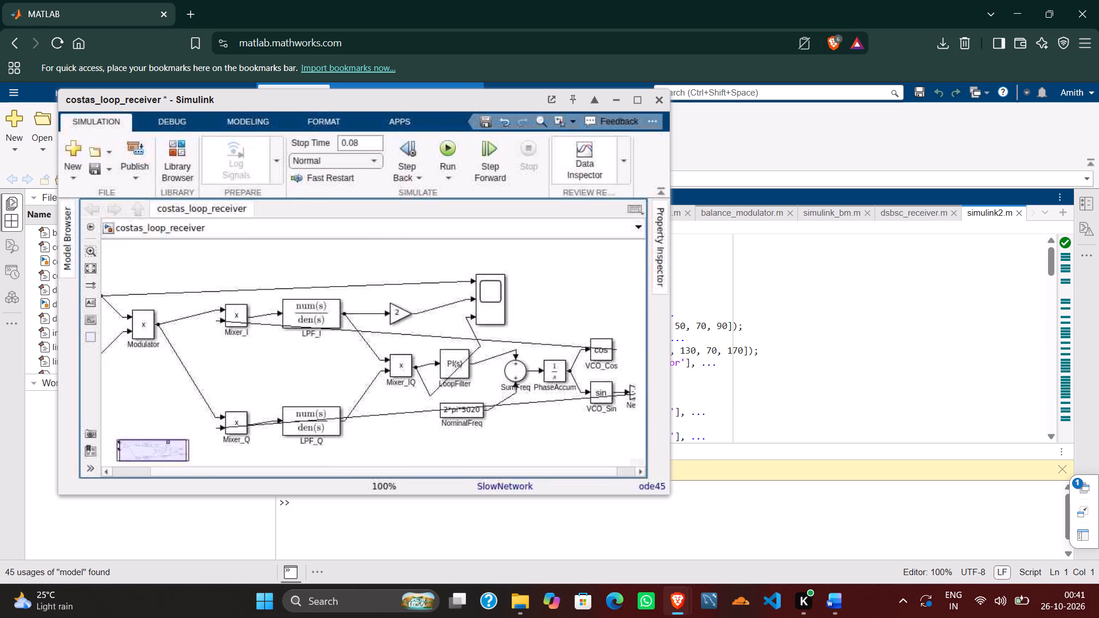
{"action": "left_click_drag", "start_coordinate": [148, 456], "coordinate": [151, 455]}
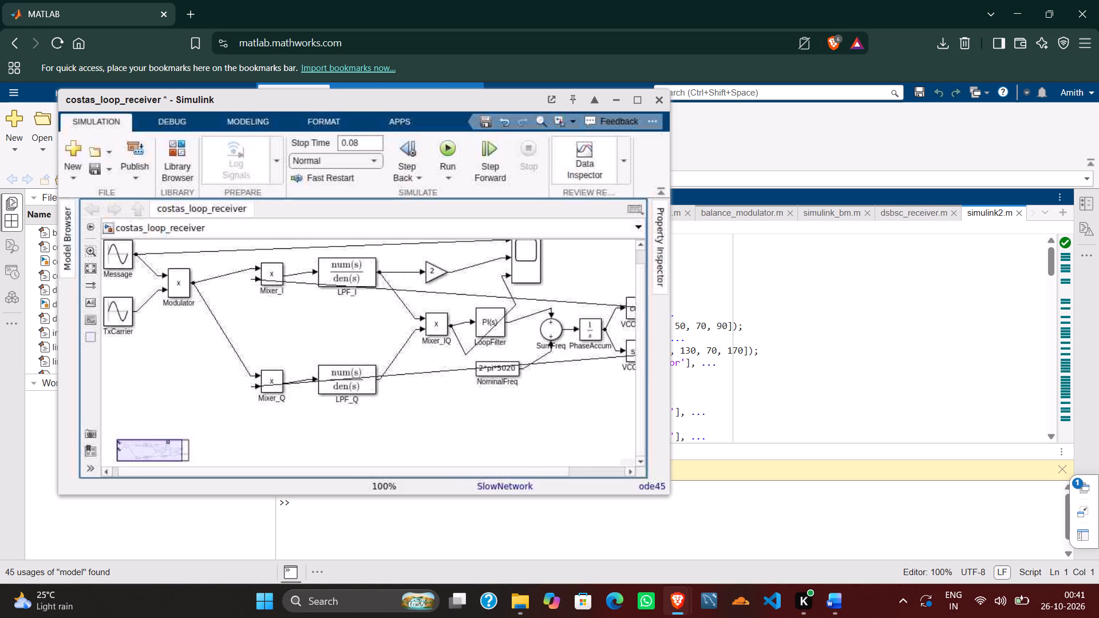
{"action": "left_click", "coordinate": [185, 449]}
{"action": "left_click_drag", "start_coordinate": [176, 451], "coordinate": [175, 451]}
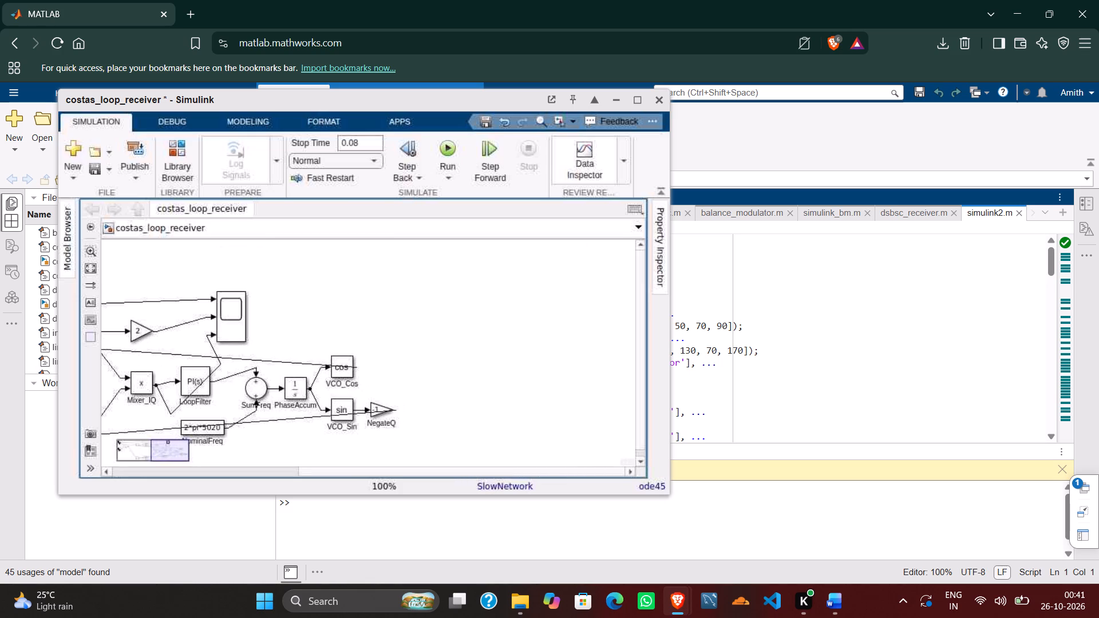
{"action": "left_click_drag", "start_coordinate": [175, 451], "coordinate": [165, 454]}
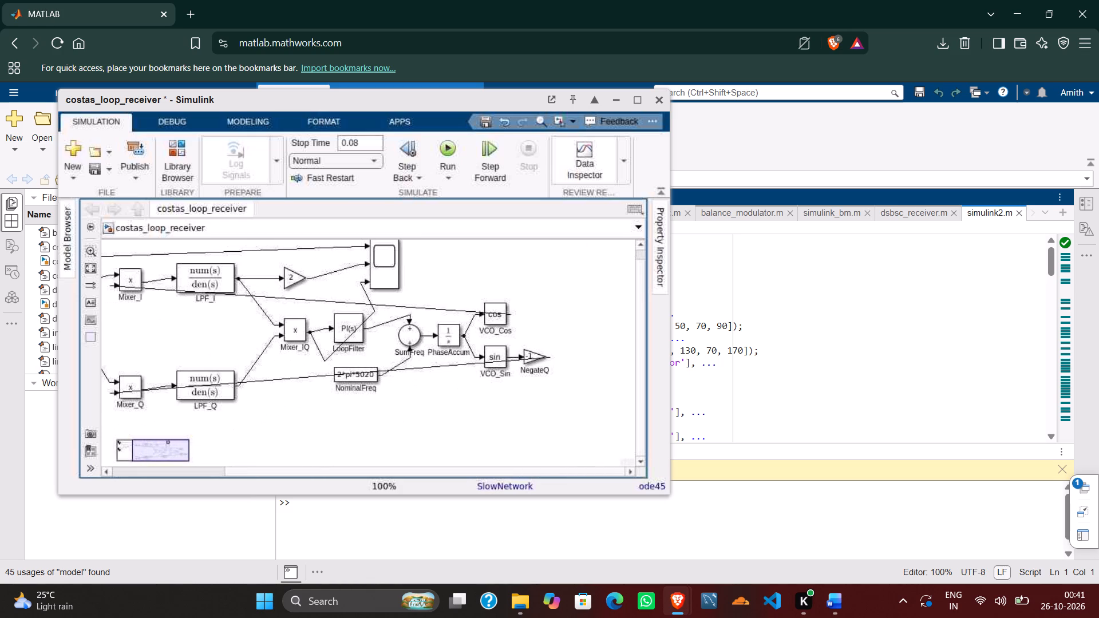
{"action": "left_click_drag", "start_coordinate": [165, 454], "coordinate": [161, 454]}
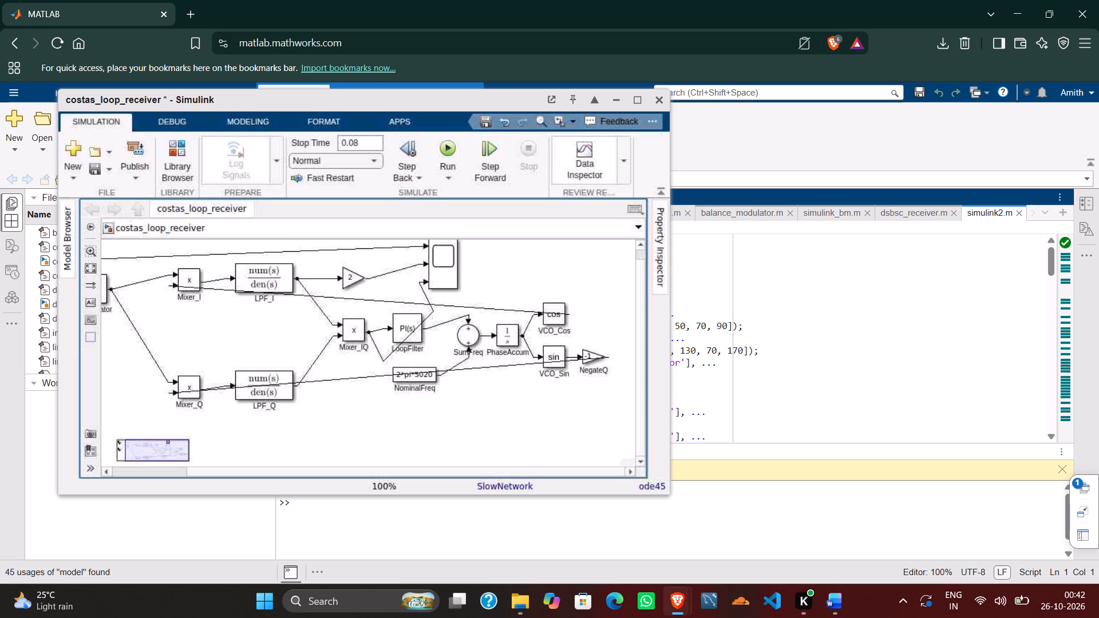
{"action": "left_click_drag", "start_coordinate": [161, 454], "coordinate": [159, 450]}
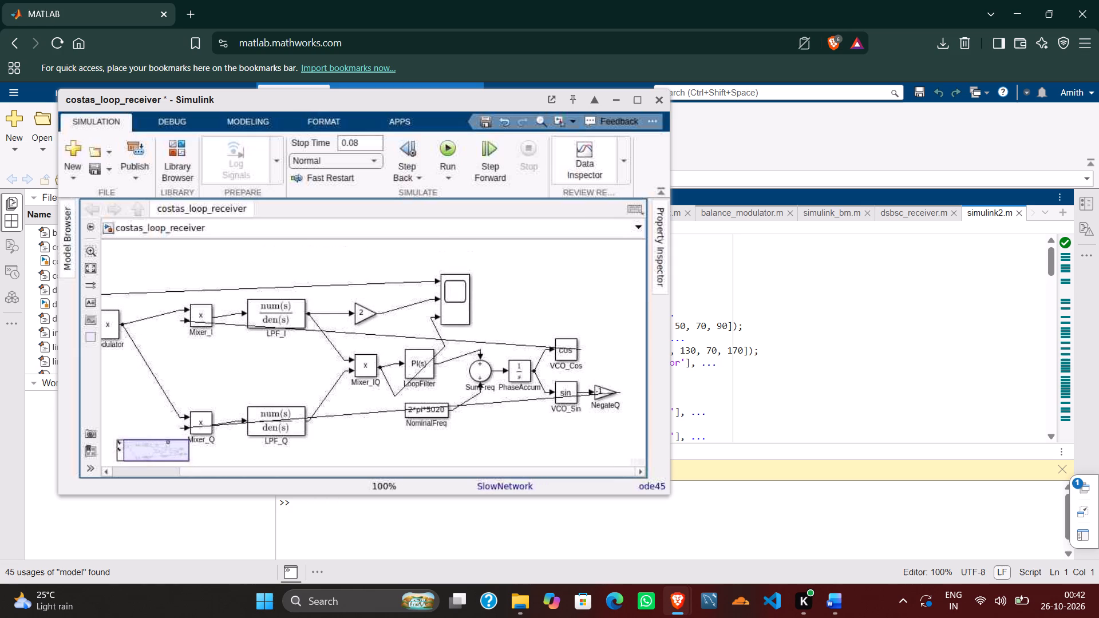
{"action": "left_click_drag", "start_coordinate": [159, 450], "coordinate": [158, 449]}
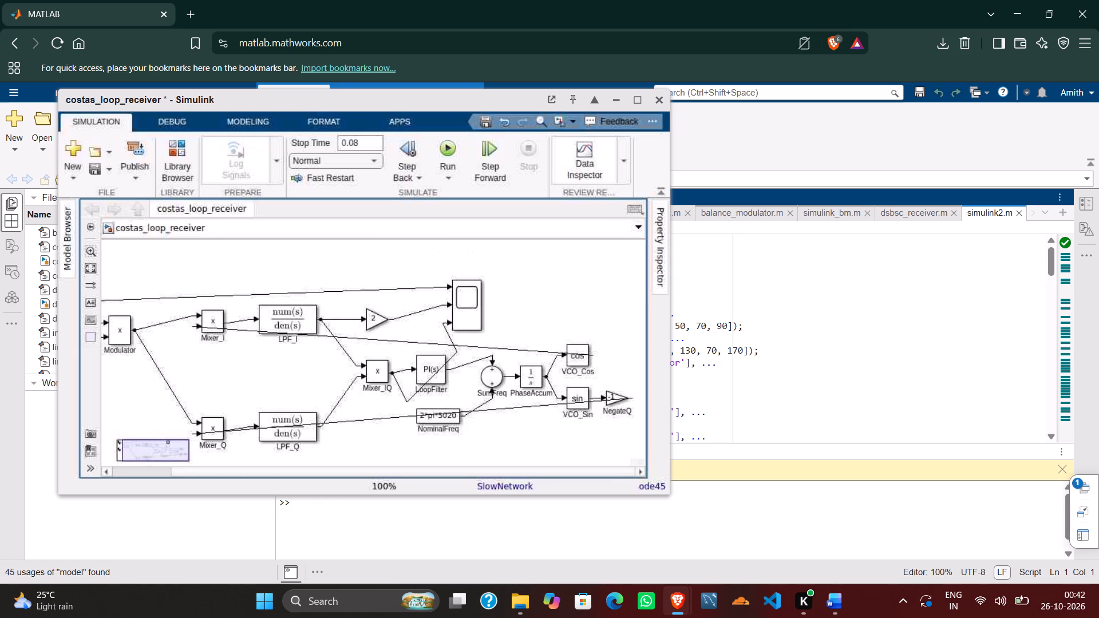
{"action": "left_click_drag", "start_coordinate": [158, 449], "coordinate": [155, 449]}
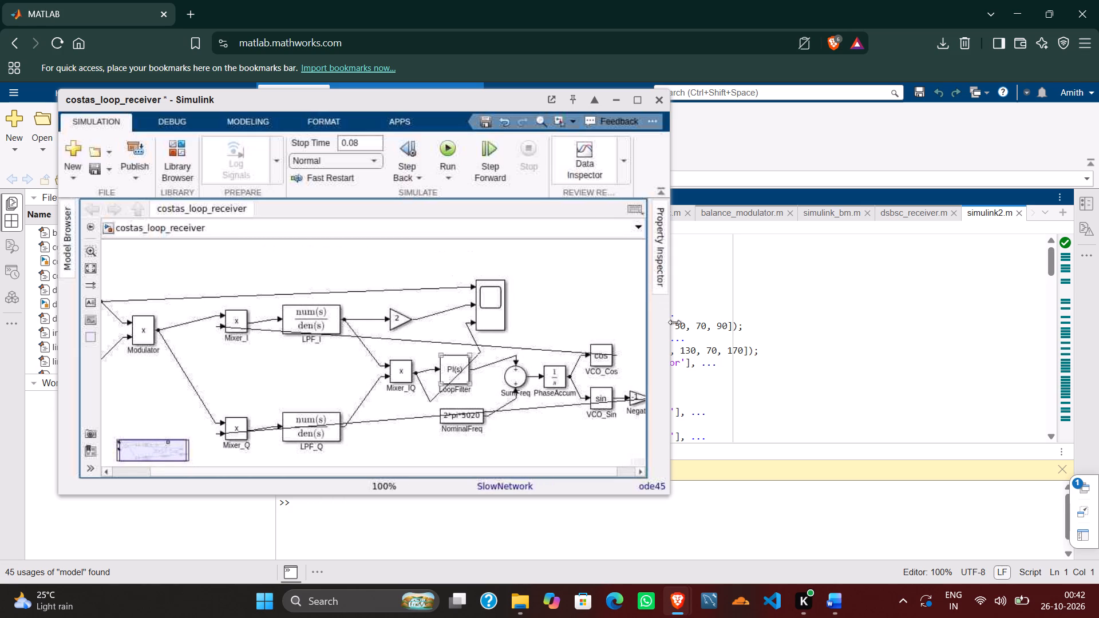
Enlarge the costas_loop_receiver window and align the view so the whole diagram from Message and TxCarrier to NegateQ fits at 100% zoom.
{"action": "left_click_drag", "start_coordinate": [669, 336], "coordinate": [676, 337]}
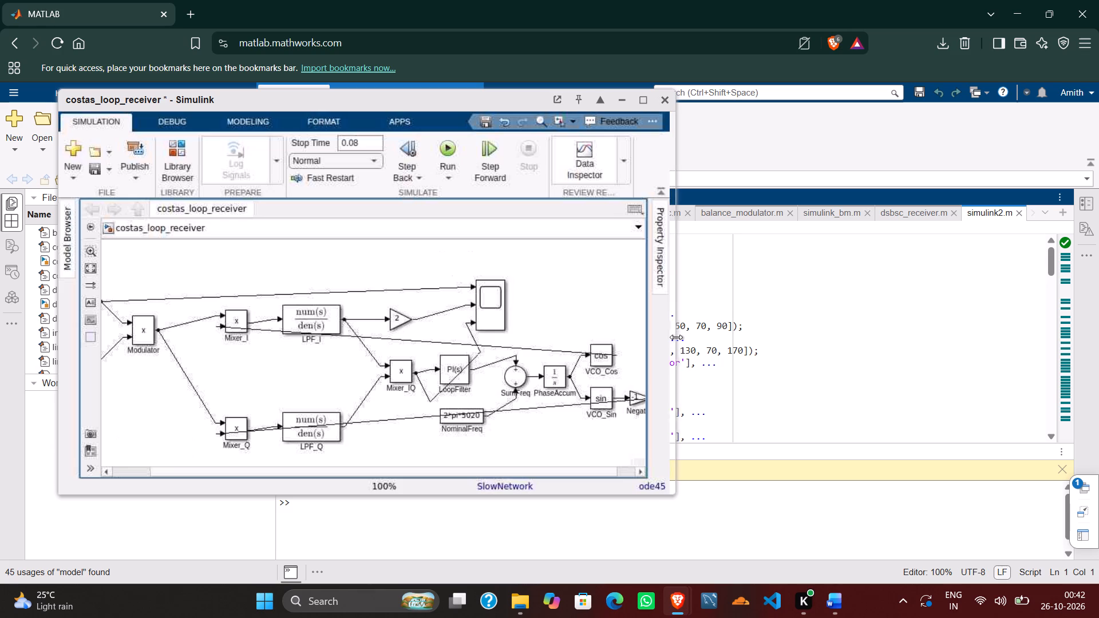
{"action": "left_click_drag", "start_coordinate": [676, 337], "coordinate": [678, 337]}
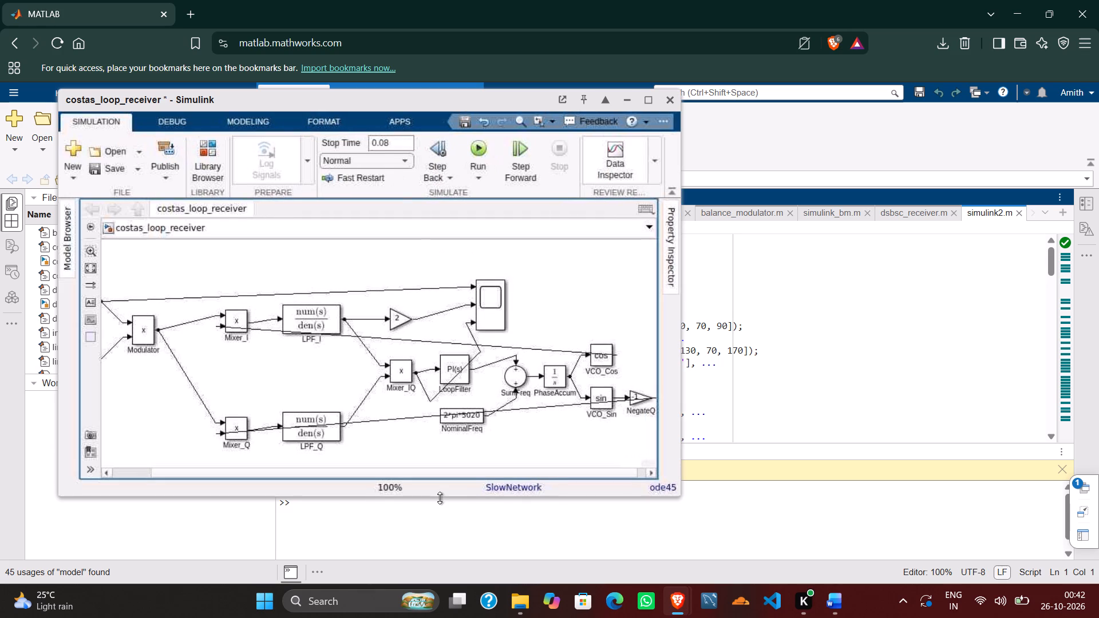
{"action": "left_click_drag", "start_coordinate": [439, 497], "coordinate": [439, 521]}
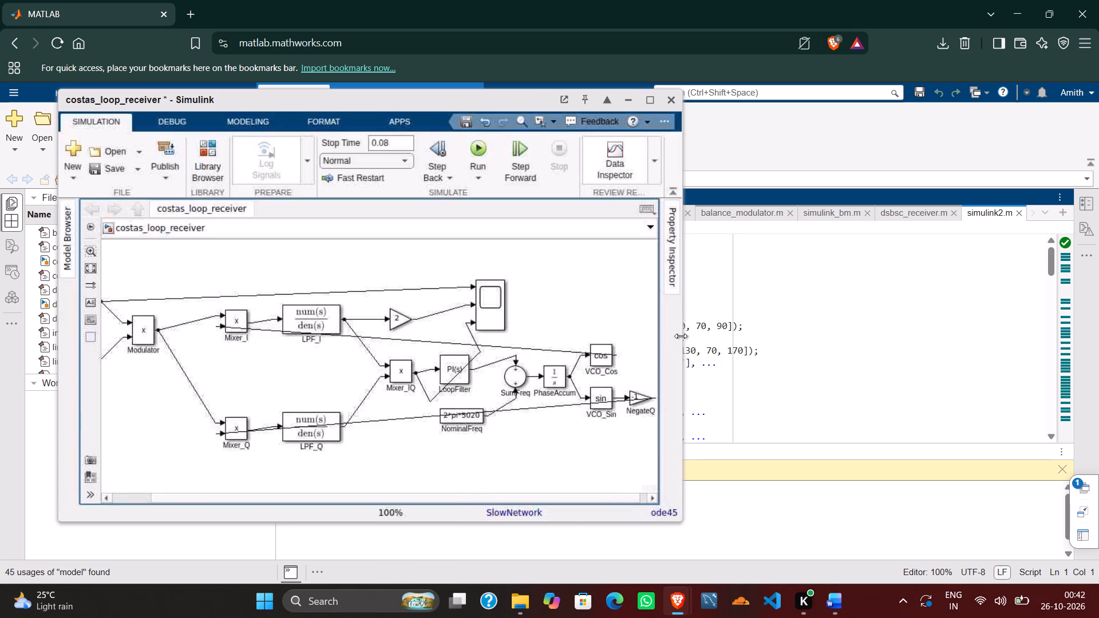
{"action": "left_click_drag", "start_coordinate": [681, 336], "coordinate": [705, 336]}
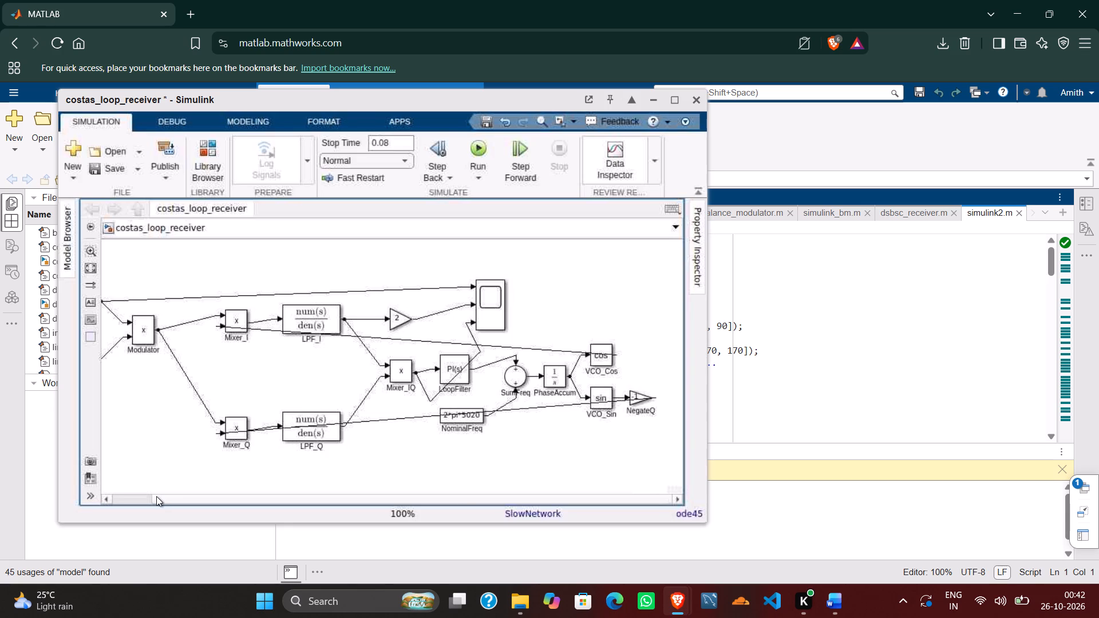
{"action": "left_click_drag", "start_coordinate": [154, 496], "coordinate": [161, 501]}
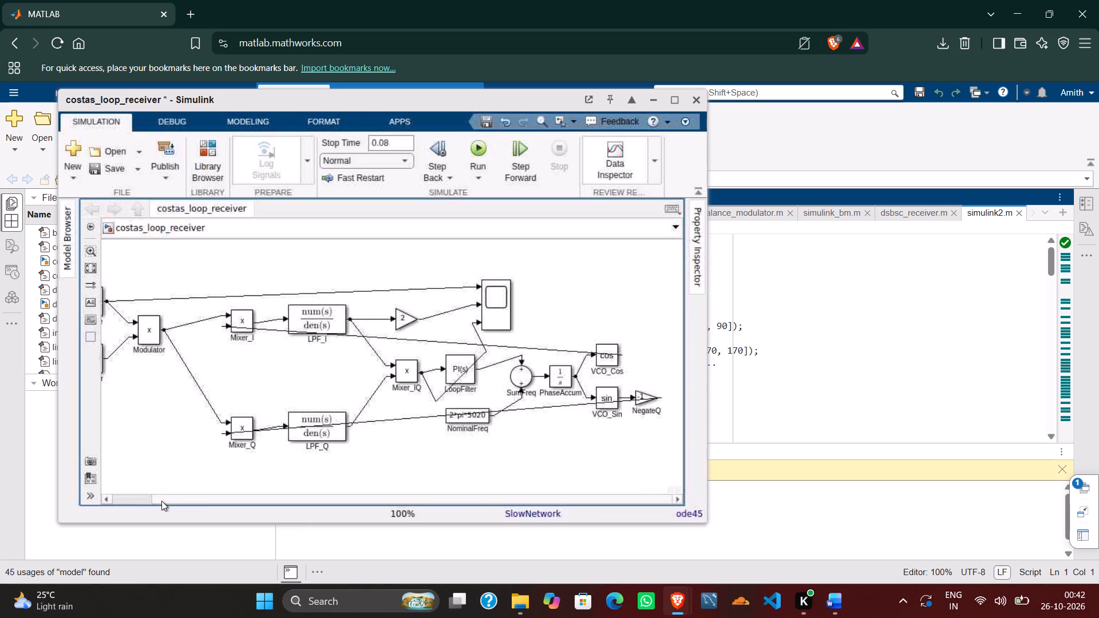
{"action": "left_click_drag", "start_coordinate": [161, 501], "coordinate": [112, 512]}
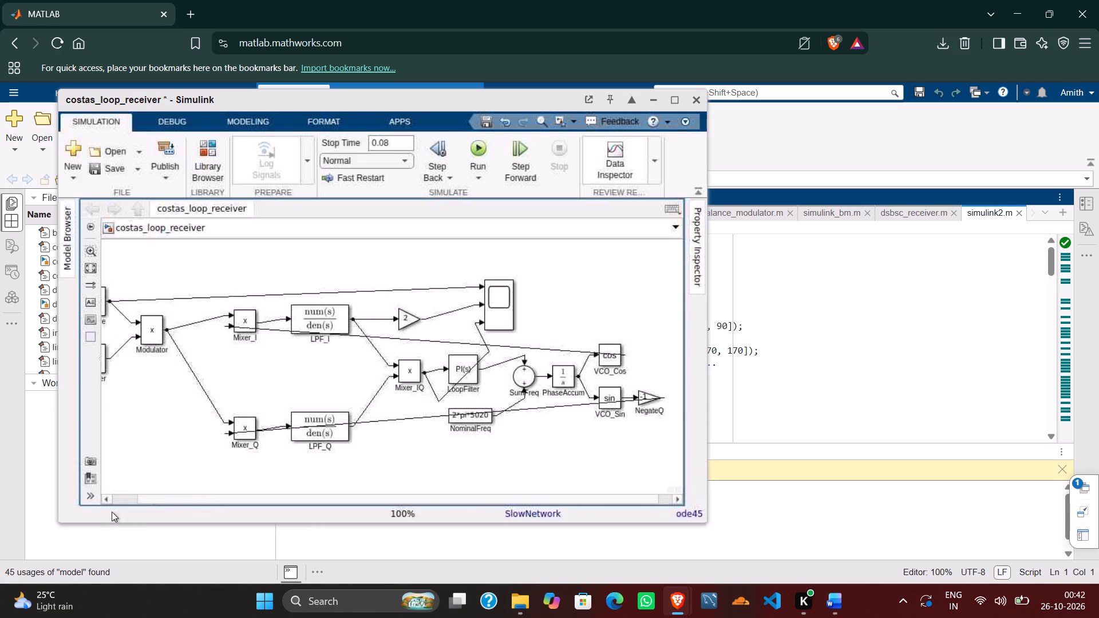
{"action": "left_click_drag", "start_coordinate": [112, 512], "coordinate": [132, 498]}
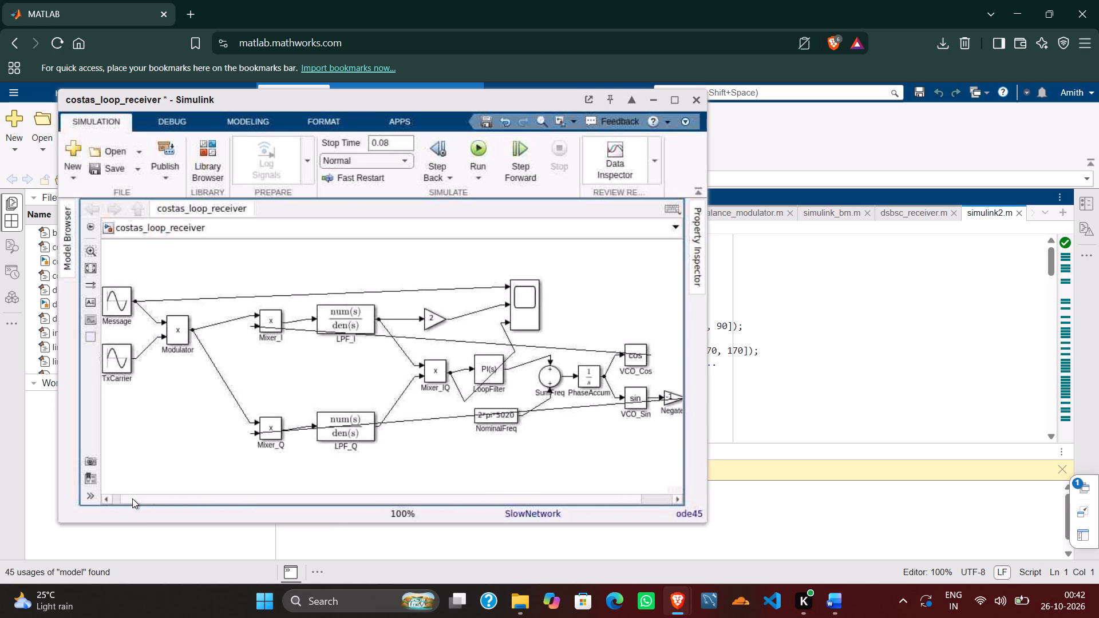
{"action": "left_click_drag", "start_coordinate": [132, 498], "coordinate": [126, 497]}
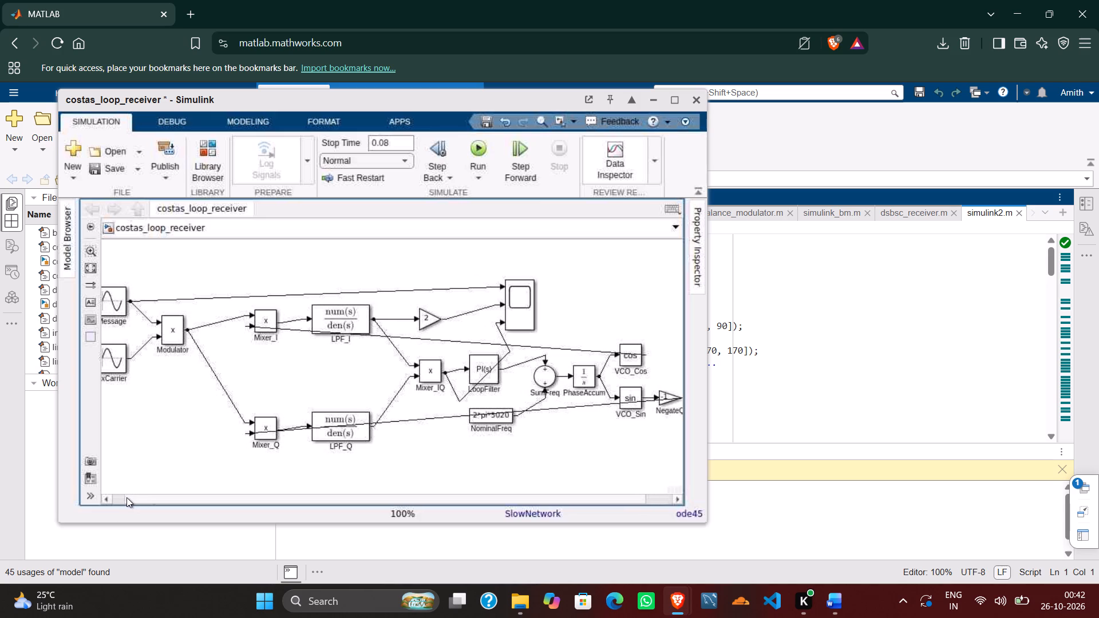
{"action": "left_click_drag", "start_coordinate": [126, 497], "coordinate": [123, 497]}
{"action": "scroll", "coordinate": [218, 370], "scroll_direction": "down", "scroll_amount": 2}
{"action": "scroll", "coordinate": [219, 370], "scroll_direction": "up", "scroll_amount": 2}
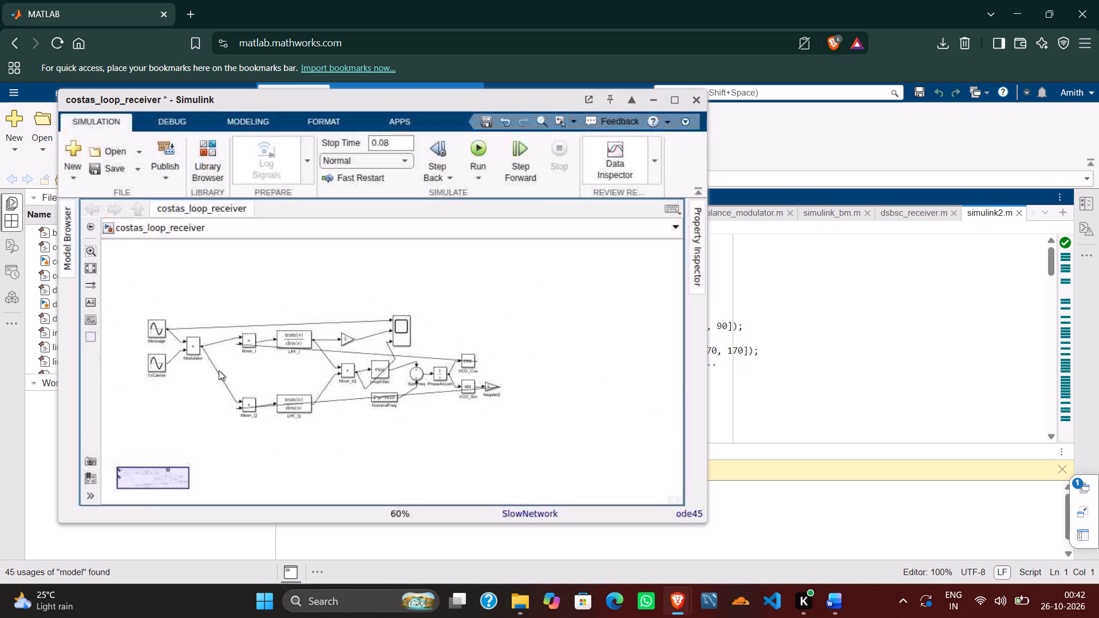
{"action": "scroll", "coordinate": [219, 370], "scroll_direction": "up", "scroll_amount": 1}
{"action": "scroll", "coordinate": [222, 360], "scroll_direction": "down", "scroll_amount": 1}
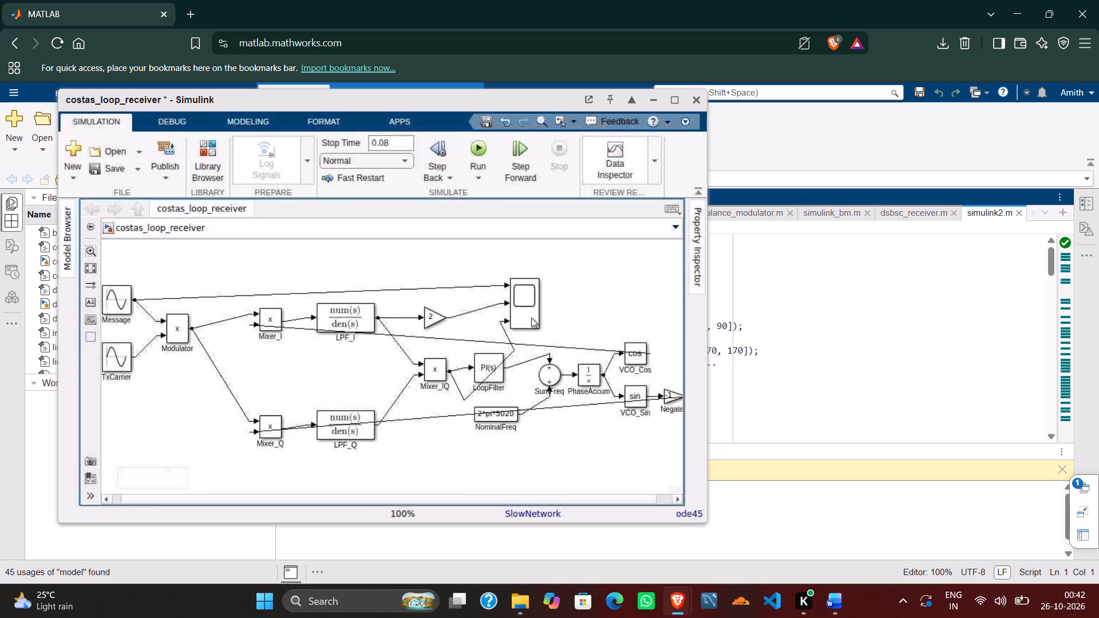
{"action": "left_click_drag", "start_coordinate": [707, 360], "coordinate": [739, 358]}
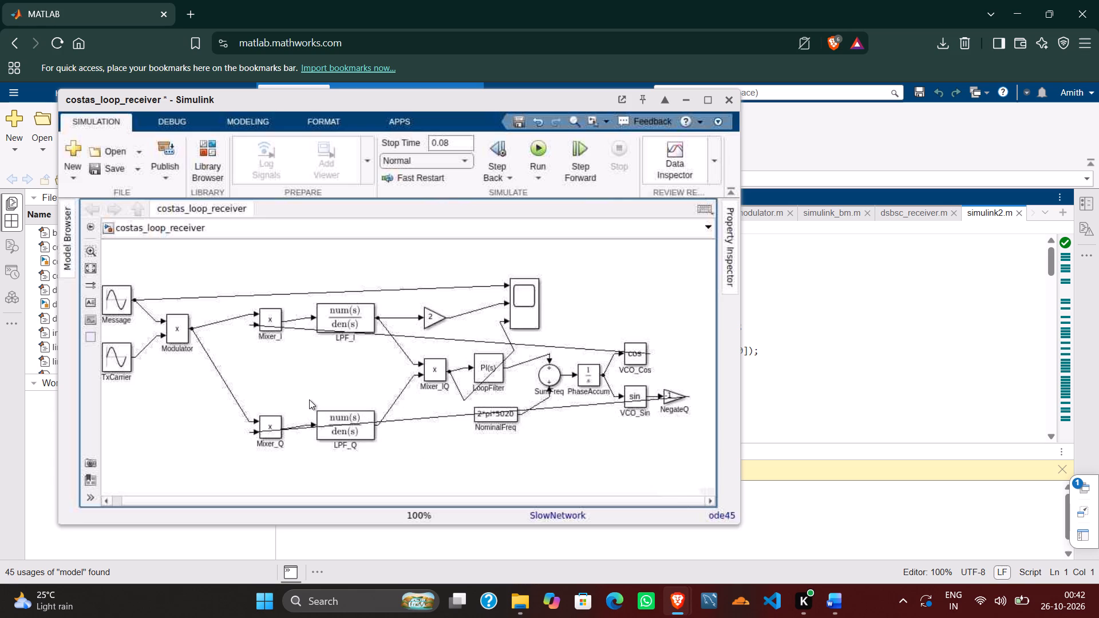
Take a rectangular screenshot of the Costas receiver diagram, from the Message and TxCarrier blocks to NegateQ, without the surrounding Simulink window.
{"action": "key", "text": "Print"}
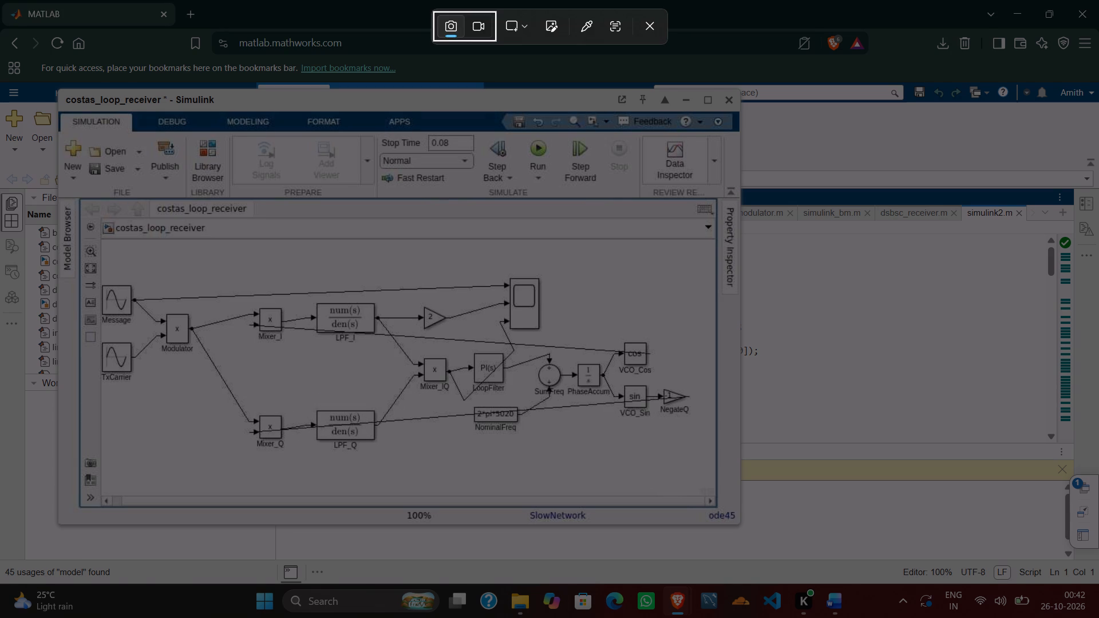
{"action": "left_click_drag", "start_coordinate": [102, 239], "coordinate": [694, 488]}
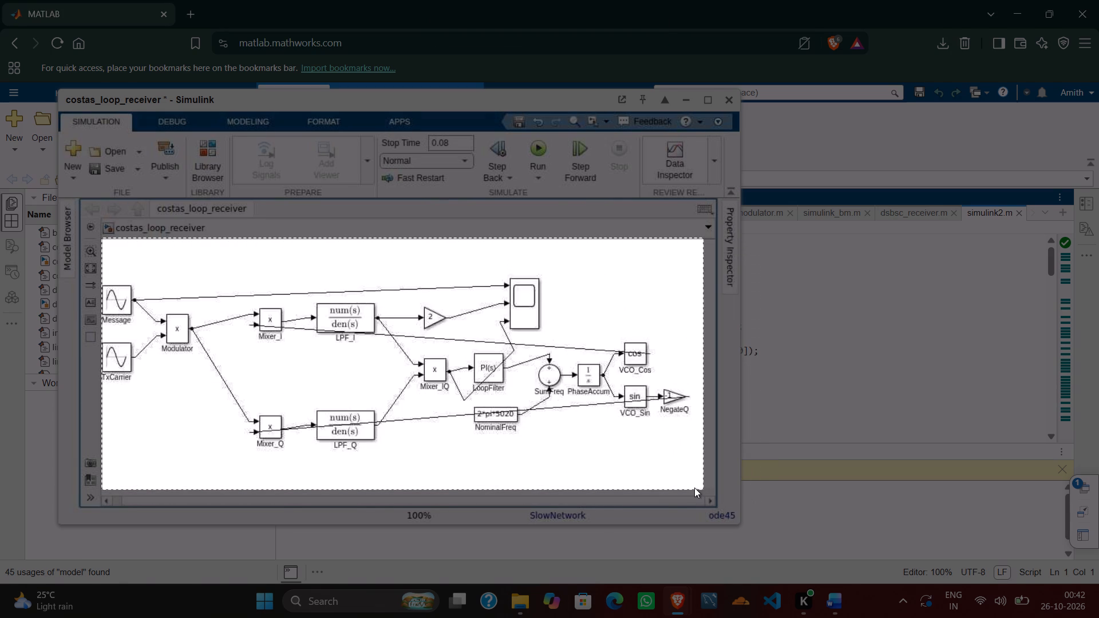
{"action": "left_click_drag", "start_coordinate": [694, 488], "coordinate": [702, 460]}
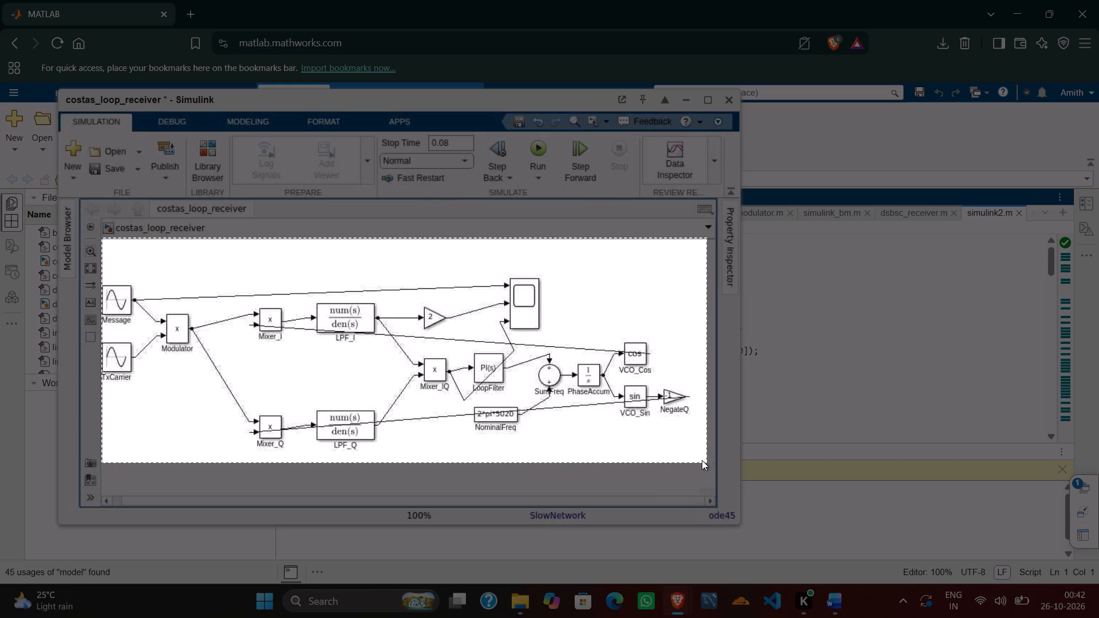
{"action": "left_click_drag", "start_coordinate": [702, 460], "coordinate": [691, 443]}
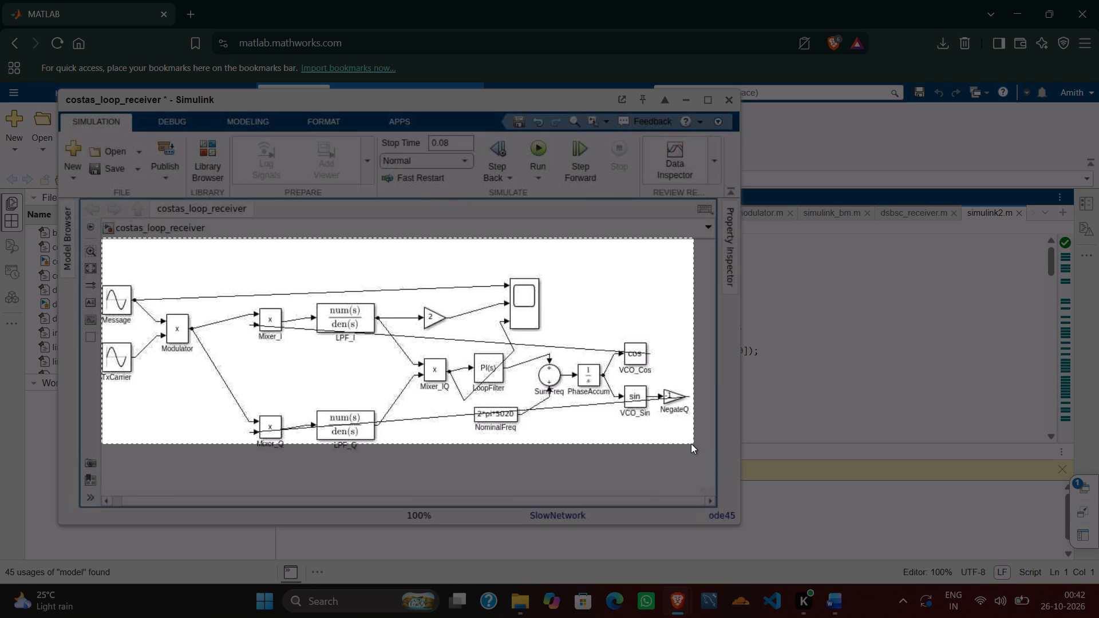
{"action": "left_click_drag", "start_coordinate": [691, 443], "coordinate": [698, 457]}
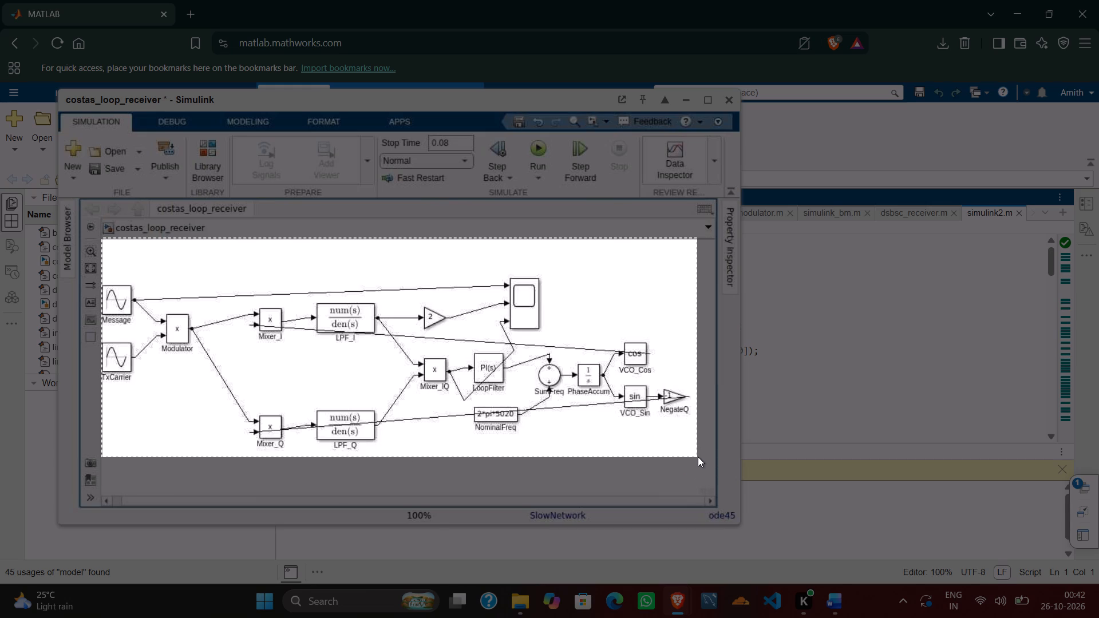
{"action": "left_click_drag", "start_coordinate": [698, 457], "coordinate": [697, 457]}
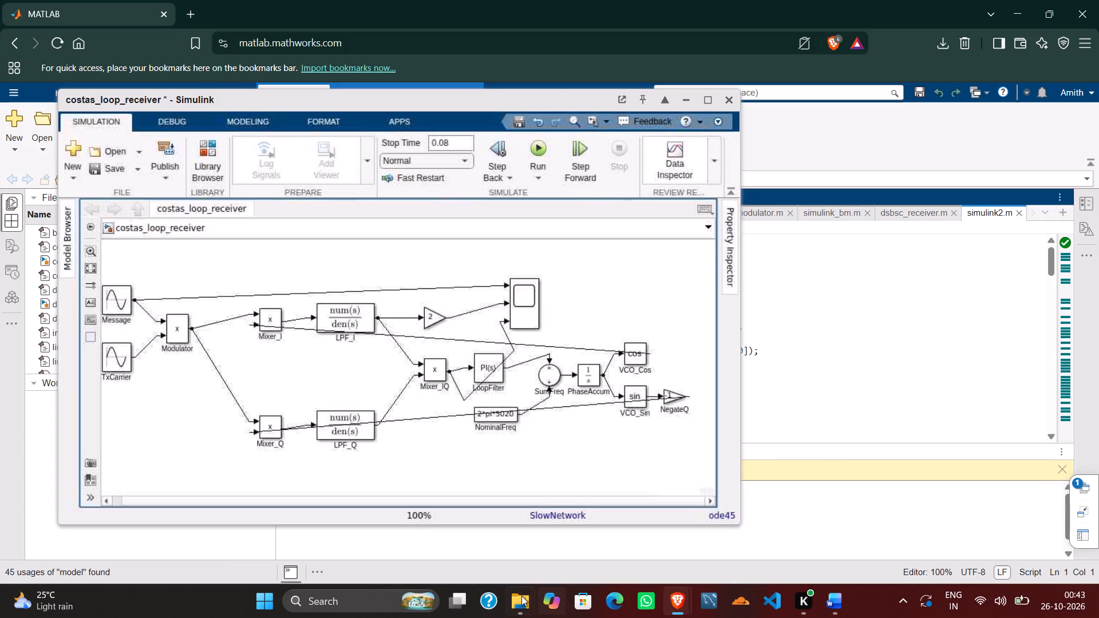
Copy the newest Costas diagram screenshot from the File Explorer Gallery and paste it at the top of page 2 in the Word document.
{"action": "left_click", "coordinate": [520, 599]}
{"action": "right_click", "coordinate": [235, 184]}
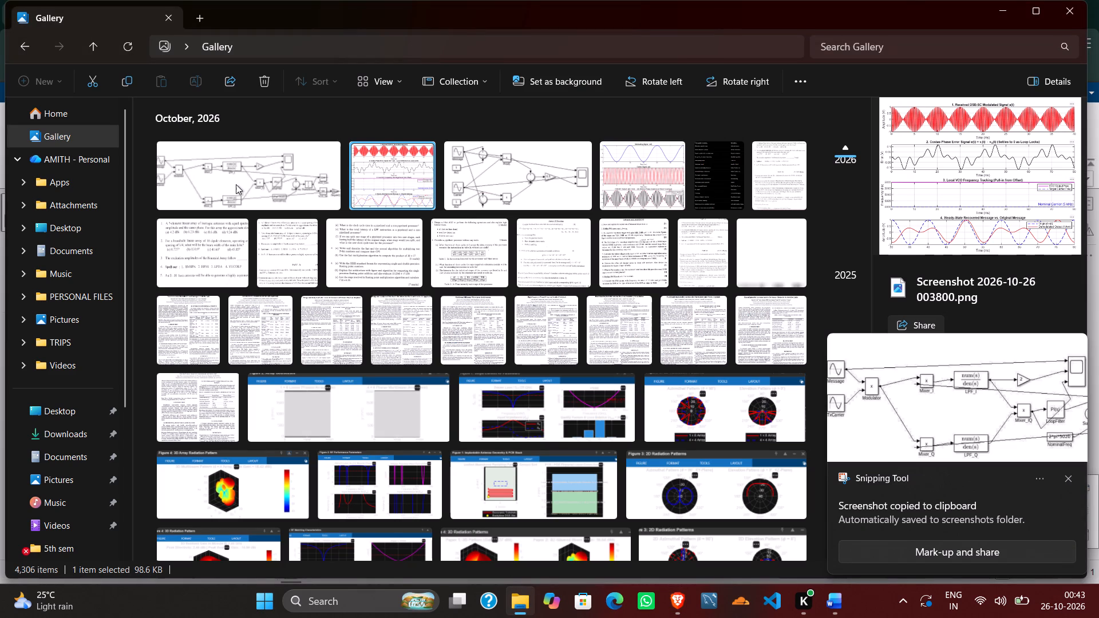
{"action": "left_click", "coordinate": [318, 13]}
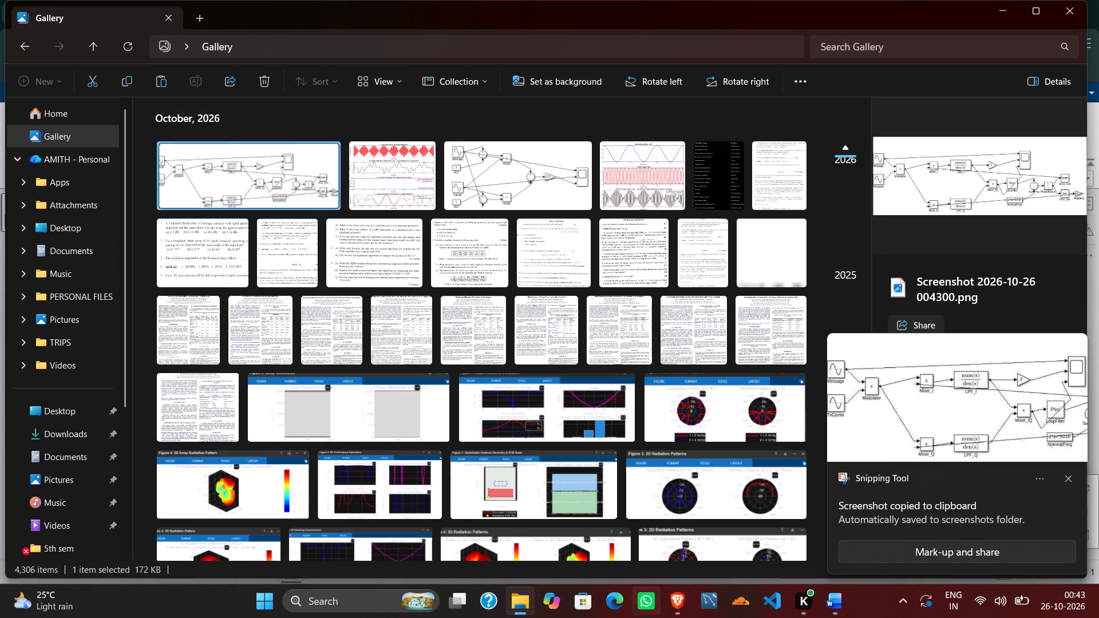
{"action": "left_click", "coordinate": [842, 613]}
{"action": "left_click", "coordinate": [645, 221]}
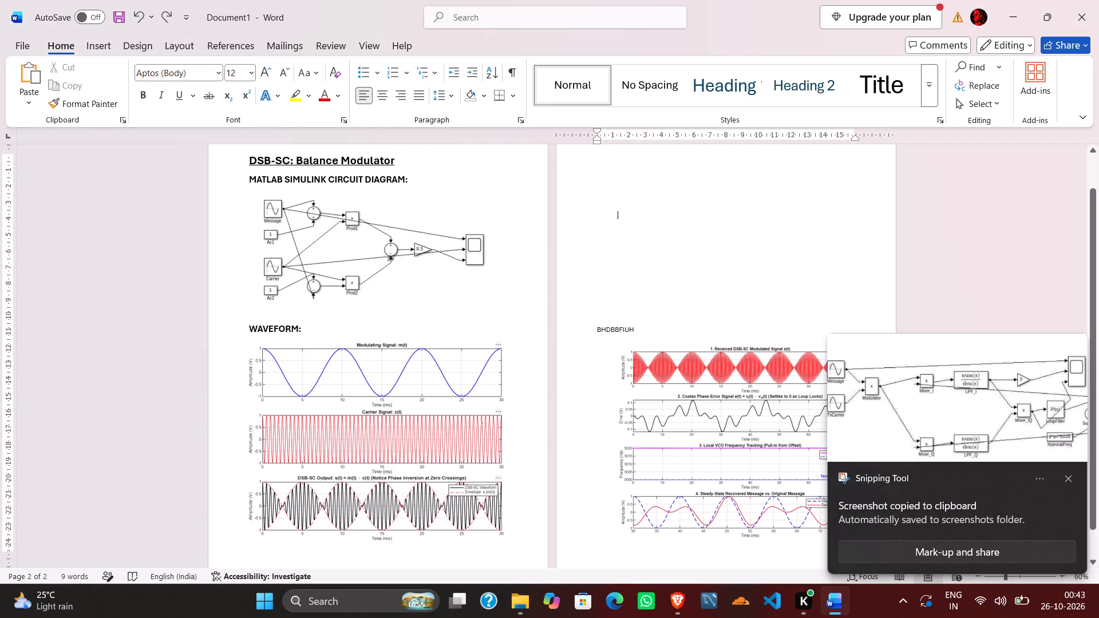
{"action": "left_click", "coordinate": [615, 169]}
{"action": "key", "text": "Up"}
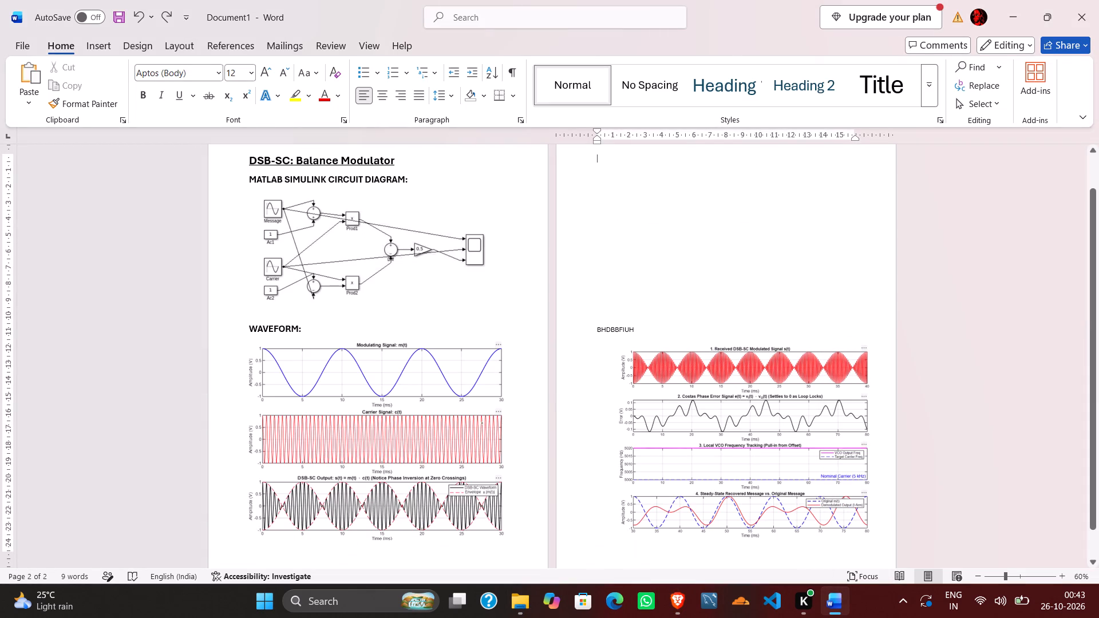
{"action": "key", "text": "Up"}
{"action": "key", "text": "Up"}
{"action": "key", "text": "ctrl+v"}
Delete the blank lines between the pasted diagram and the BHDBBFIUH placeholder so the Costas waveforms return to page 2.
{"action": "left_click", "coordinate": [444, 391]}
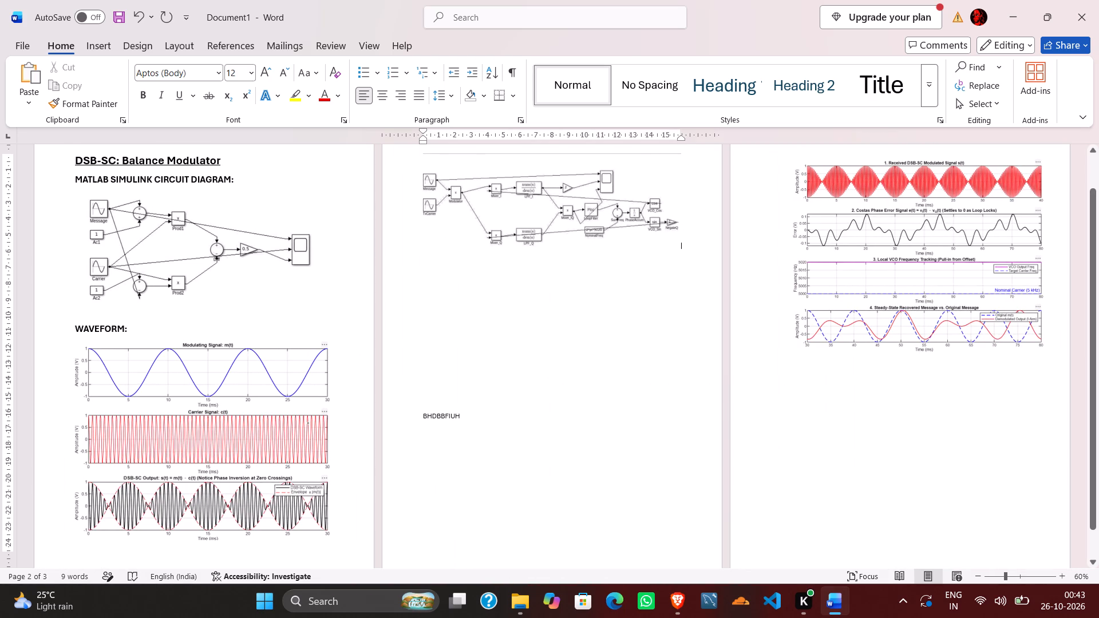
{"action": "key", "text": "BackSpace"}
{"action": "key", "text": "BackSpace"}
{"action": "key", "text": "BackSpace"}
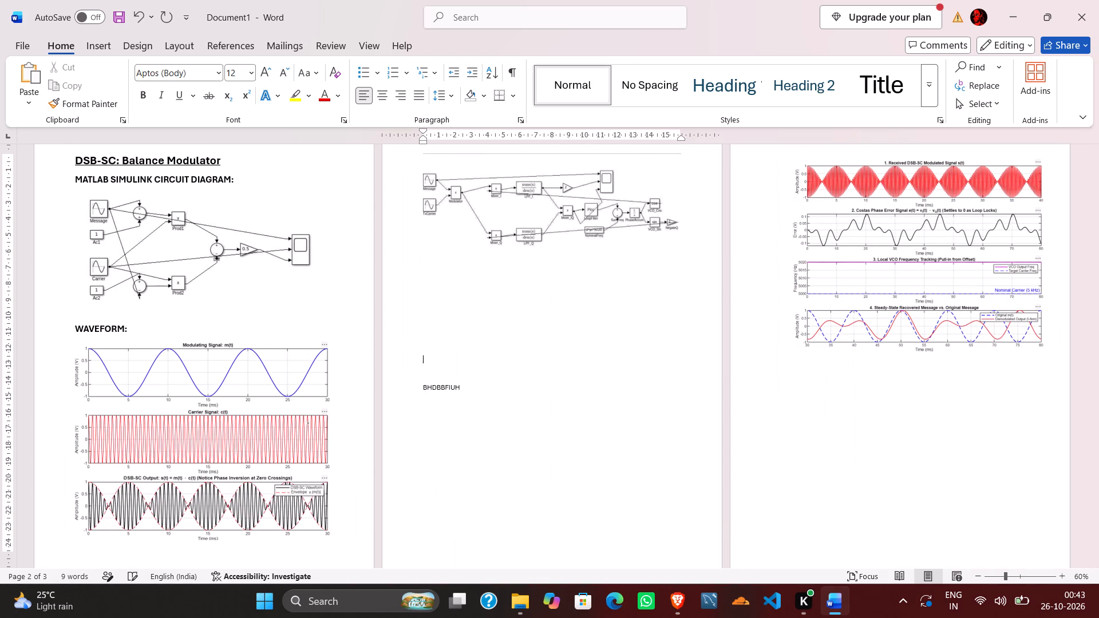
{"action": "key", "text": "BackSpace"}
{"action": "key", "text": "BackSpace"}
{"action": "key", "text": "BackSpace"}
{"action": "key", "text": "BackSpace"}
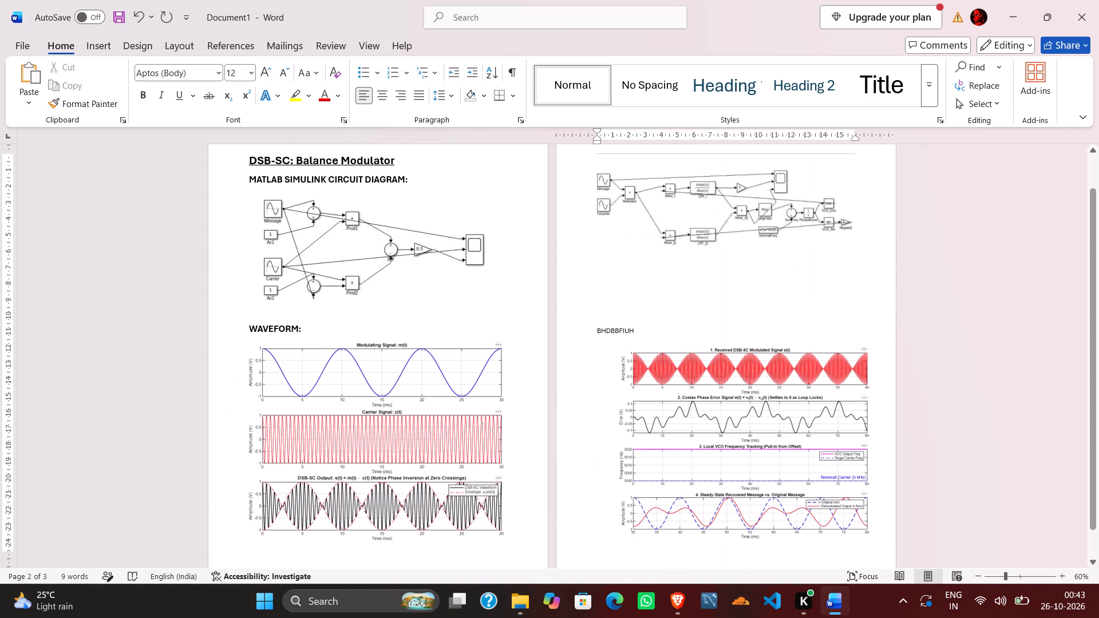
Move the Costas diagram picture down to just above the BHDBBFIUH placeholder, leaving room for headings at the top of page 2.
{"action": "left_click", "coordinate": [728, 223]}
{"action": "left_click_drag", "start_coordinate": [722, 227], "coordinate": [728, 236]}
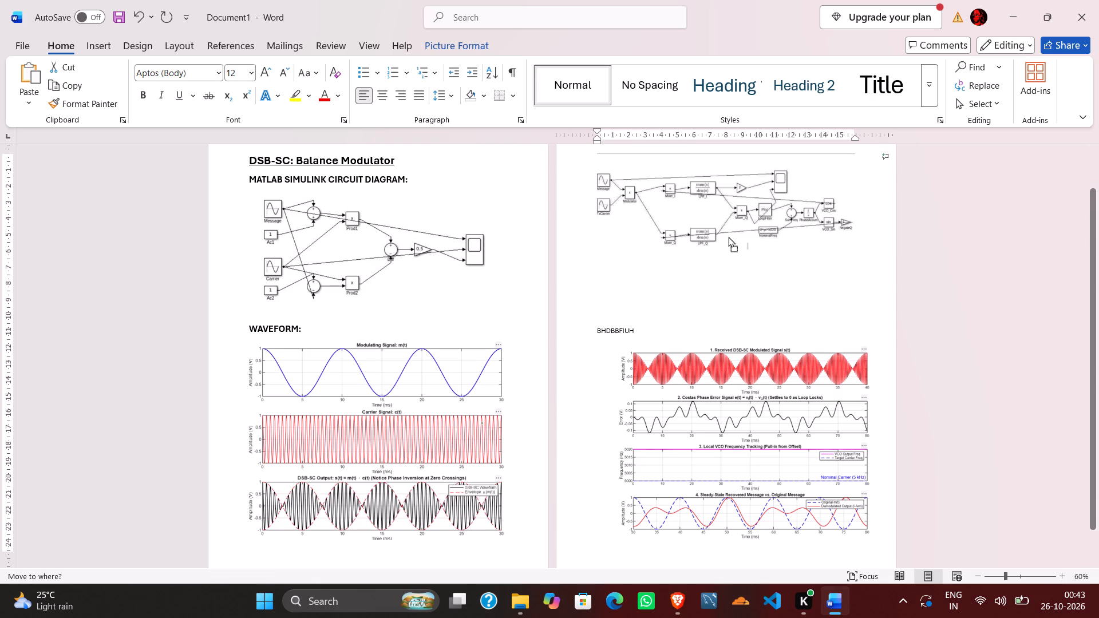
{"action": "left_click_drag", "start_coordinate": [728, 236], "coordinate": [725, 273]}
{"action": "scroll", "coordinate": [720, 270], "scroll_direction": "up", "scroll_amount": 2}
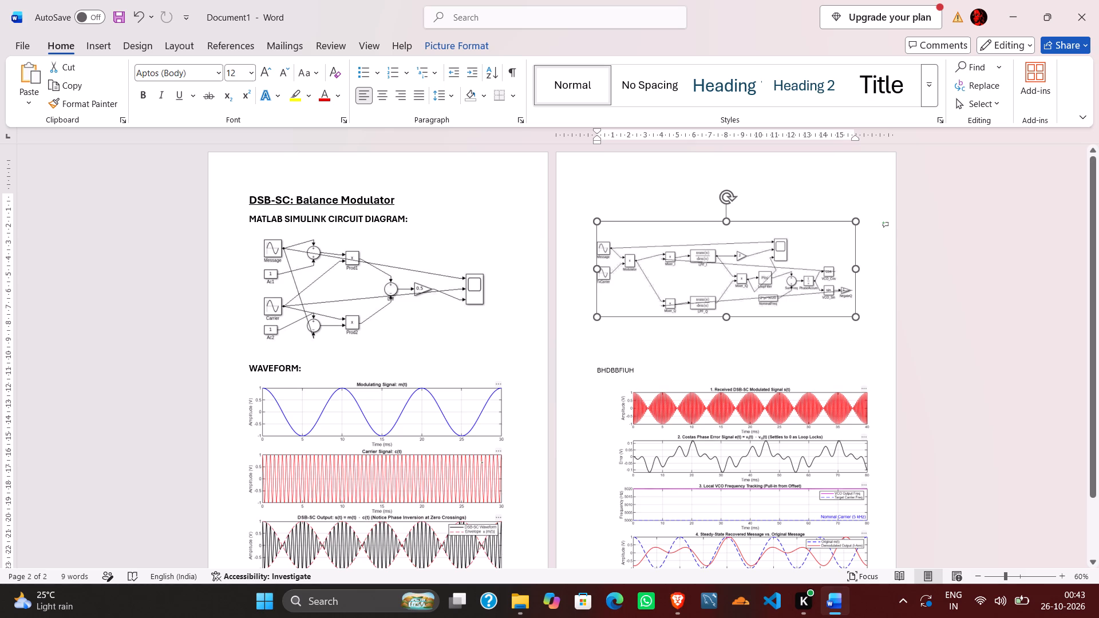
{"action": "left_click_drag", "start_coordinate": [676, 286], "coordinate": [674, 338]}
Add the heading "DSB-SC: Costas receiver" on the first line of page 2, above the Costas diagram.
{"action": "left_click", "coordinate": [630, 207]}
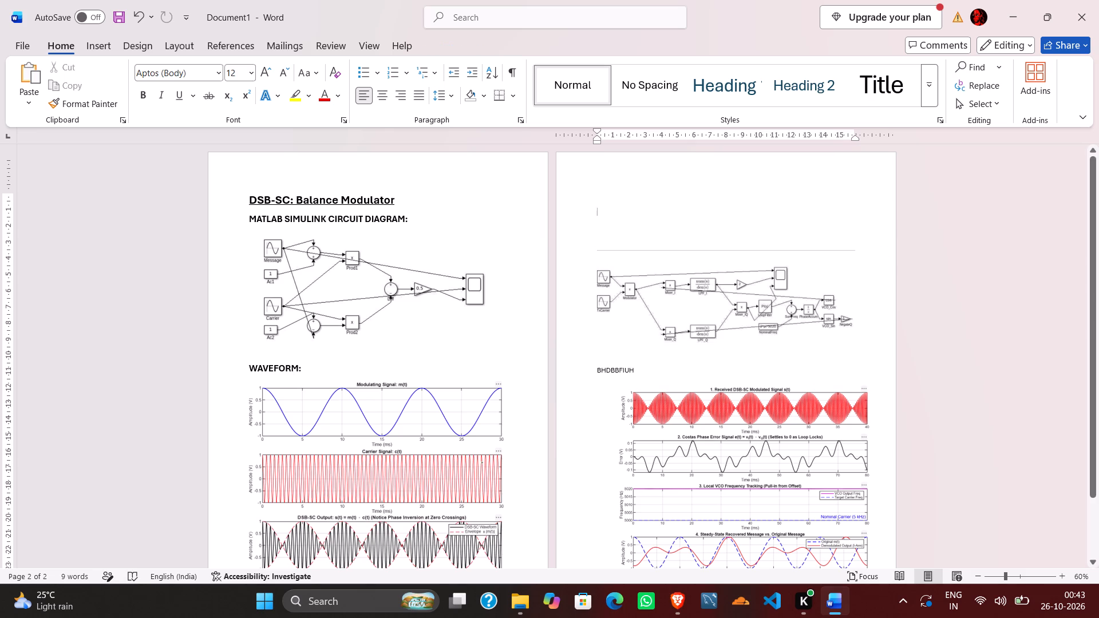
{"action": "left_click", "coordinate": [607, 186]}
{"action": "key", "text": "Up"}
{"action": "type", "text": "DS"}
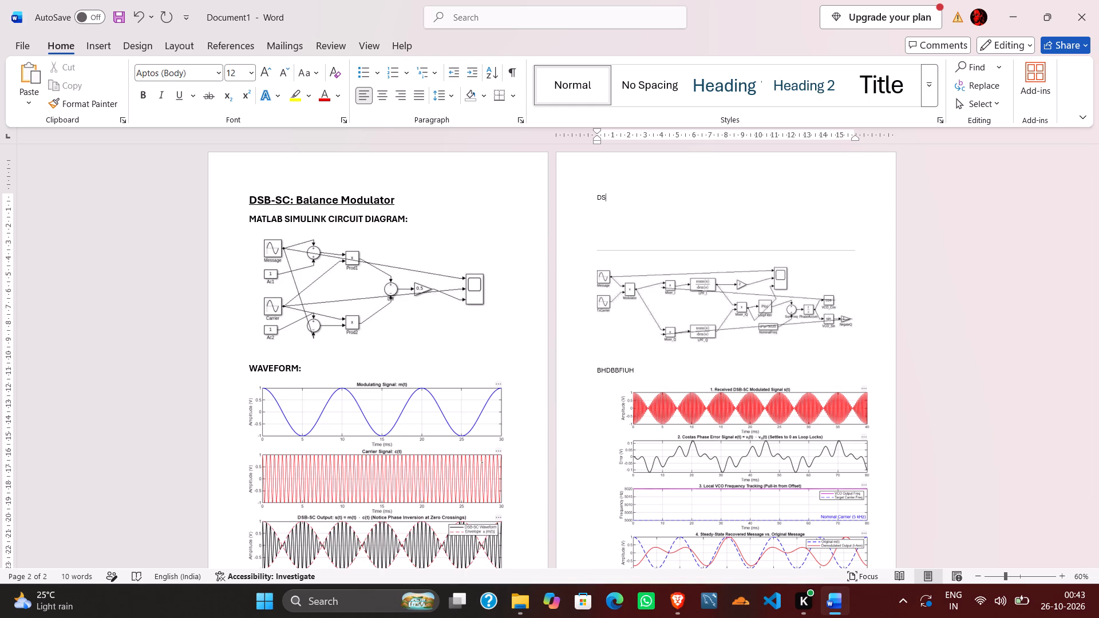
{"action": "key", "text": "BackSpace"}
{"action": "key", "text": "BackSpace"}
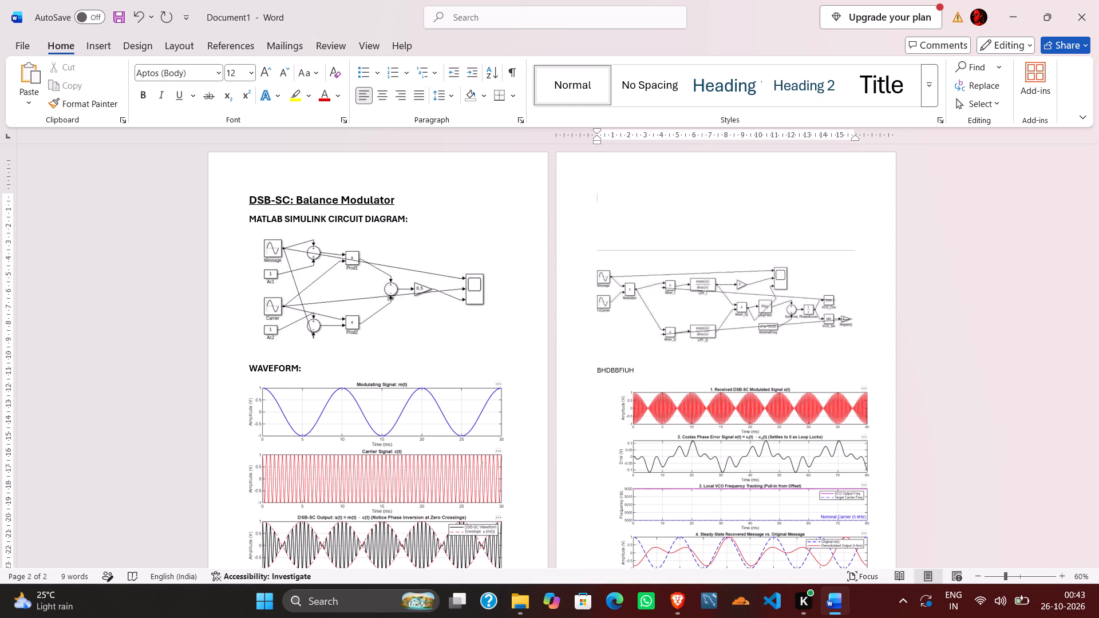
{"action": "type", "text": "DSB"}
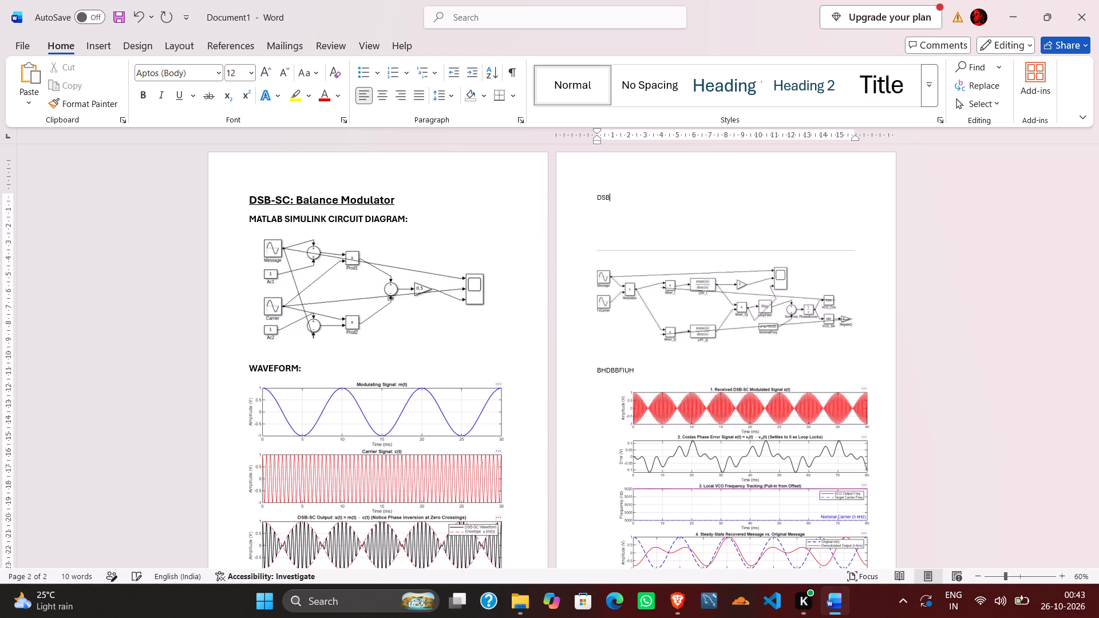
{"action": "type", "text": "-SC"}
{"action": "key", "text": "shift+colon"}
{"action": "key", "text": "space"}
{"action": "type", "text": "COSTAS"}
{"action": "key", "text": "BackSpace"}
{"action": "key", "text": "BackSpace"}
{"action": "key", "text": "BackSpace"}
{"action": "key", "text": "BackSpace"}
{"action": "key", "text": "BackSpace"}
{"action": "type", "text": "ostas receiver"}
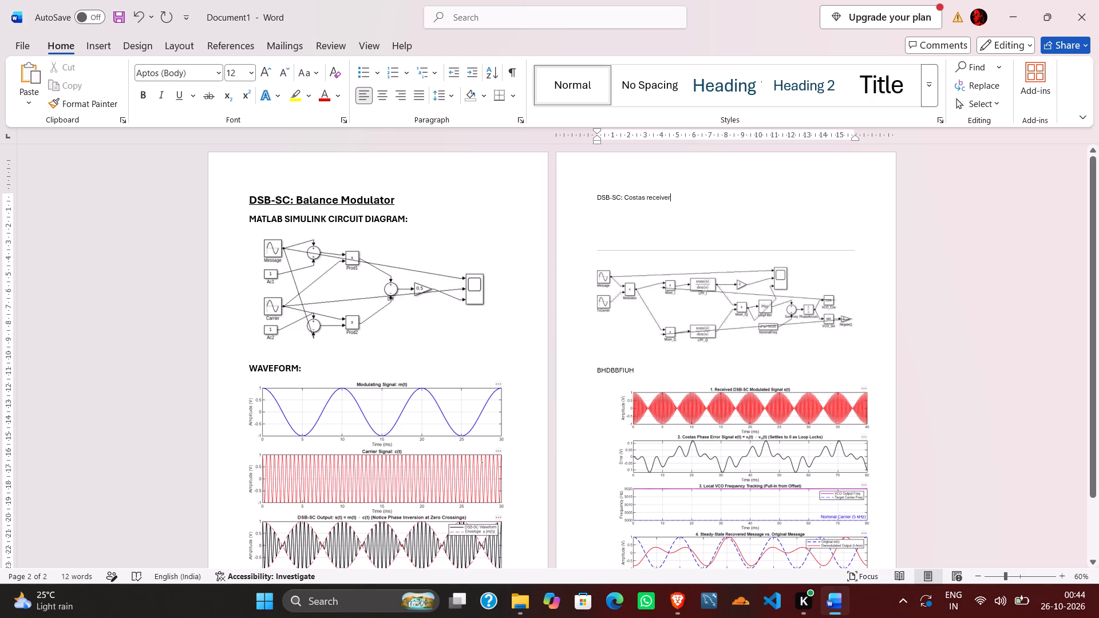
Set the font size of the "DSB-SC: Costas receiver" heading to 18.
{"action": "left_click_drag", "start_coordinate": [598, 202], "coordinate": [632, 206]}
{"action": "left_click_drag", "start_coordinate": [632, 206], "coordinate": [653, 208]}
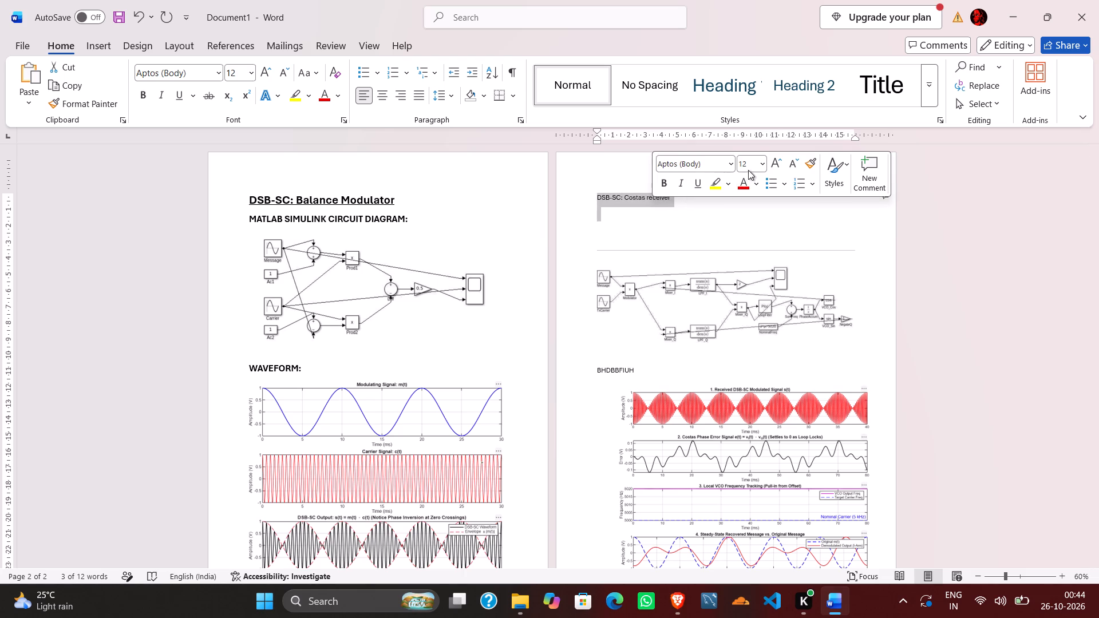
{"action": "left_click", "coordinate": [756, 168]}
{"action": "left_click", "coordinate": [760, 167]}
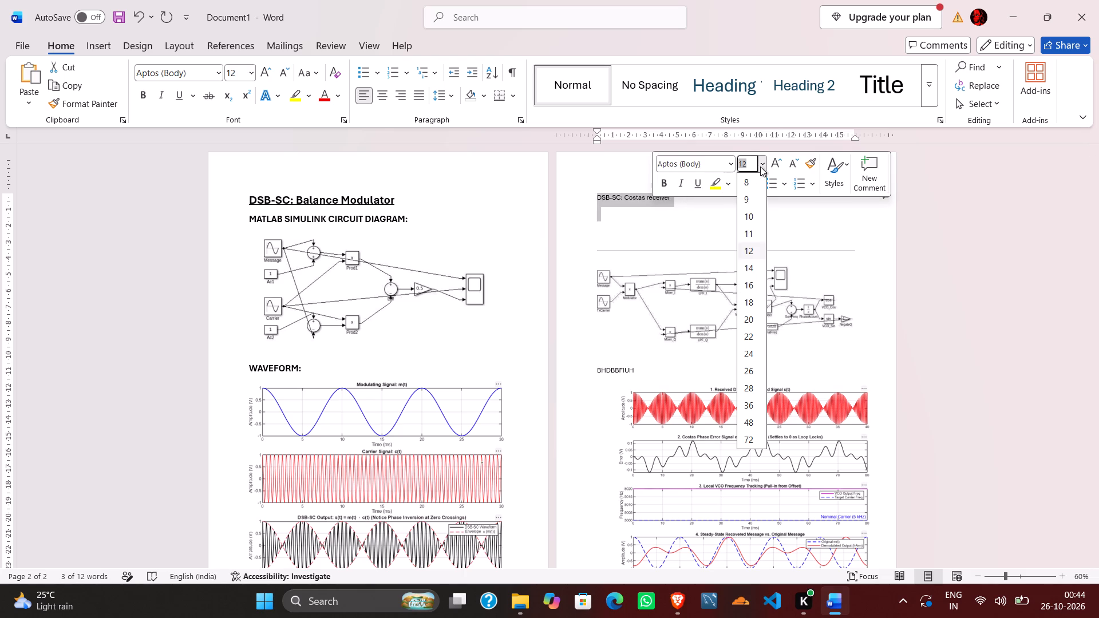
{"action": "left_click", "coordinate": [749, 298]}
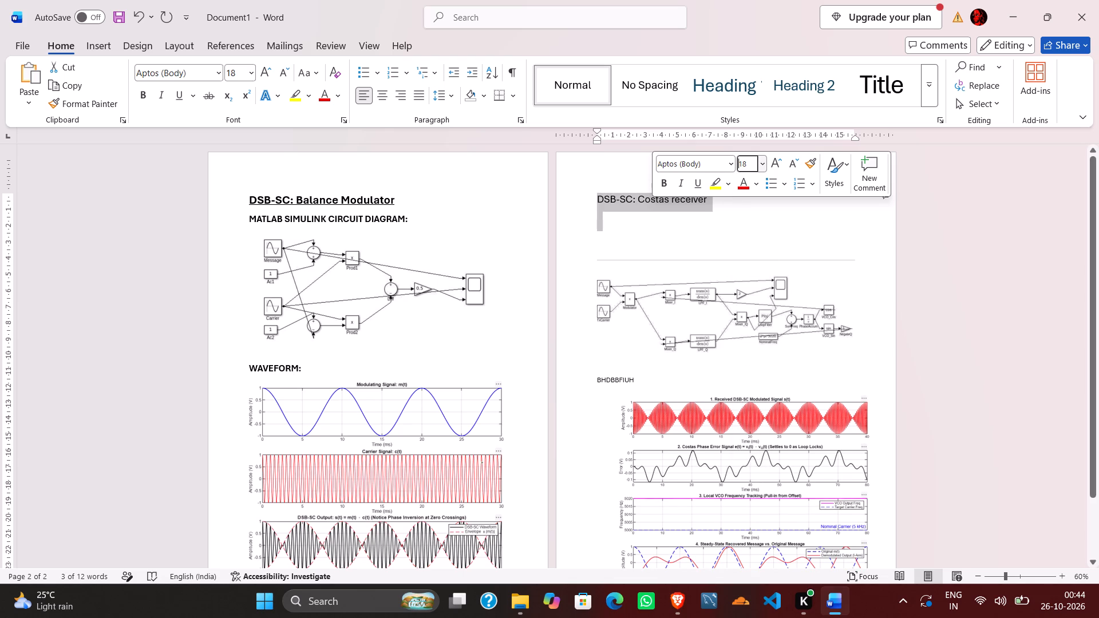
Delete the blank lines between the Costas receiver heading and the Costas diagram on page 2.
{"action": "left_click", "coordinate": [605, 257]}
{"action": "key", "text": "BackSpace"}
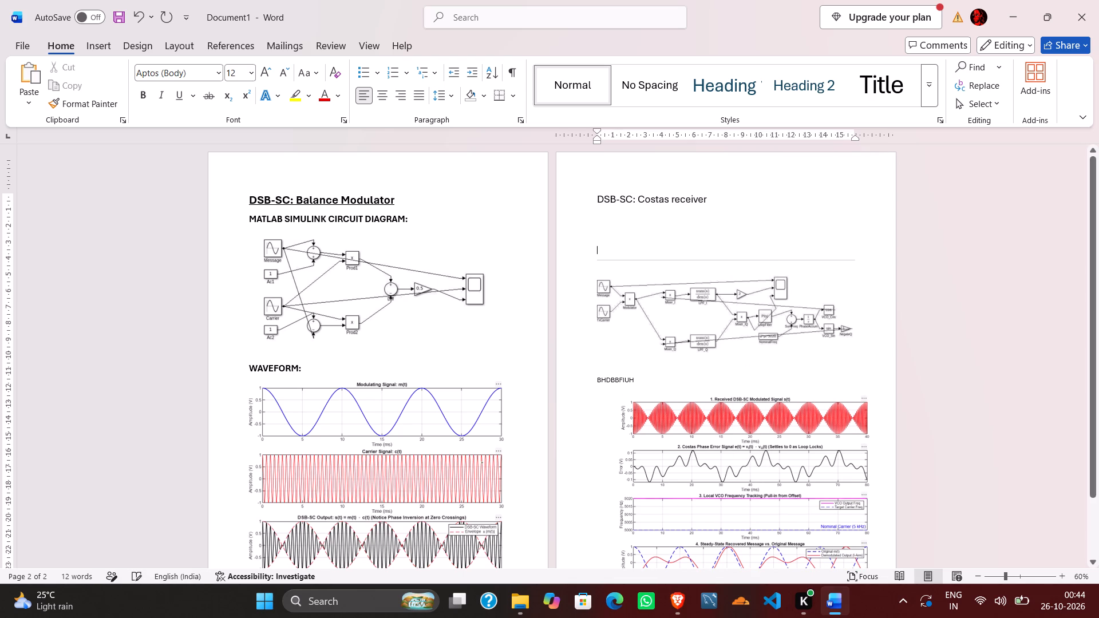
{"action": "key", "text": "BackSpace"}
{"action": "key", "text": "BackSpace"}
{"action": "key", "text": "BackSpace"}
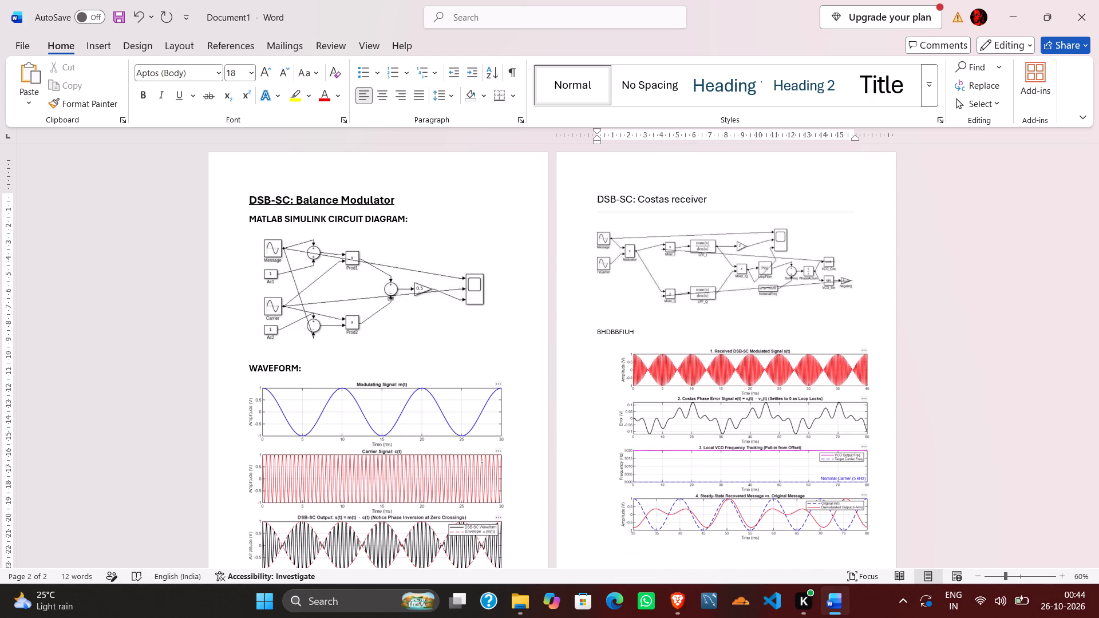
Replace the BHDBBFIUH placeholder above the Costas waveforms with a WAVEFORM heading like the one on page 1.
{"action": "left_click", "coordinate": [641, 331]}
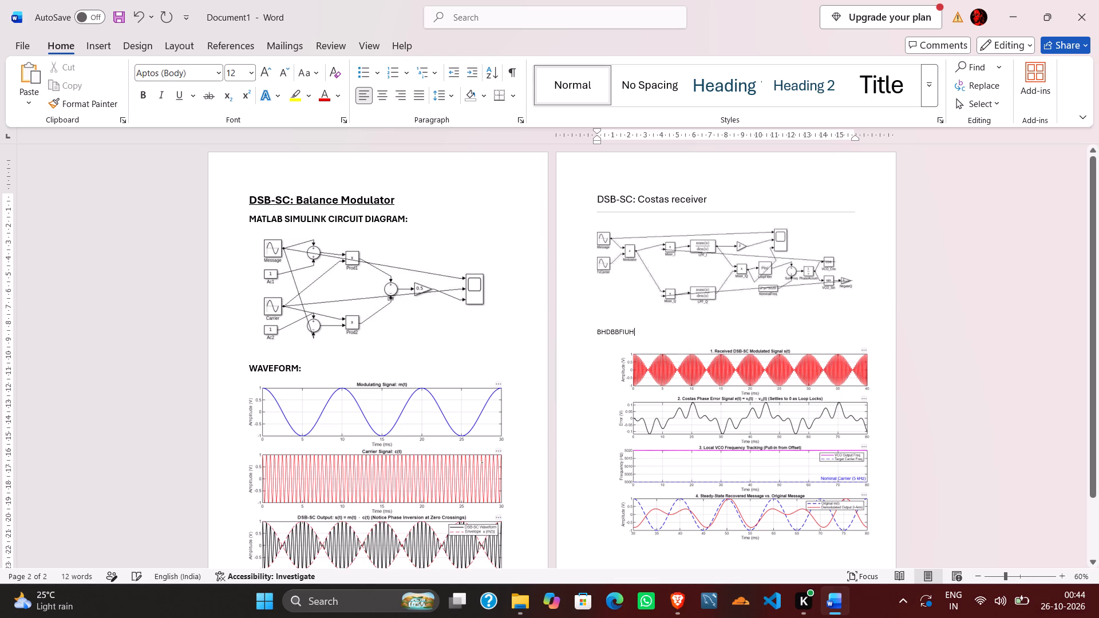
{"action": "key", "text": "BackSpace"}
{"action": "key", "text": "BackSpace"}
{"action": "key", "text": "BackSpace"}
{"action": "key", "text": "BackSpace"}
{"action": "key", "text": "BackSpace"}
{"action": "key", "text": "BackSpace"}
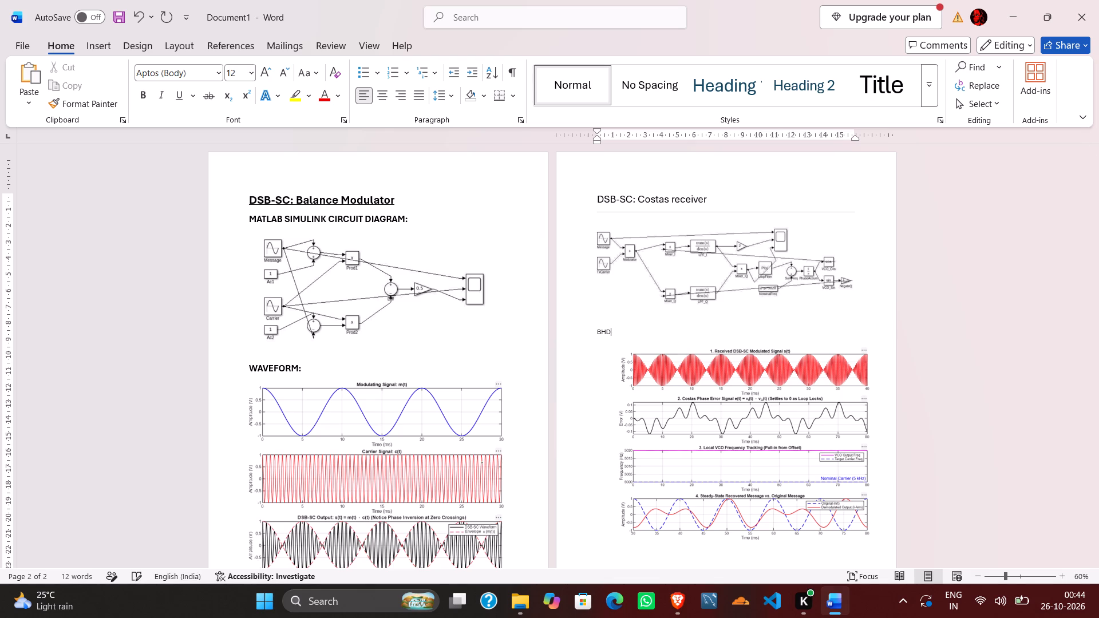
{"action": "key", "text": "BackSpace"}
{"action": "key", "text": "BackSpace"}
{"action": "key", "text": "BackSpace"}
{"action": "key", "text": "w"}
{"action": "type", "text": "AVA"}
{"action": "key", "text": "BackSpace"}
{"action": "key", "text": "e"}
{"action": "type", "text": "FOR,"}
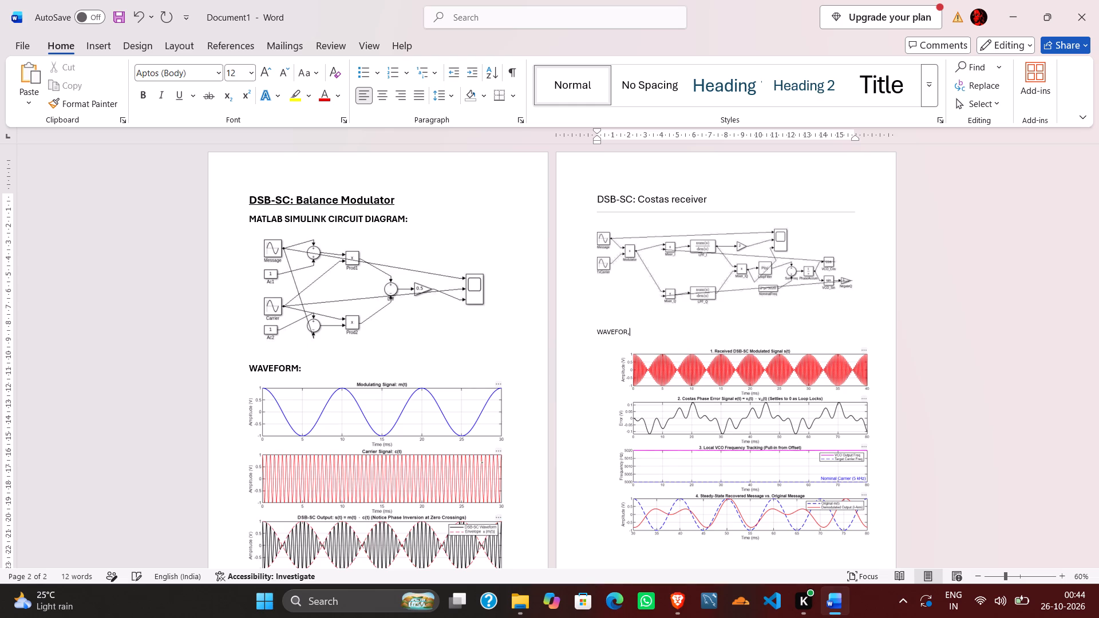
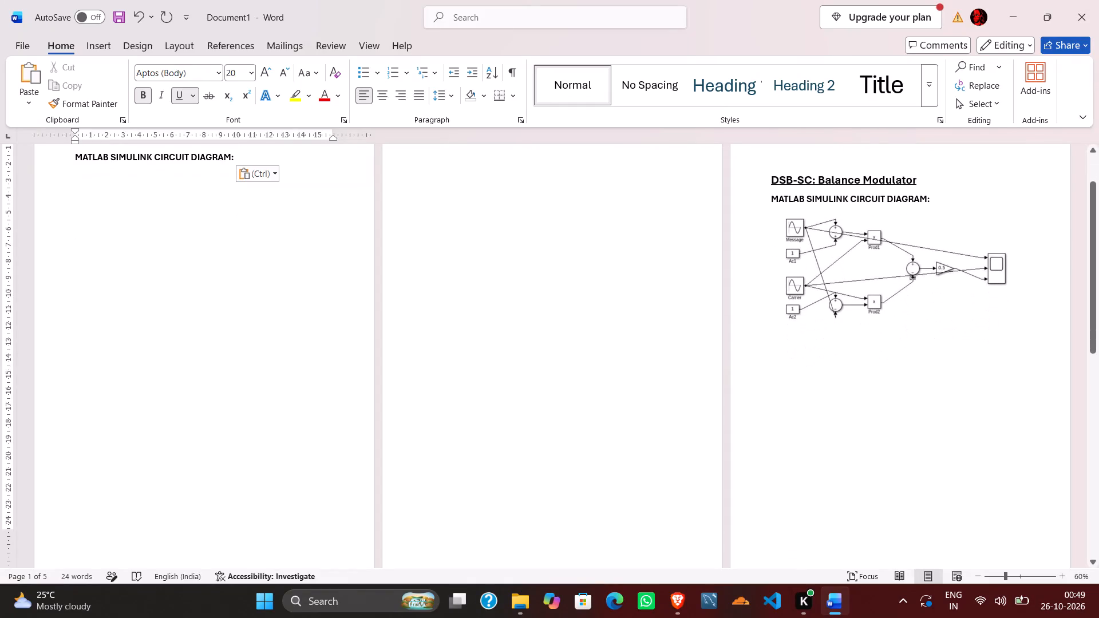
Delete the blank lines above the "DSB-SC: Balance Modulator" heading on page 3.
{"action": "left_click", "coordinate": [821, 395]}
{"action": "scroll", "coordinate": [821, 261], "scroll_direction": "up", "scroll_amount": 2}
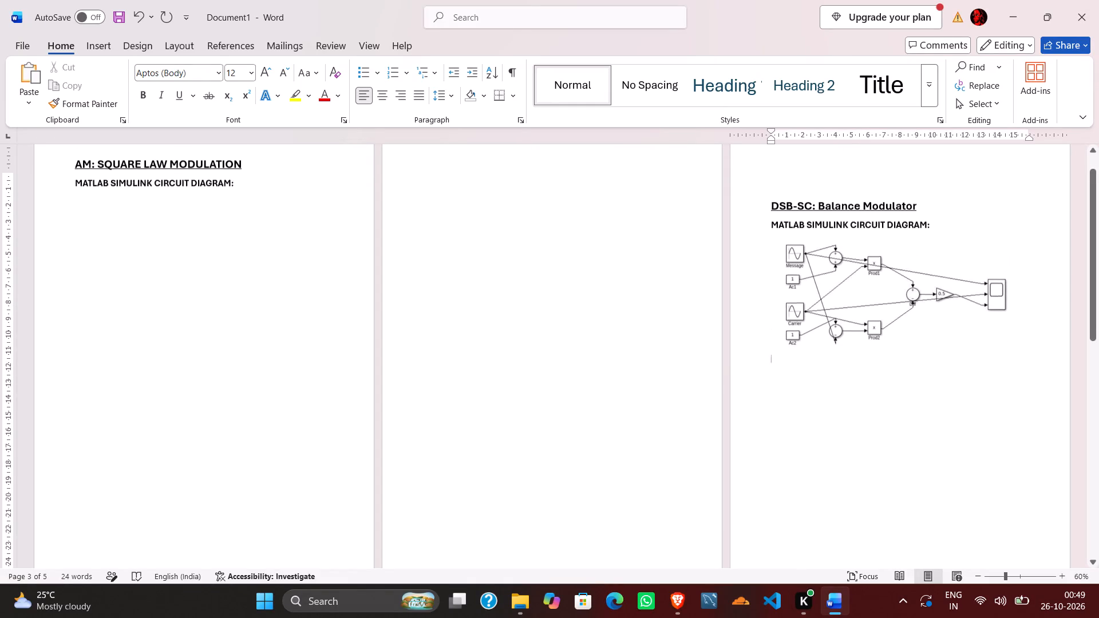
{"action": "left_click", "coordinate": [765, 212]}
{"action": "key", "text": "BackSpace"}
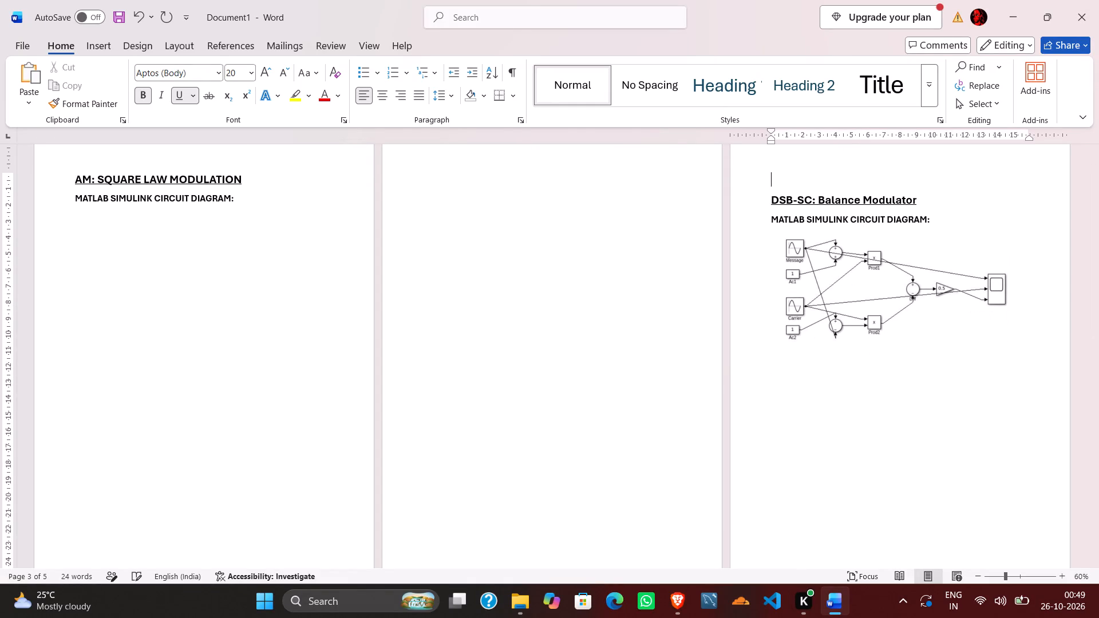
{"action": "key", "text": "BackSpace"}
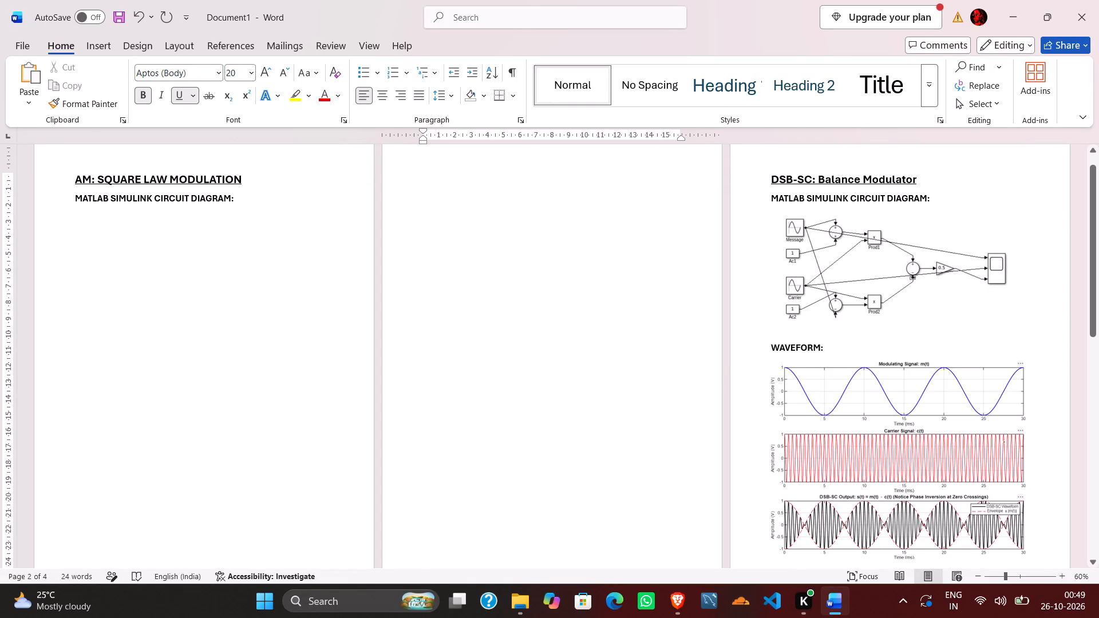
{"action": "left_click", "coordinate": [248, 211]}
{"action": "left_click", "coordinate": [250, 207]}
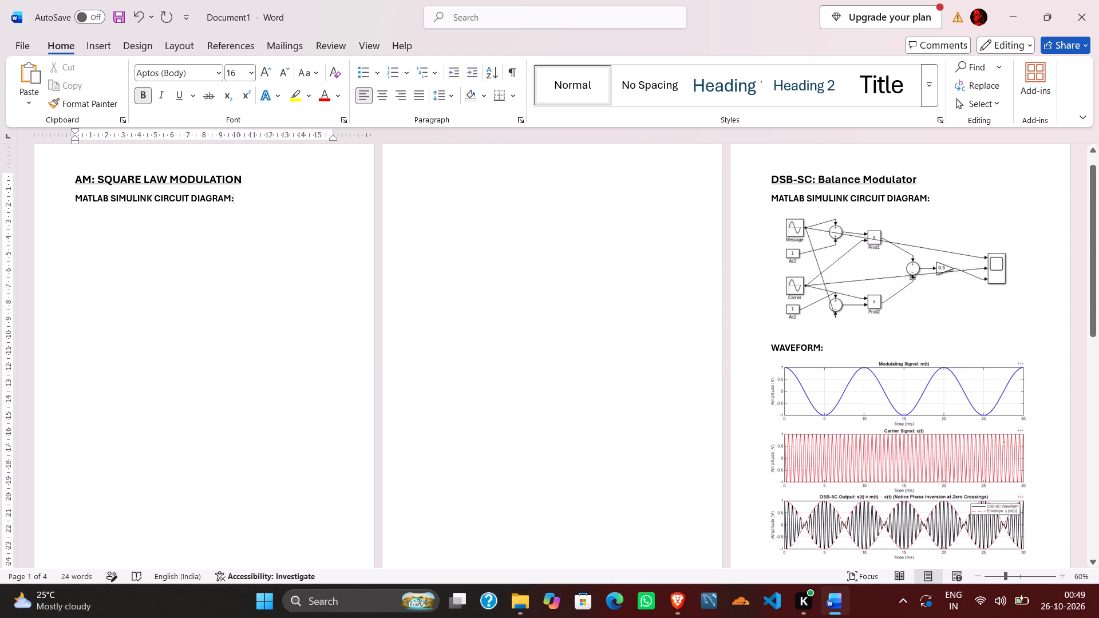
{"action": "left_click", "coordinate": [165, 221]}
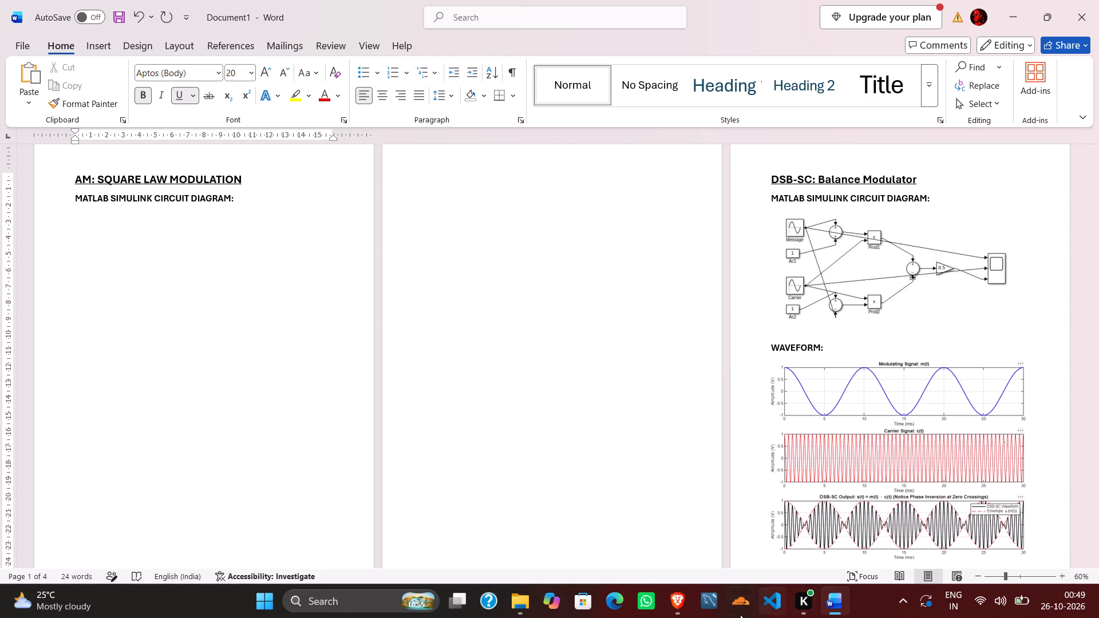
Switch to MATLAB in Brave and start closing the costas_loop_receiver Simulink model.
{"action": "left_click", "coordinate": [669, 613]}
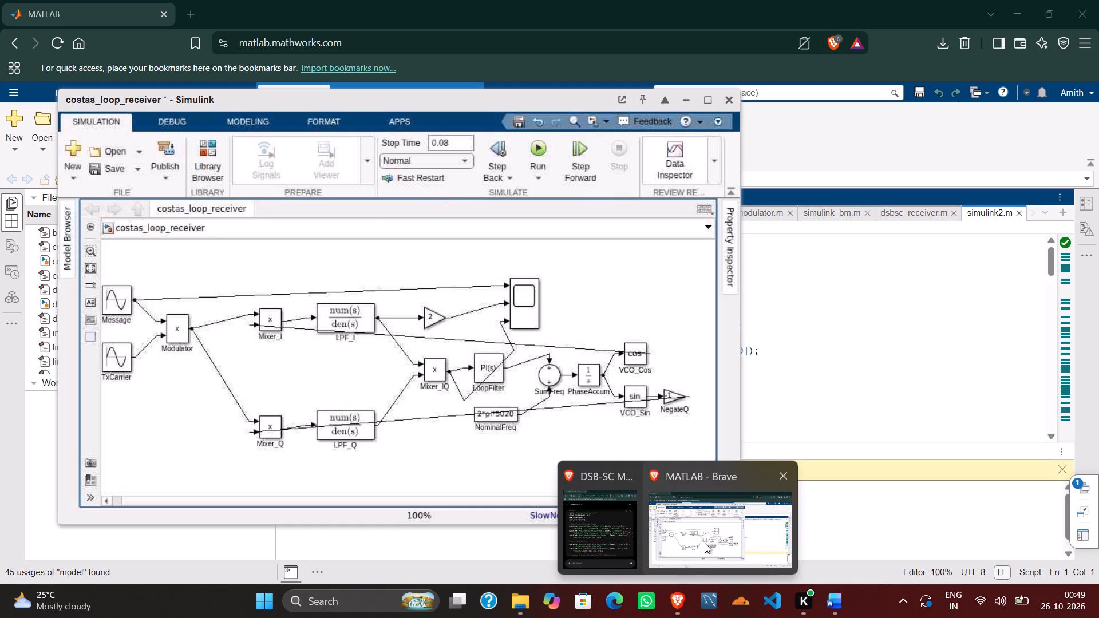
{"action": "left_click", "coordinate": [705, 541]}
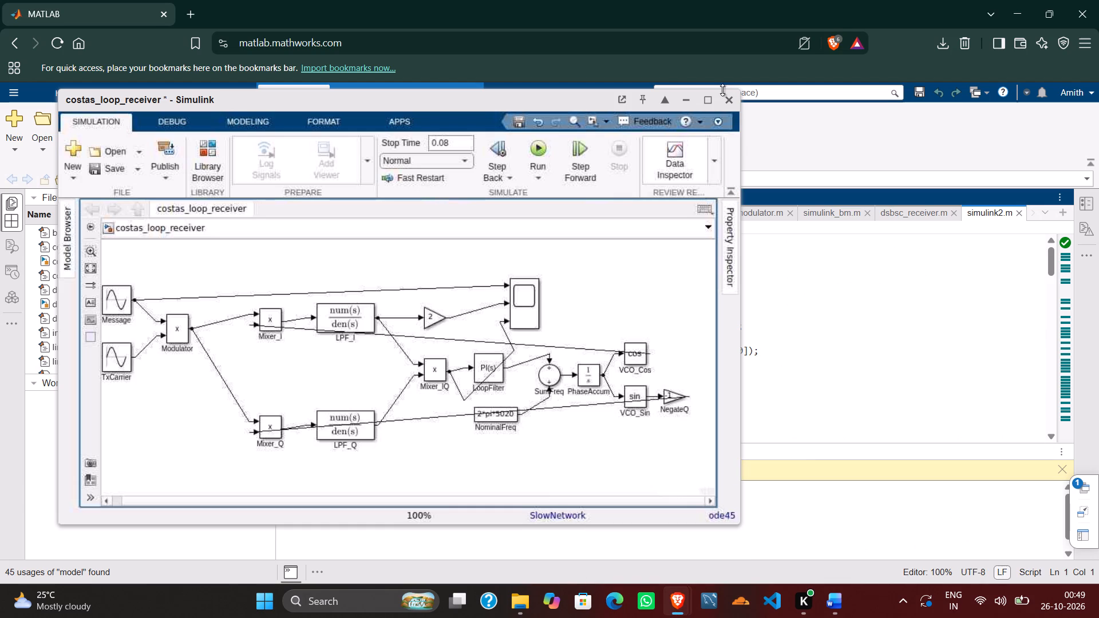
{"action": "left_click", "coordinate": [728, 101]}
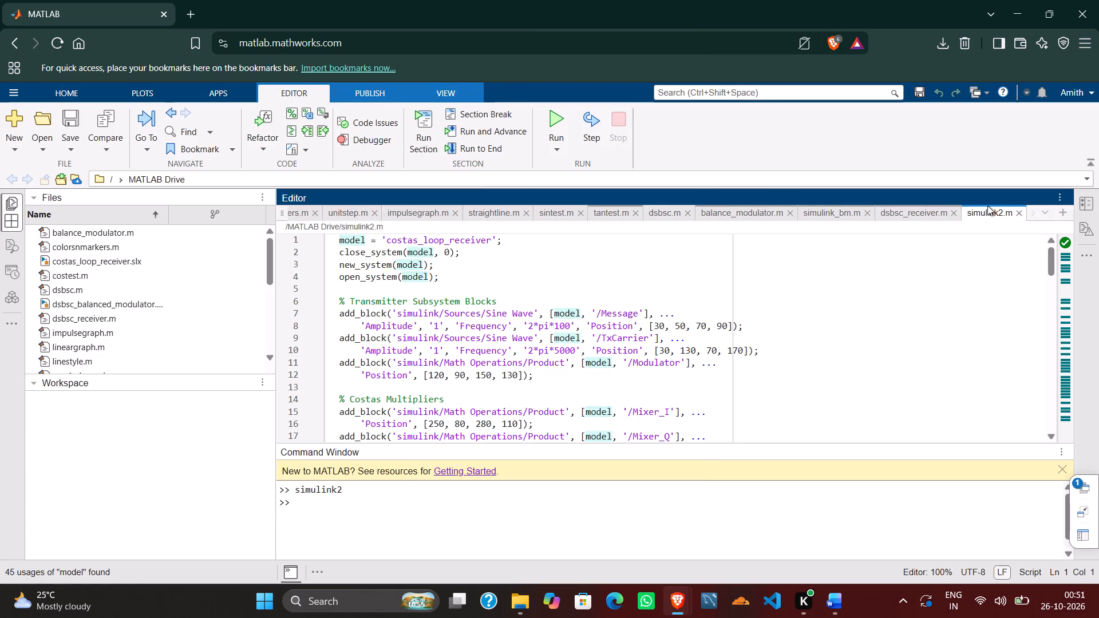
Create a new MATLAB script and paste the clipboard code into it.
{"action": "left_click", "coordinate": [1064, 215]}
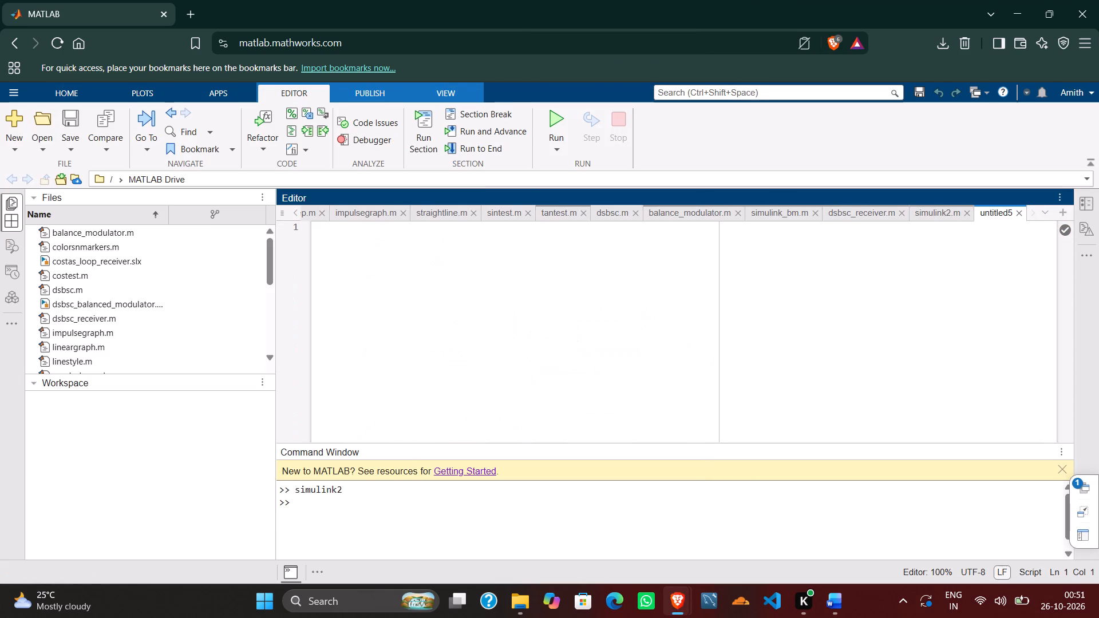
{"action": "key", "text": "ctrl+v"}
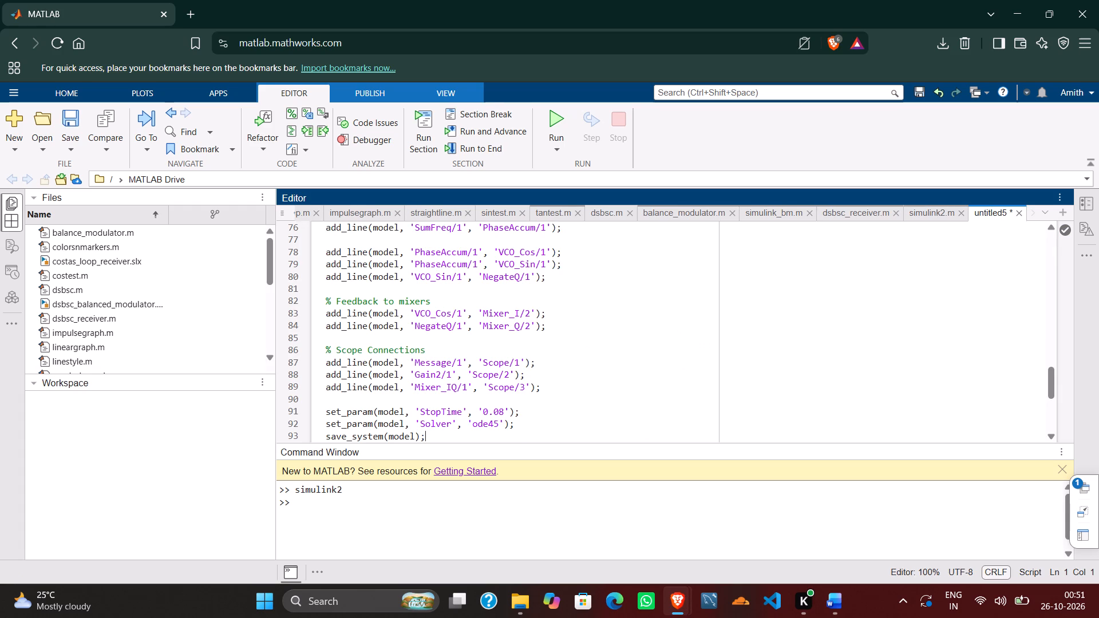
Save the new script as square_law_m.m in MATLAB Drive and run it, closing the Simulink model it opens.
{"action": "left_click", "coordinate": [548, 121]}
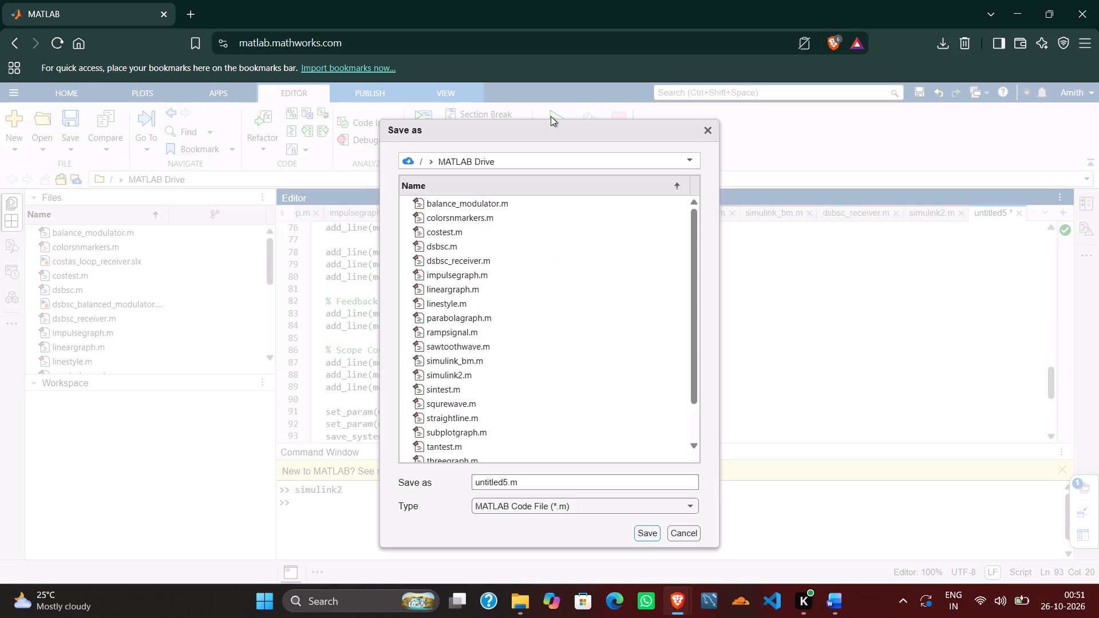
{"action": "left_click", "coordinate": [501, 487]}
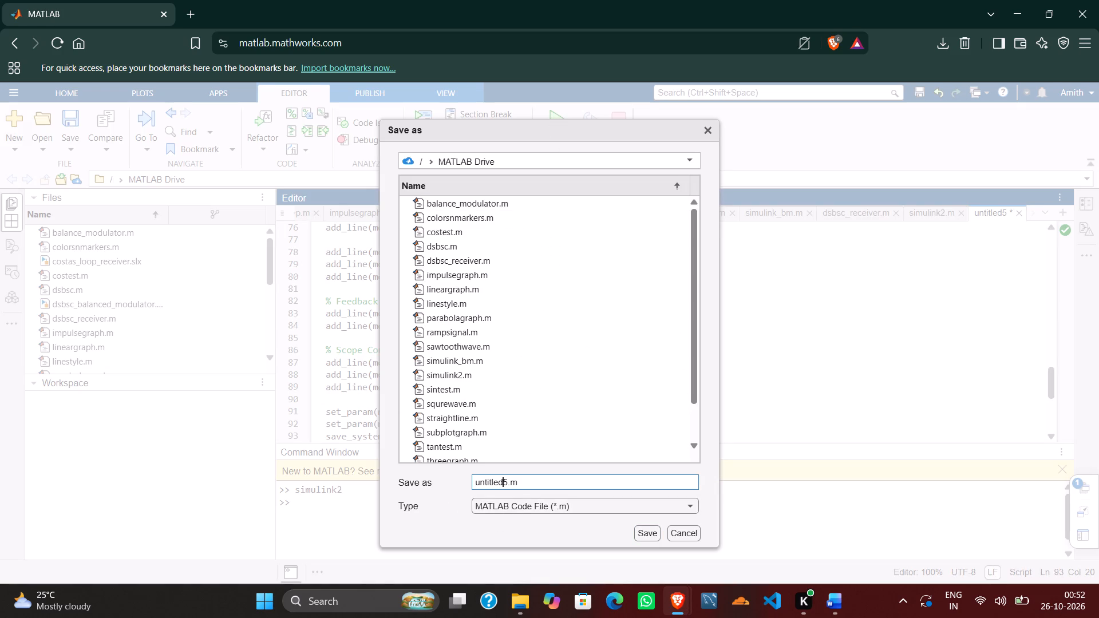
{"action": "scroll", "coordinate": [501, 484], "scroll_direction": "up", "scroll_amount": 1}
{"action": "left_click", "coordinate": [533, 469]}
{"action": "key", "text": "BackSpace"}
{"action": "type", "text": "square"}
{"action": "key", "text": "space"}
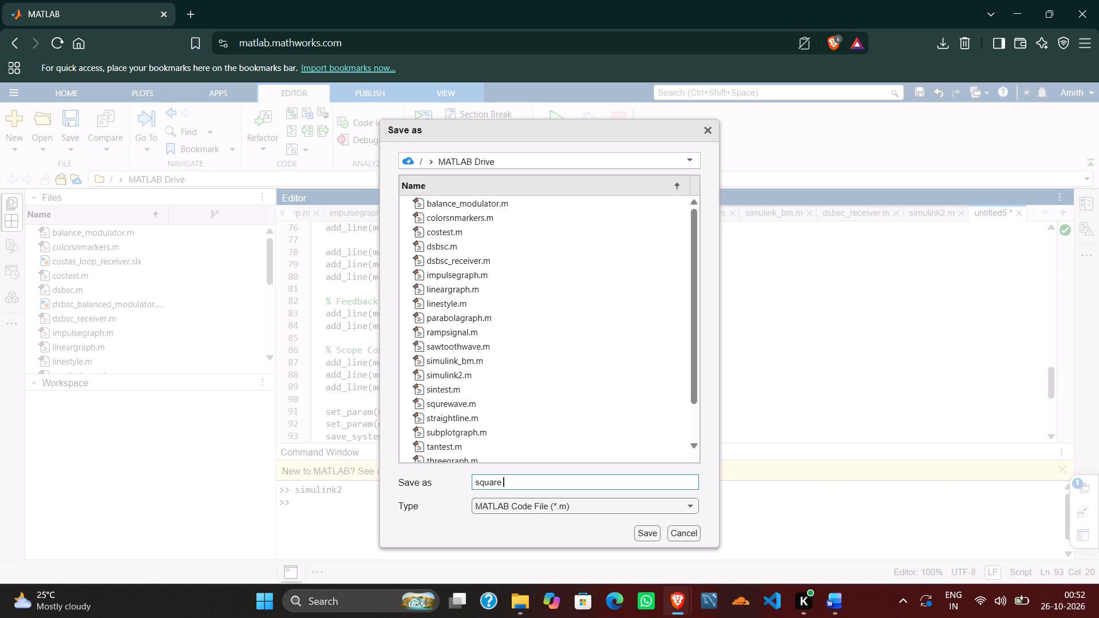
{"action": "key", "text": "BackSpace"}
{"action": "key", "text": "shift+underscore"}
{"action": "type", "text": "law"}
{"action": "type", "text": "_m"}
{"action": "type", "text": ".m"}
{"action": "left_click", "coordinate": [657, 535]}
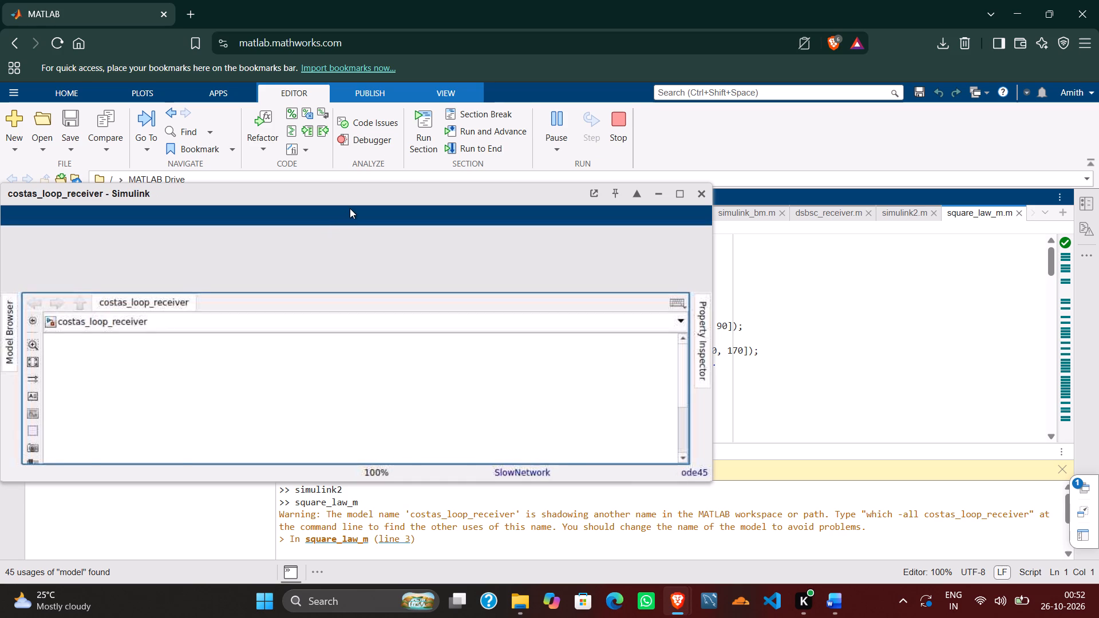
{"action": "left_click", "coordinate": [705, 197]}
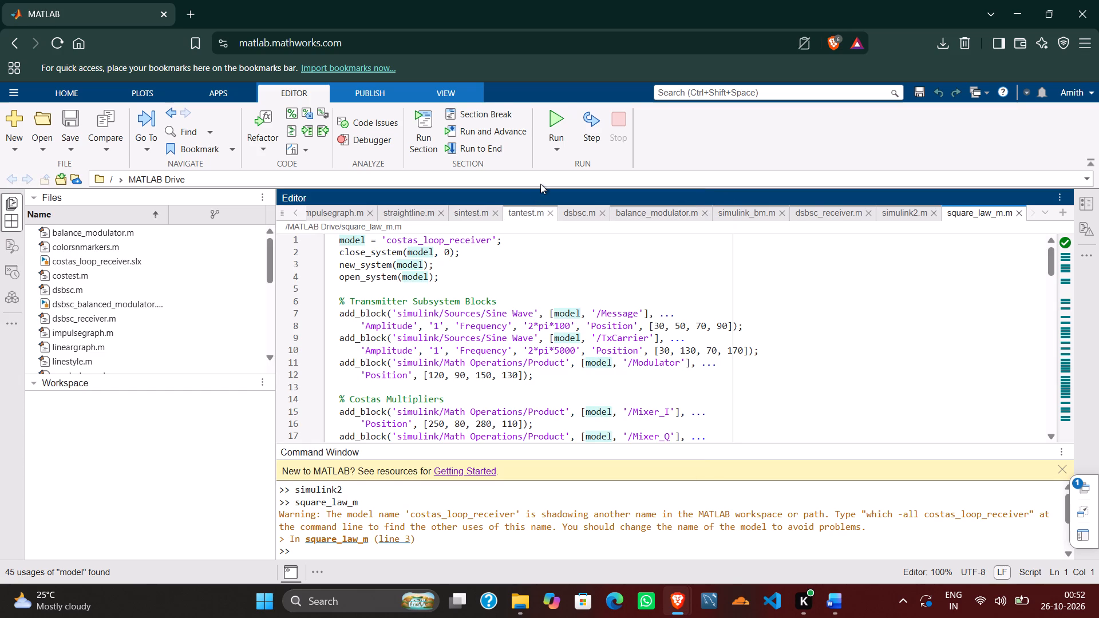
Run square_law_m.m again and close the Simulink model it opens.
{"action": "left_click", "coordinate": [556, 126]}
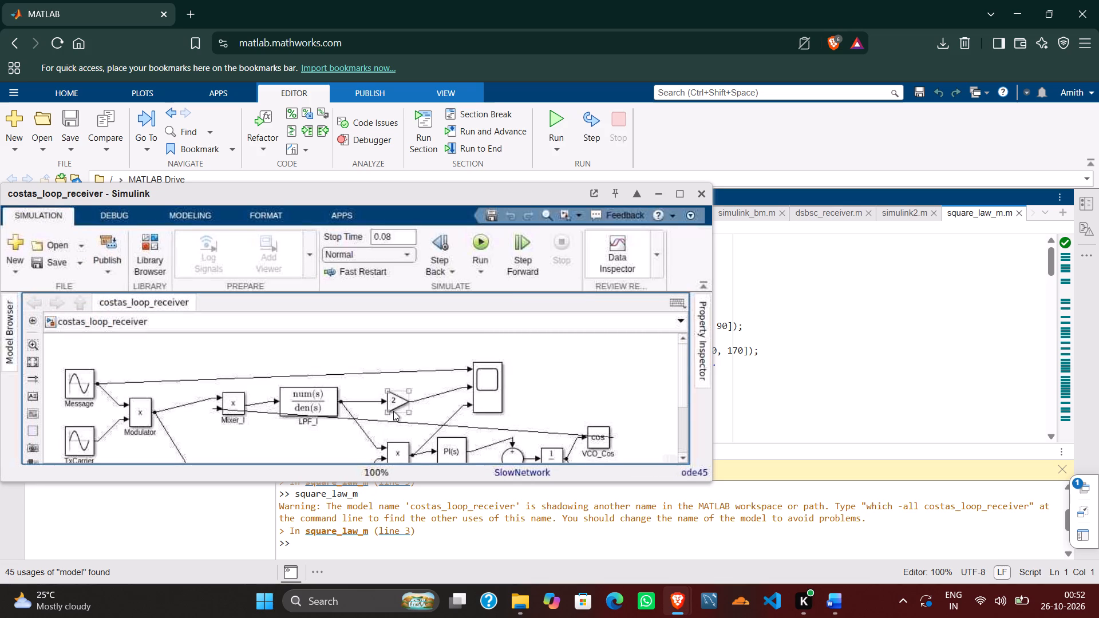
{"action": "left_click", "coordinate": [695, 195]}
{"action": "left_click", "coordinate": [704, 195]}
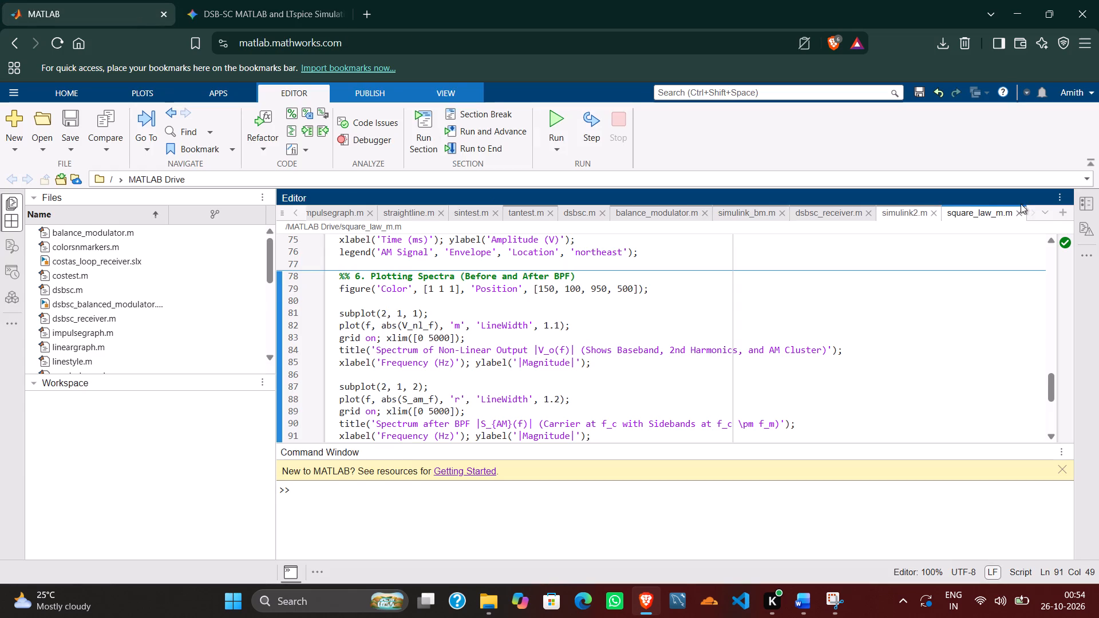
{"action": "left_click", "coordinate": [1060, 208]}
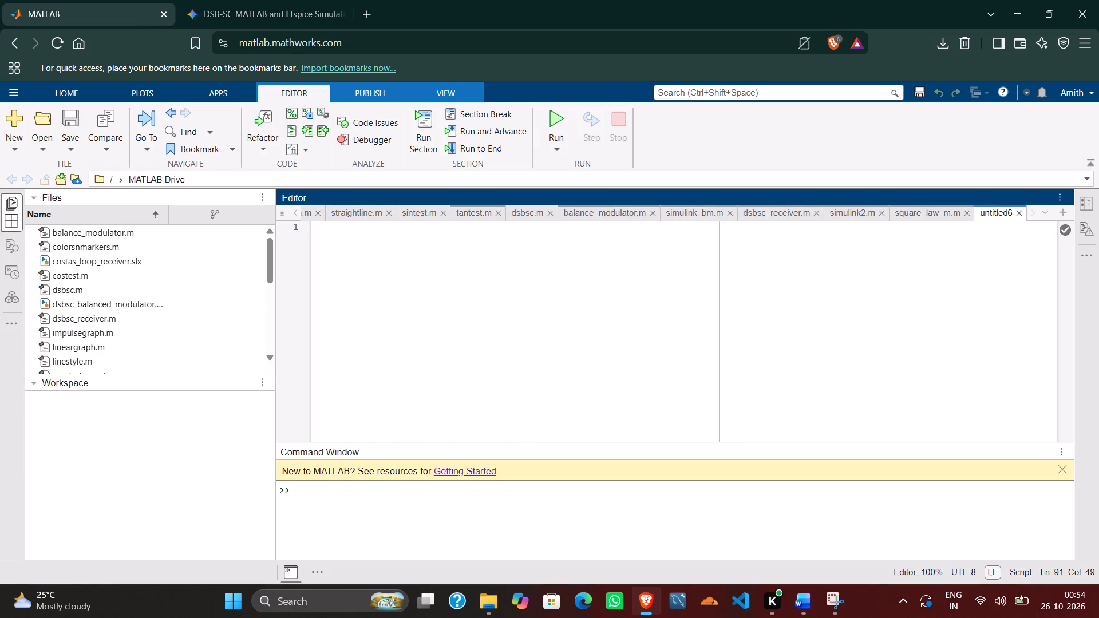
{"action": "key", "text": "ctrl+v"}
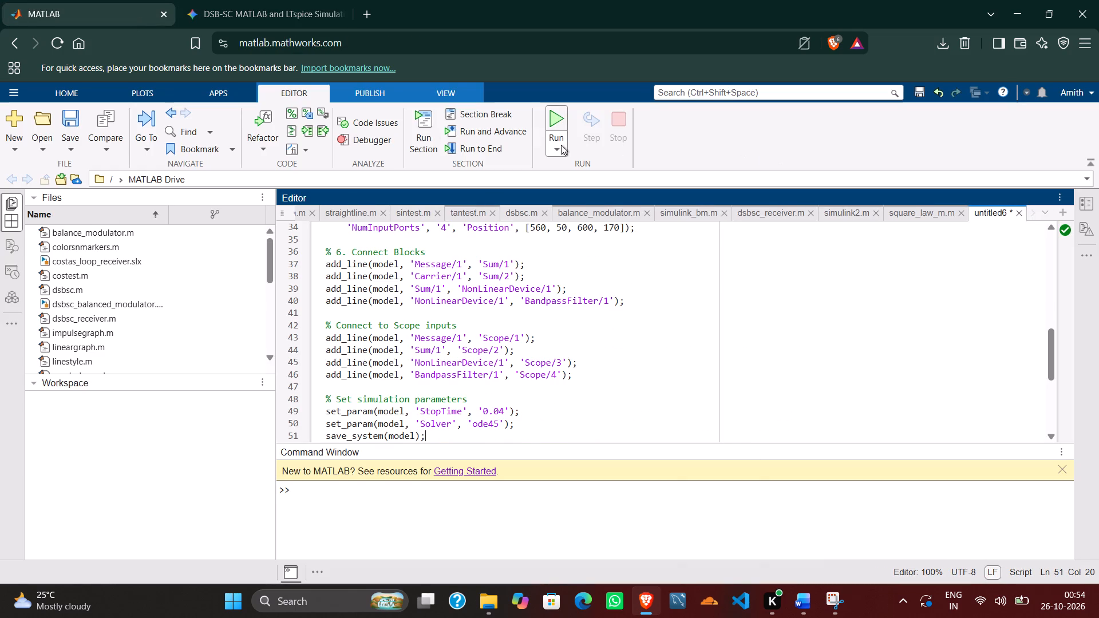
Run the new script, saving it as simulink3.m in MATLAB Drive, to generate the square_law_am_modulator Simulink model.
{"action": "left_click", "coordinate": [557, 122]}
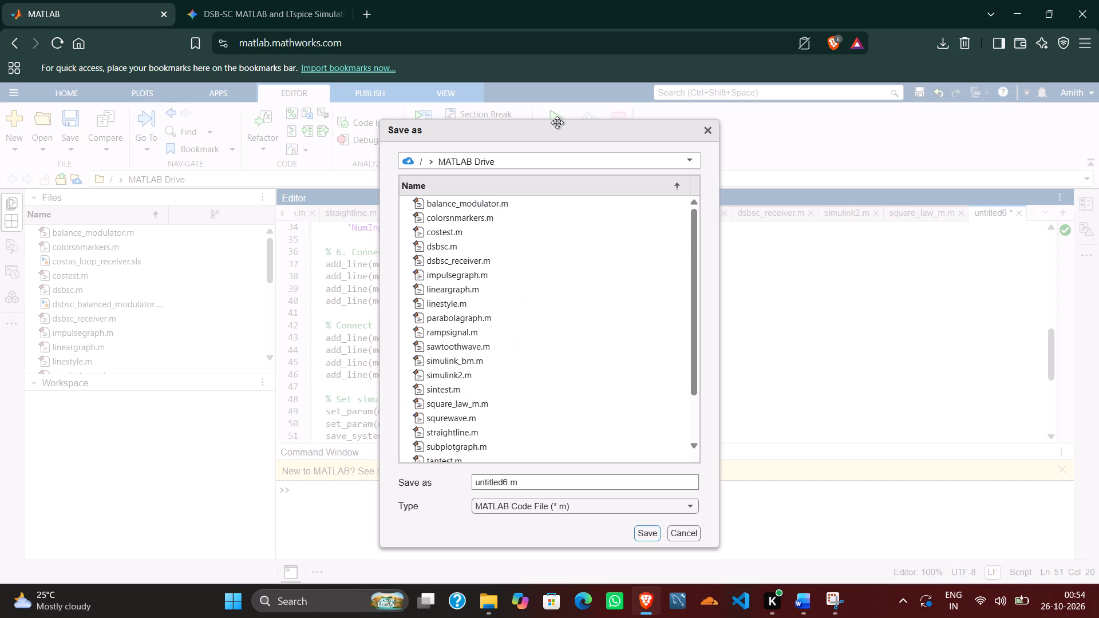
{"action": "double_click", "coordinate": [499, 478]}
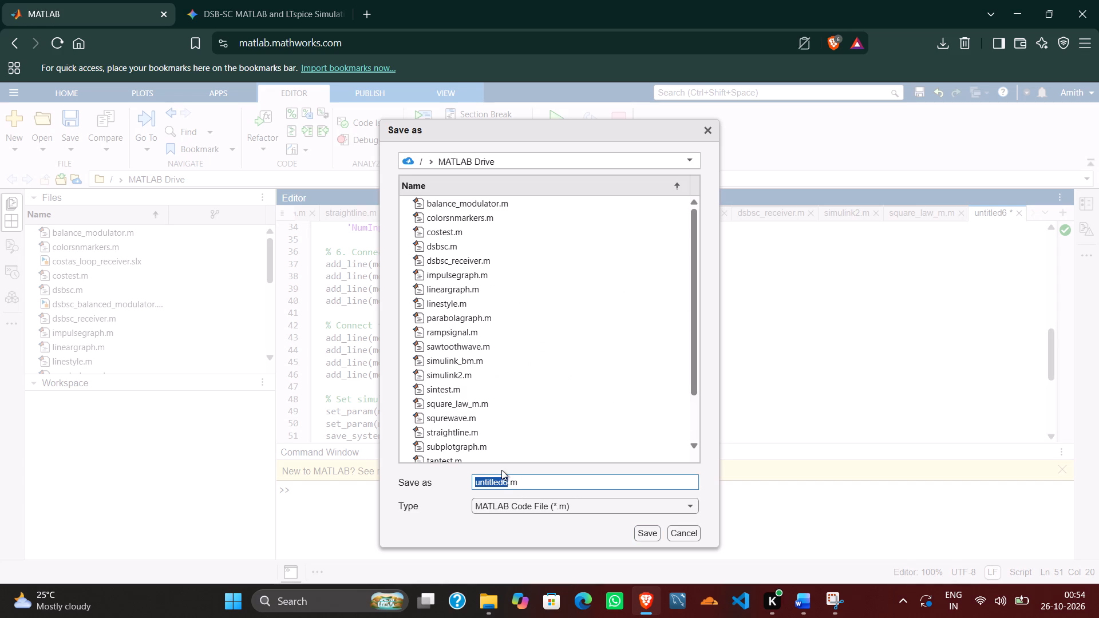
{"action": "key", "text": "BackSpace"}
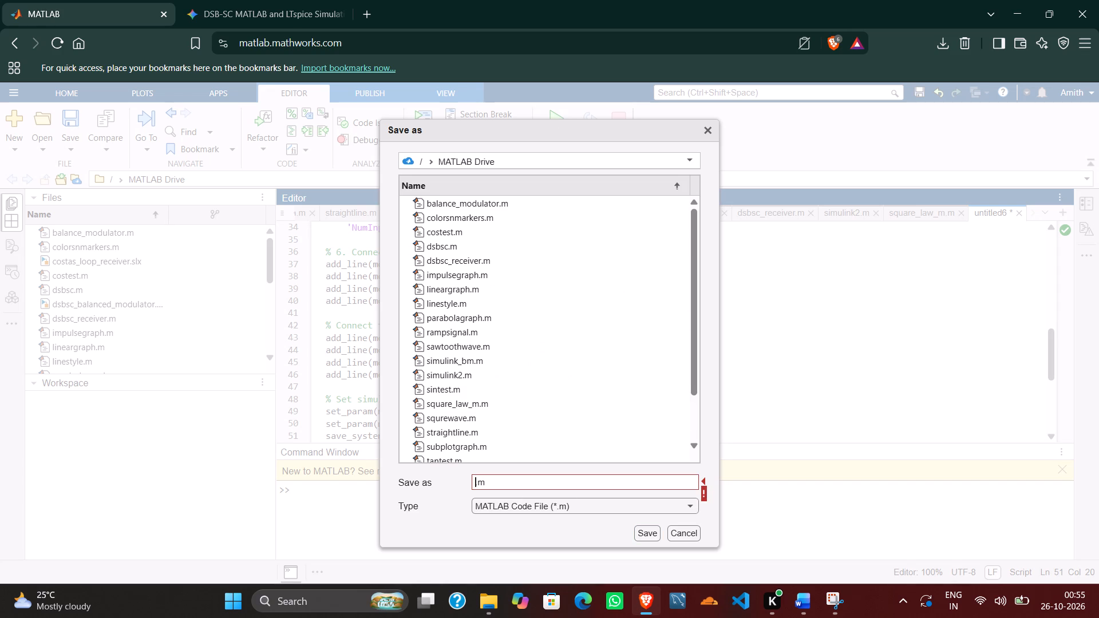
{"action": "type", "text": "simulink"}
{"action": "key", "text": "3"}
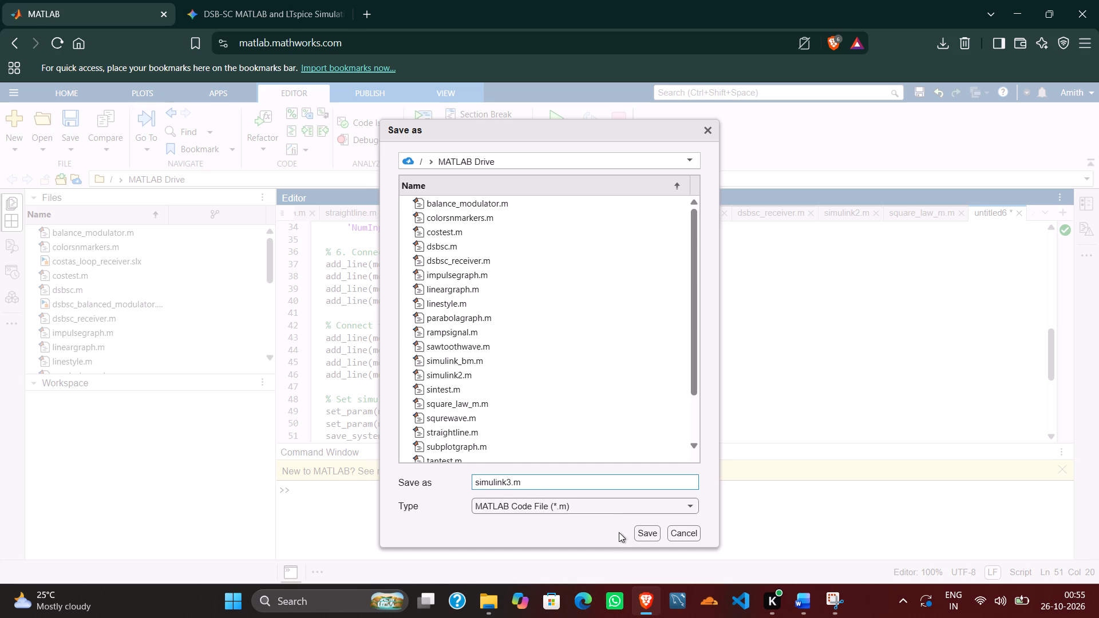
{"action": "left_click", "coordinate": [641, 529]}
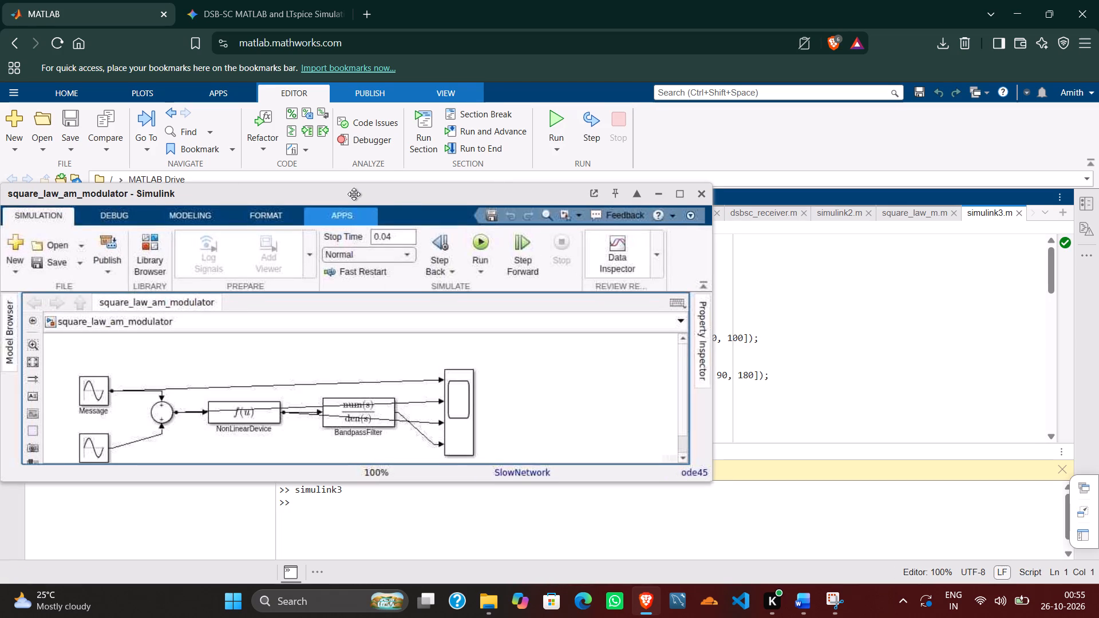
Reposition the square_law_am_modulator model window and make it taller so the whole block diagram fits, with no block selected.
{"action": "left_click_drag", "start_coordinate": [354, 194], "coordinate": [434, 123]}
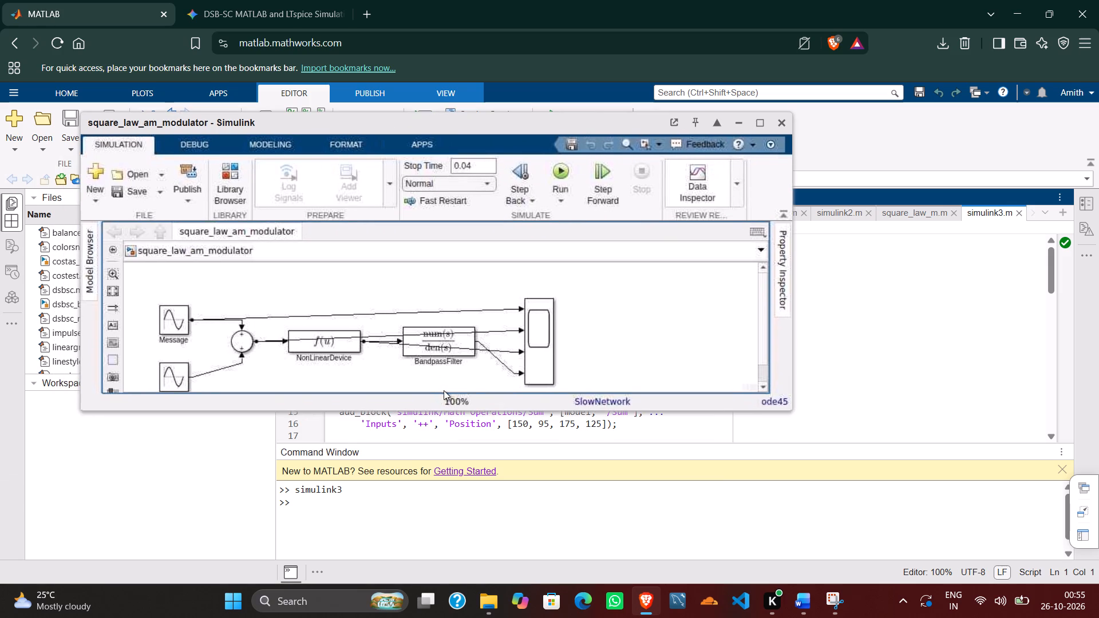
{"action": "left_click_drag", "start_coordinate": [430, 409], "coordinate": [428, 447]}
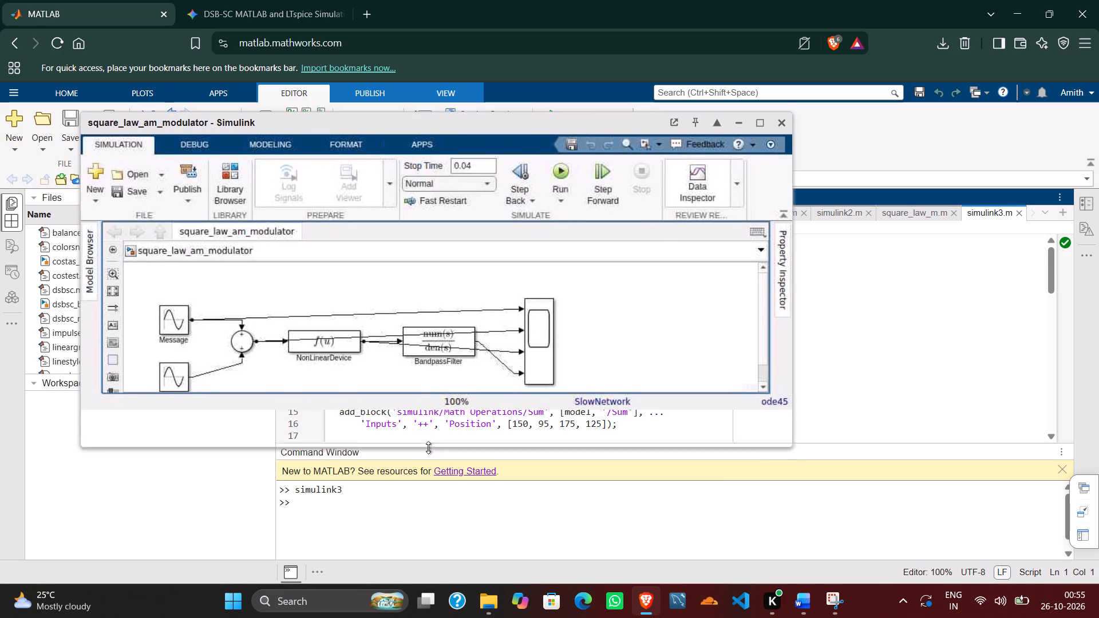
{"action": "left_click_drag", "start_coordinate": [428, 447], "coordinate": [421, 478]}
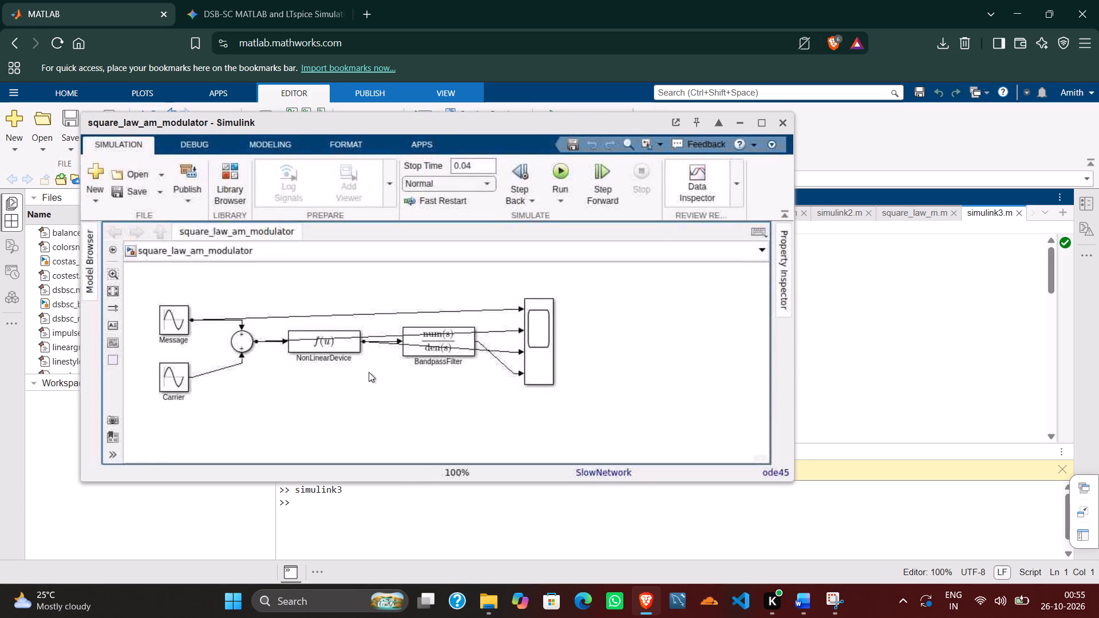
{"action": "right_click", "coordinate": [535, 360]}
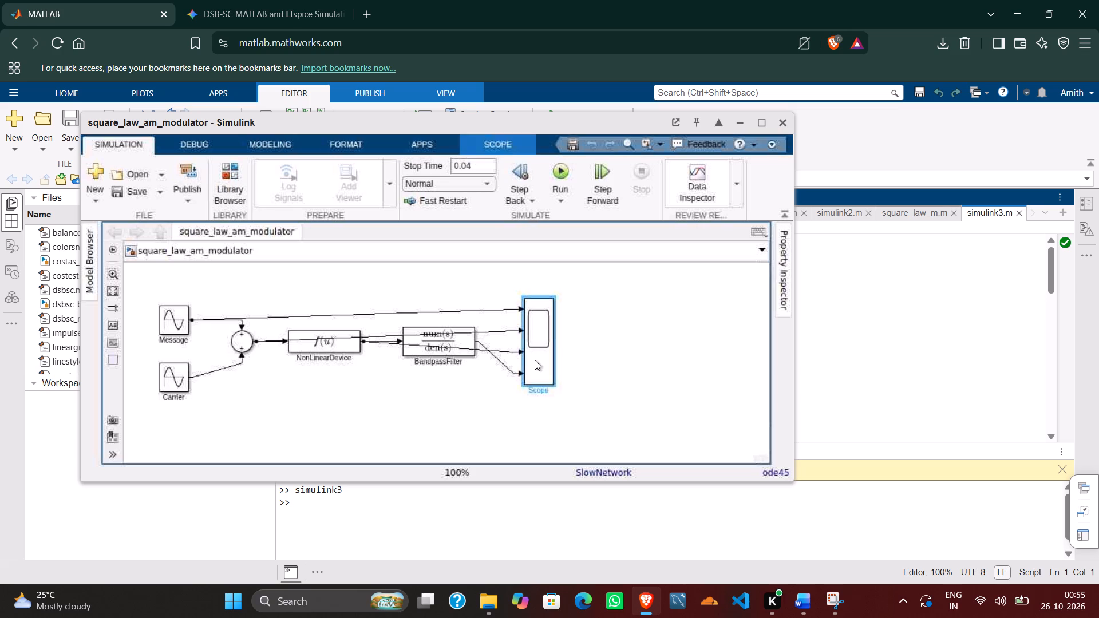
{"action": "left_click", "coordinate": [594, 338]}
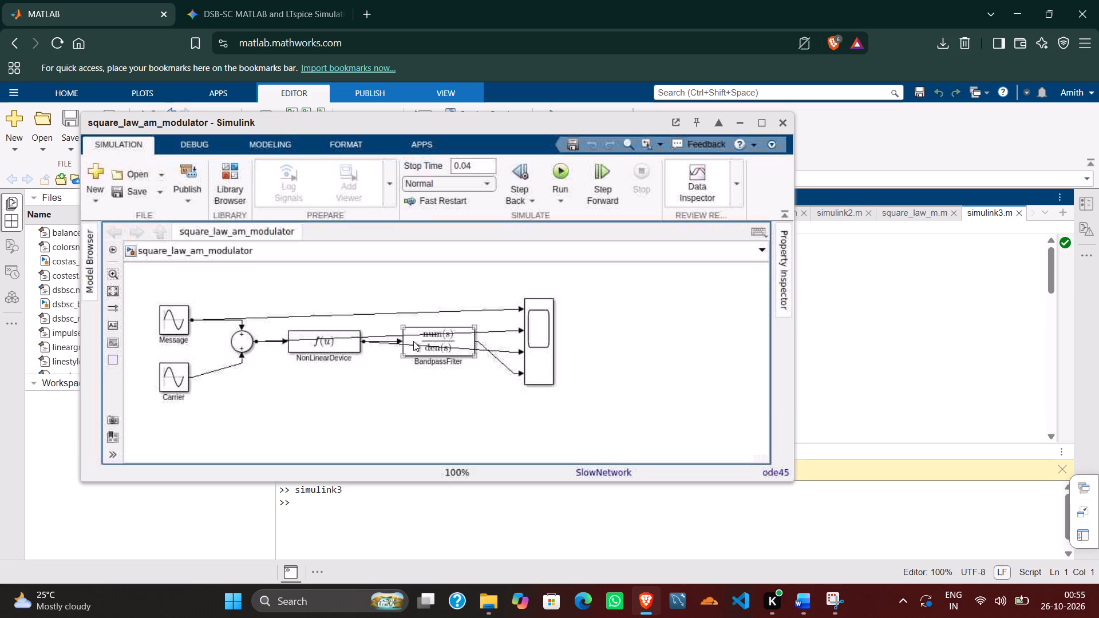
Capture a rectangular screenshot of the square law modulator block diagram from Message and Carrier to the Scope, and copy it.
{"action": "key", "text": "Print"}
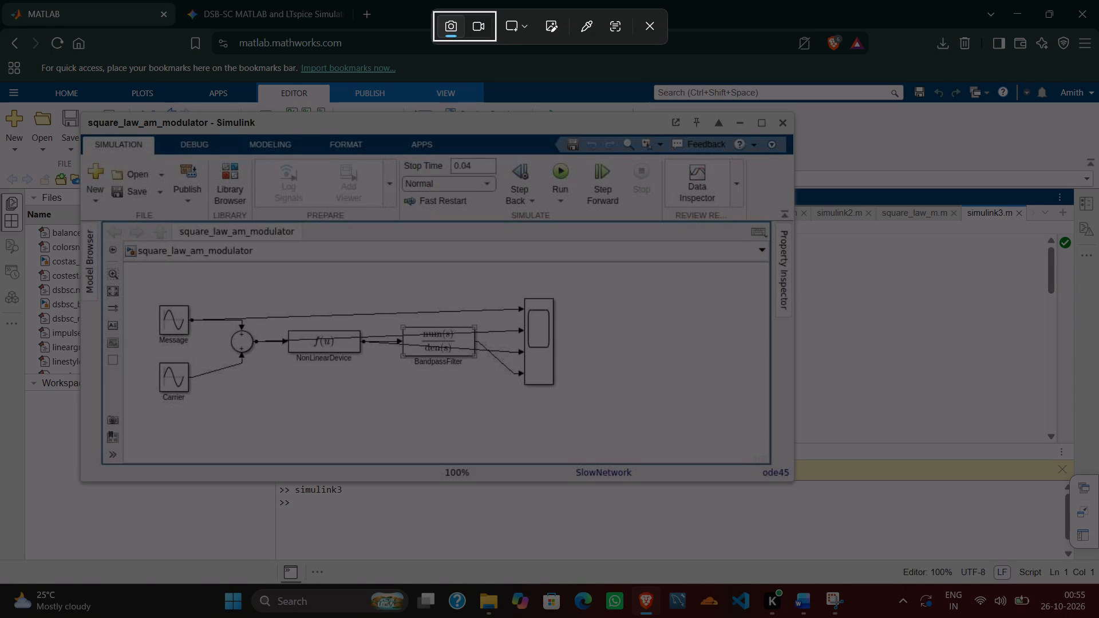
{"action": "left_click_drag", "start_coordinate": [147, 291], "coordinate": [565, 428]}
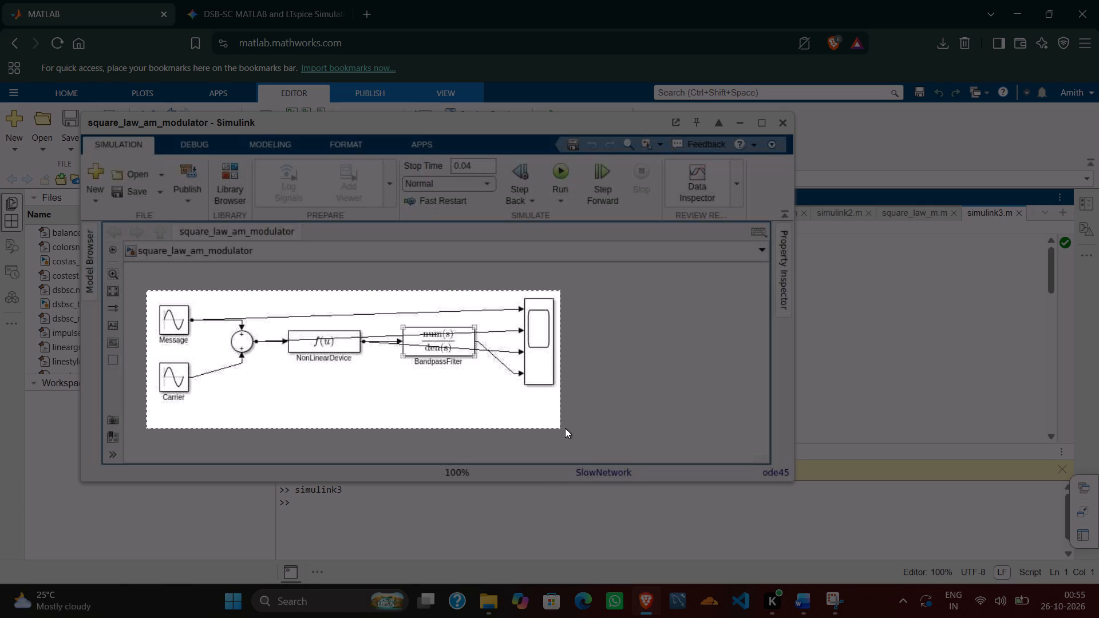
{"action": "left_click_drag", "start_coordinate": [565, 428], "coordinate": [578, 425]}
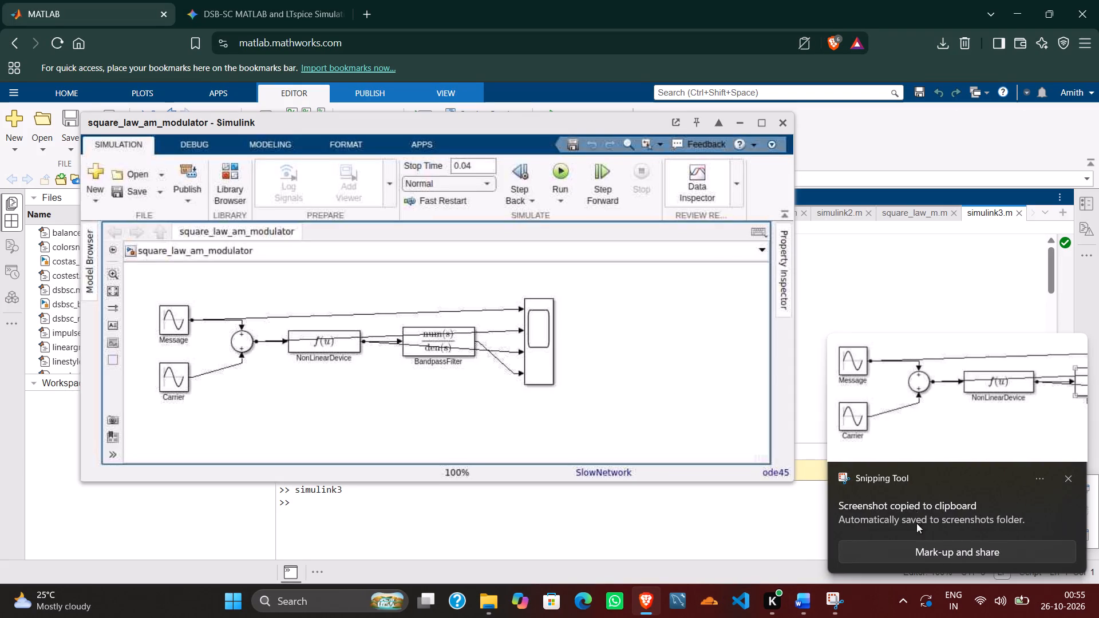
{"action": "left_click", "coordinate": [916, 435]}
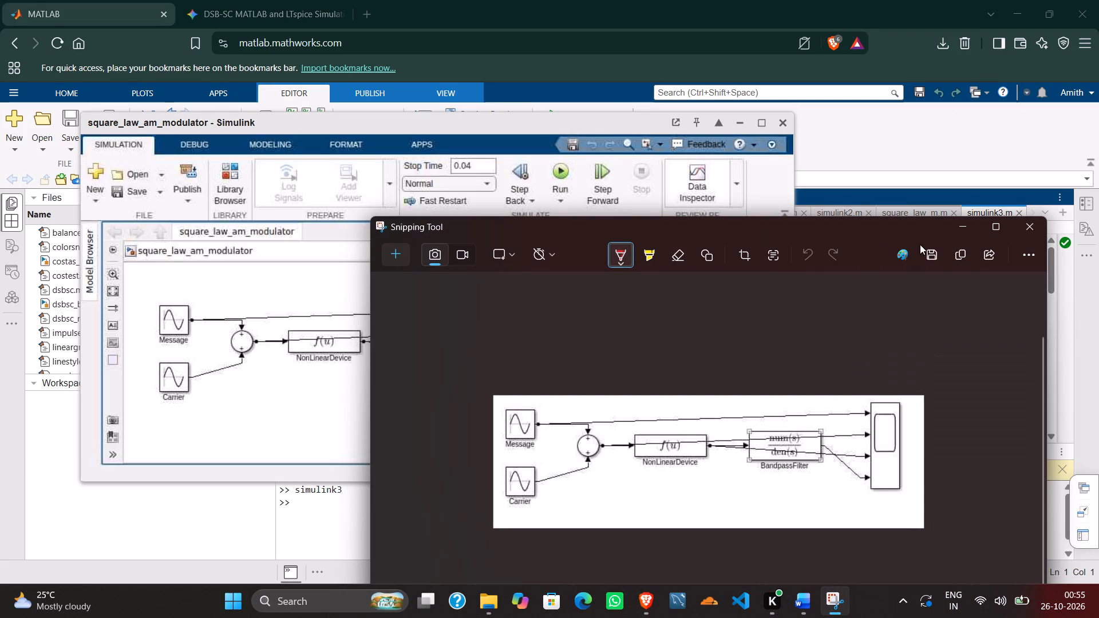
{"action": "left_click", "coordinate": [958, 253]}
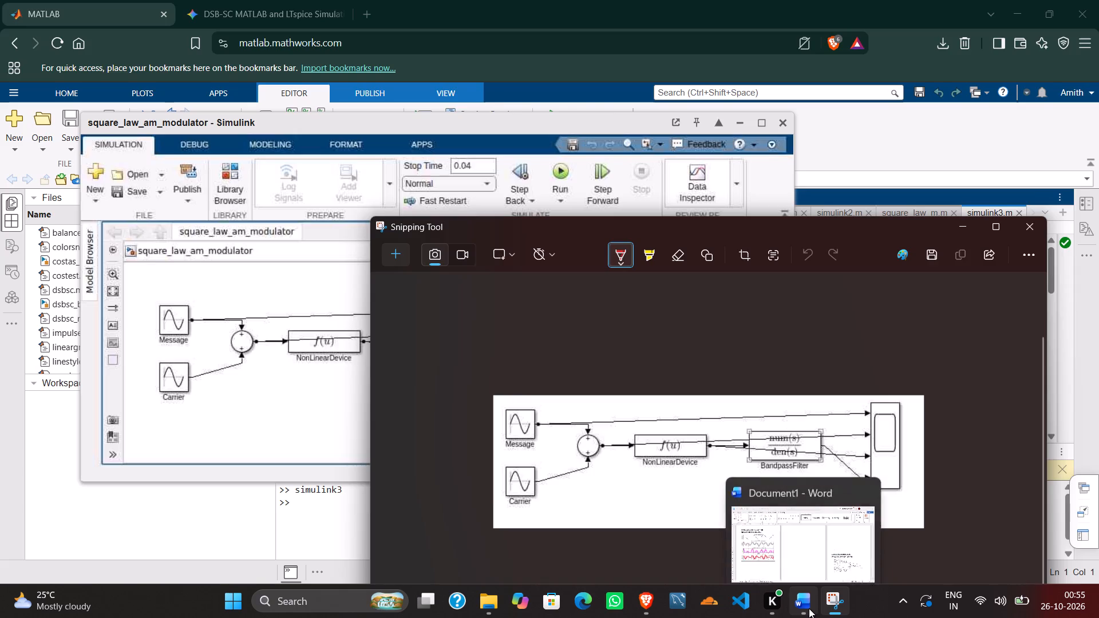
Switch to the Word document, paste the block diagram under the AM section's MATLAB SIMULINK CIRCUIT DIAGRAM label and add a blank line after it.
{"action": "left_click", "coordinate": [809, 608]}
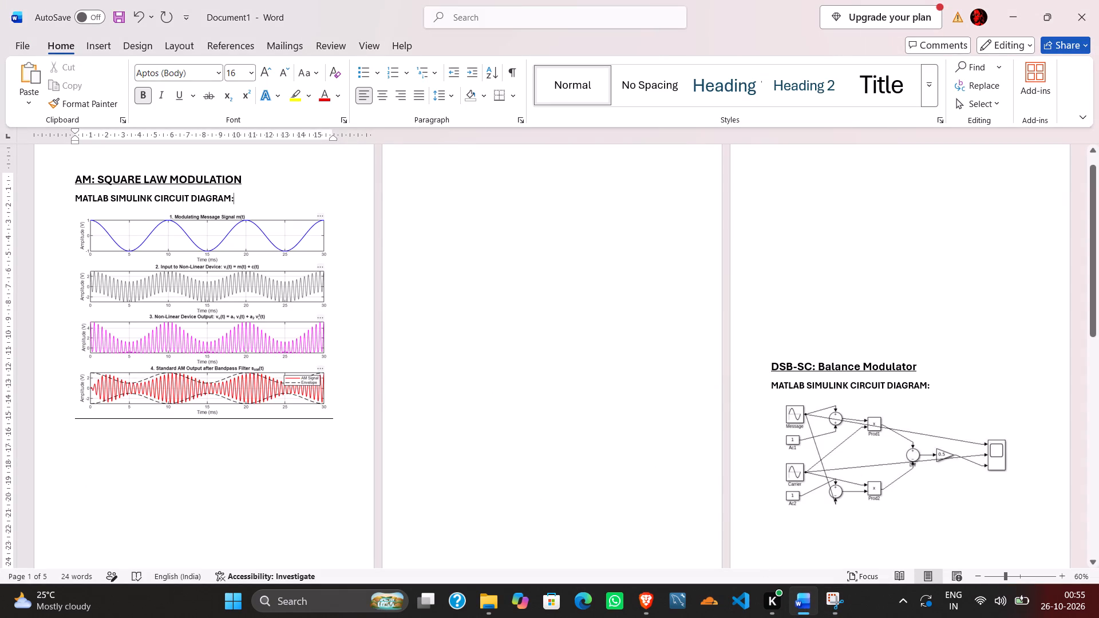
{"action": "key", "text": "ctrl+v"}
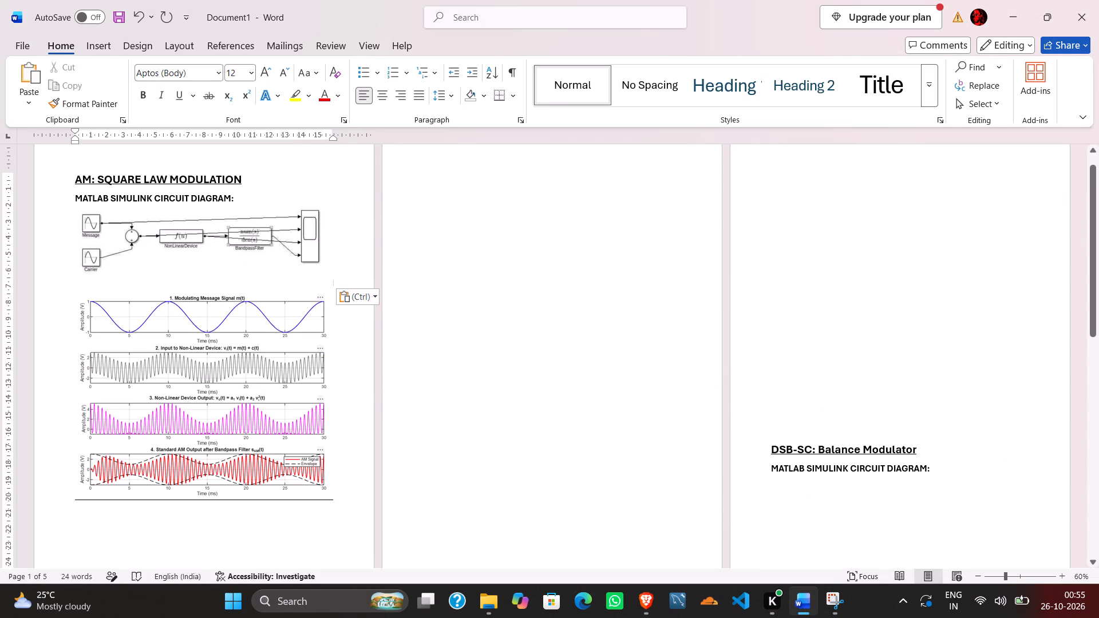
{"action": "key", "text": "Return"}
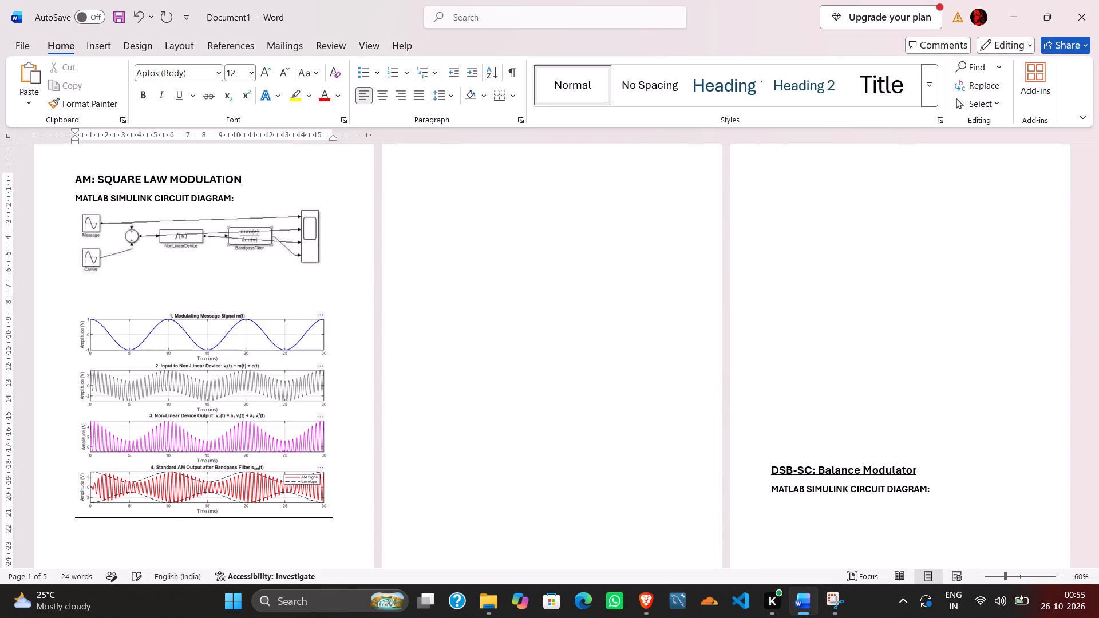
Delete surplus blank lines on the empty second page so the DSB-SC: Balance Modulator heading starts at the top of page three.
{"action": "left_click", "coordinate": [593, 390]}
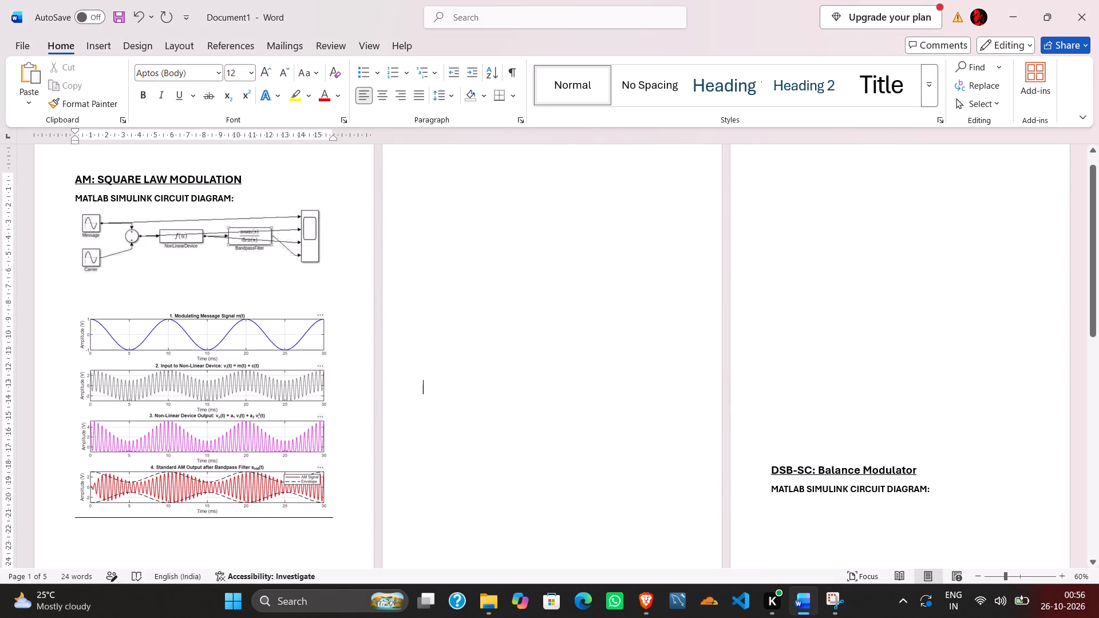
{"action": "key", "text": "BackSpace"}
{"action": "key", "text": "BackSpace"}
{"action": "key", "text": "BackSpace"}
{"action": "key", "text": "BackSpace"}
{"action": "key", "text": "BackSpace"}
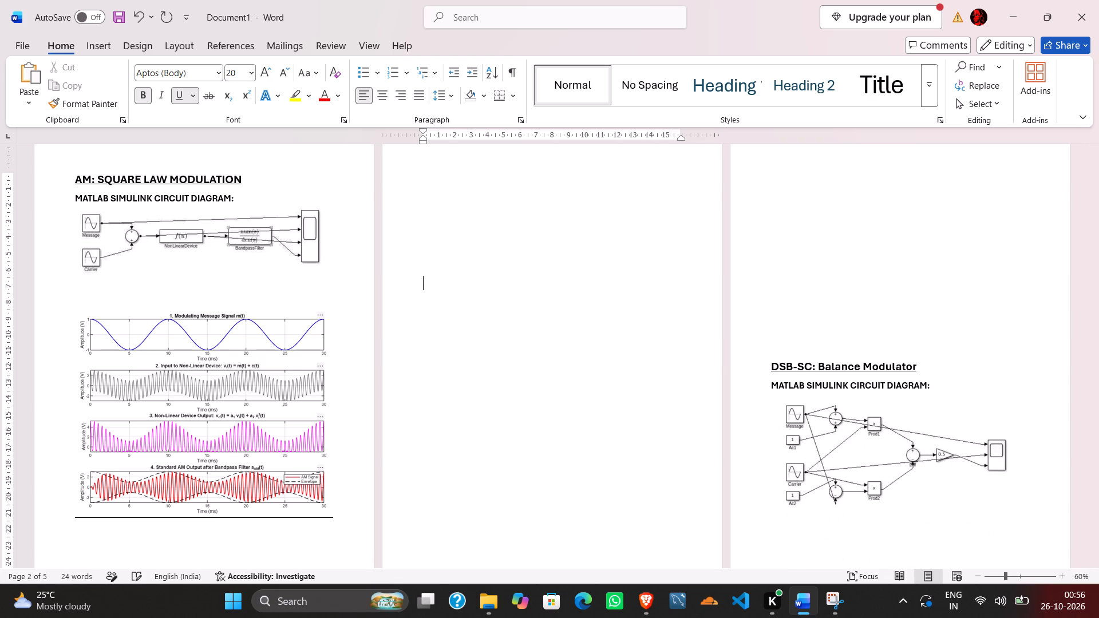
{"action": "key", "text": "BackSpace"}
{"action": "key", "text": "BackSpace"}
{"action": "key", "text": "BackSpace"}
{"action": "key", "text": "BackSpace"}
{"action": "key", "text": "BackSpace"}
{"action": "key", "text": "BackSpace"}
{"action": "key", "text": "BackSpace"}
{"action": "key", "text": "BackSpace"}
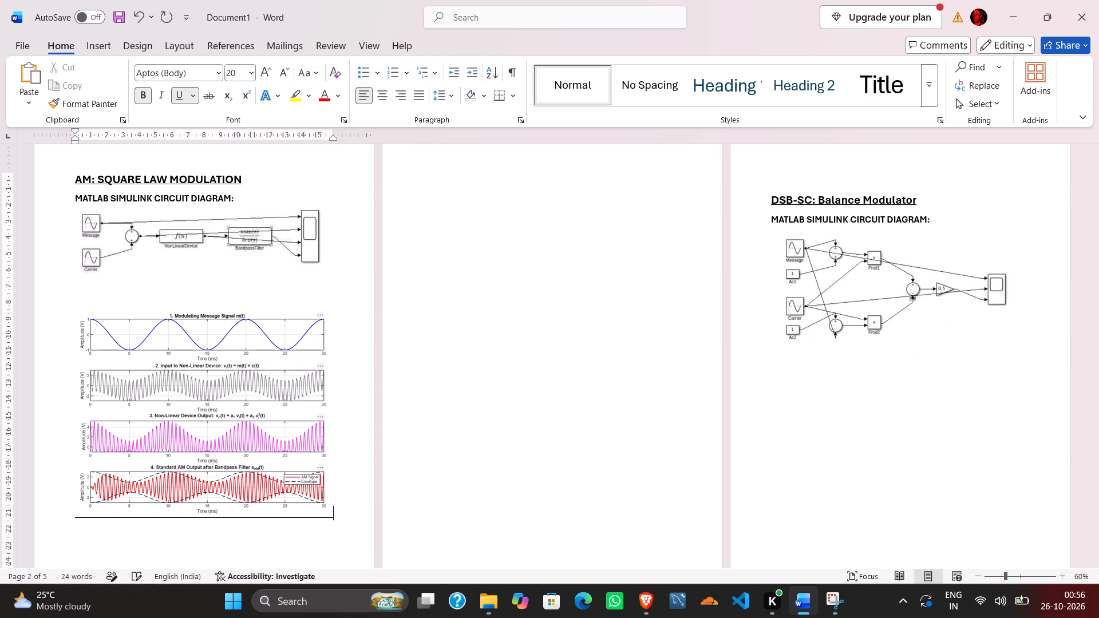
{"action": "key", "text": "BackSpace"}
{"action": "left_click", "coordinate": [484, 337]}
{"action": "key", "text": "BackSpace"}
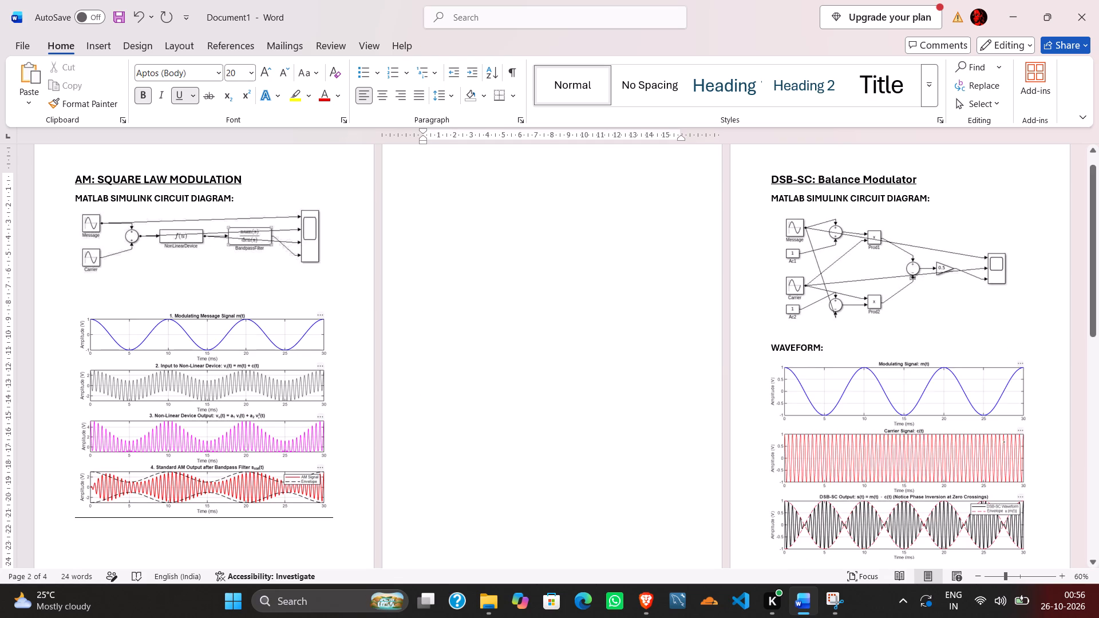
Copy the WAVEFORM: label from the DSB-SC: Balance Modulator section onto the blank line above the AM waveform plots.
{"action": "left_click_drag", "start_coordinate": [770, 348], "coordinate": [823, 348]}
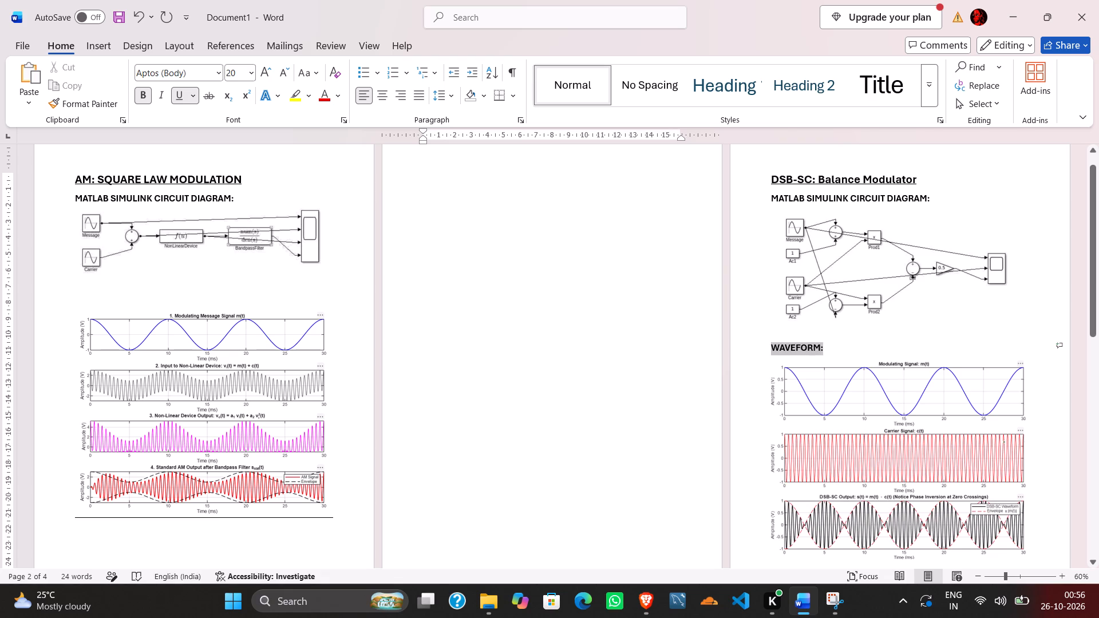
{"action": "left_click_drag", "start_coordinate": [823, 348], "coordinate": [824, 347]}
{"action": "key", "text": "ctrl+c"}
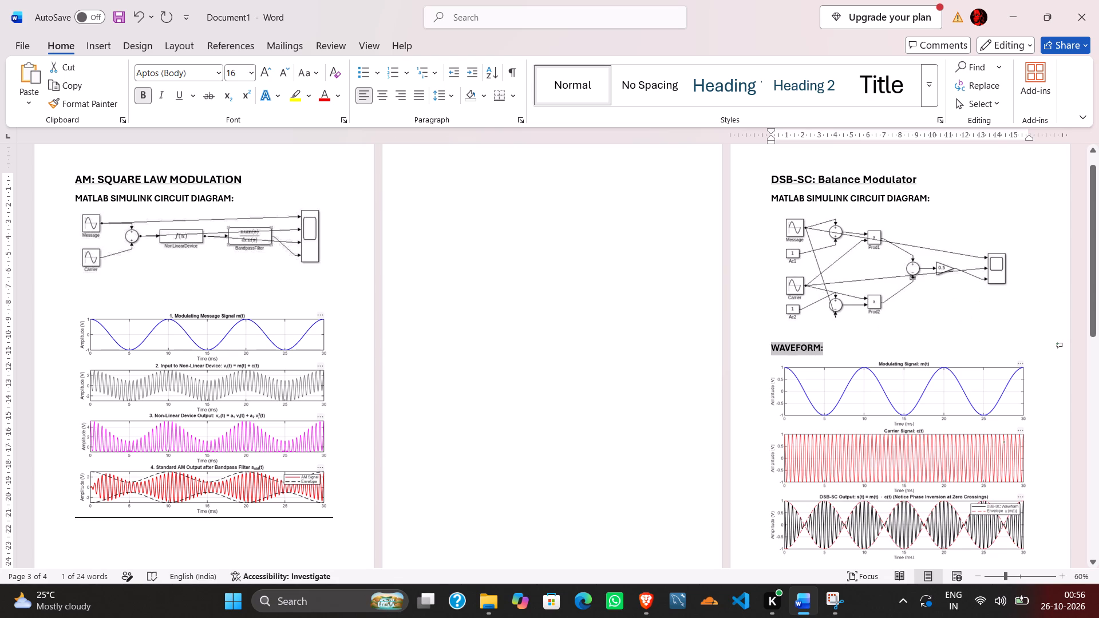
{"action": "left_click", "coordinate": [94, 301]}
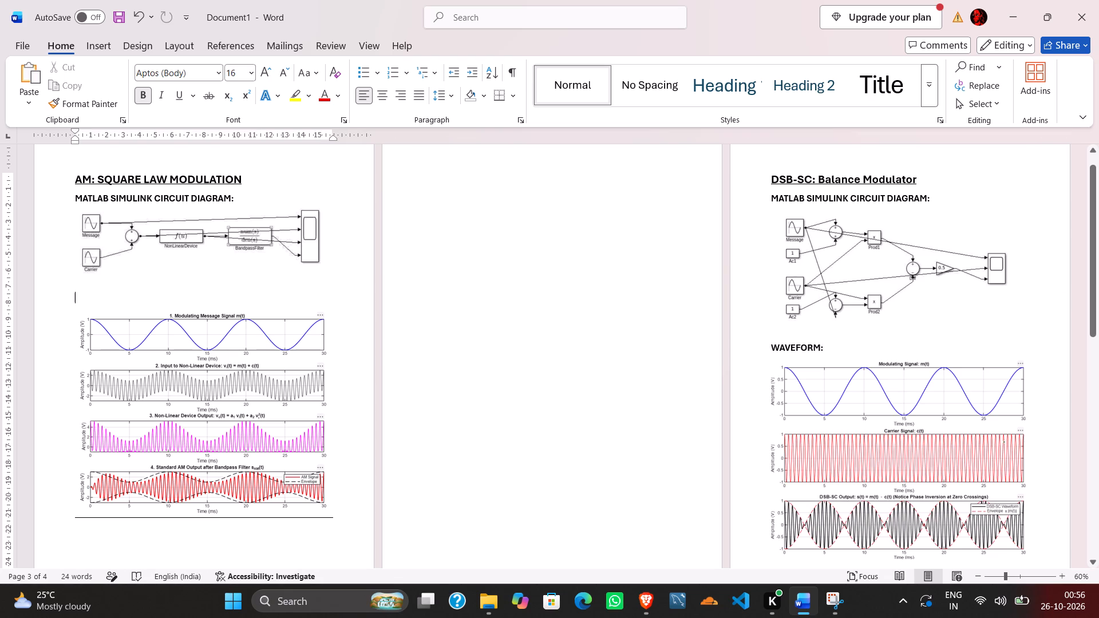
{"action": "key", "text": "ctrl+v"}
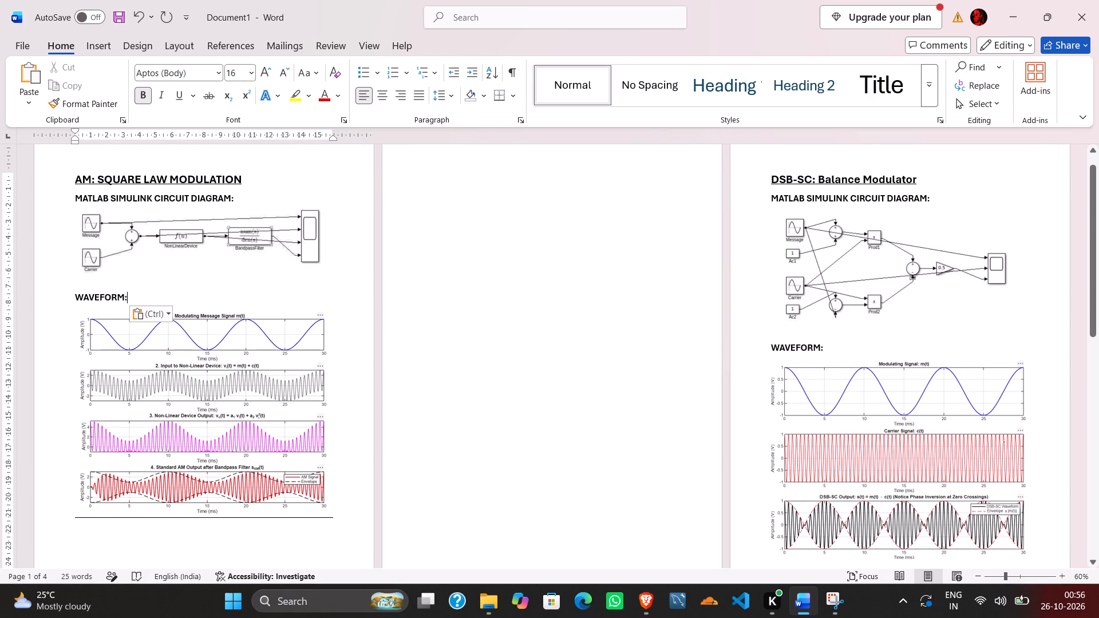
Stretch the AM waveform picture slightly taller from its bottom edge, keeping its width.
{"action": "scroll", "coordinate": [198, 321], "scroll_direction": "up", "scroll_amount": 2}
{"action": "scroll", "coordinate": [198, 321], "scroll_direction": "down", "scroll_amount": 8}
{"action": "scroll", "coordinate": [199, 323], "scroll_direction": "up", "scroll_amount": 3}
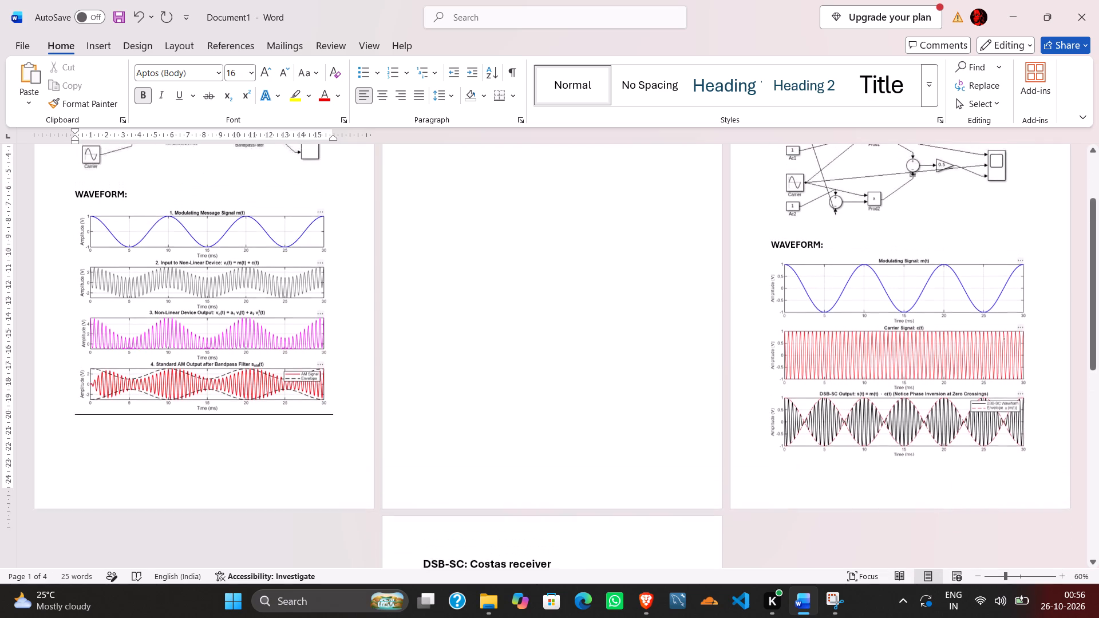
{"action": "scroll", "coordinate": [199, 323], "scroll_direction": "up", "scroll_amount": 3}
{"action": "left_click", "coordinate": [175, 372]}
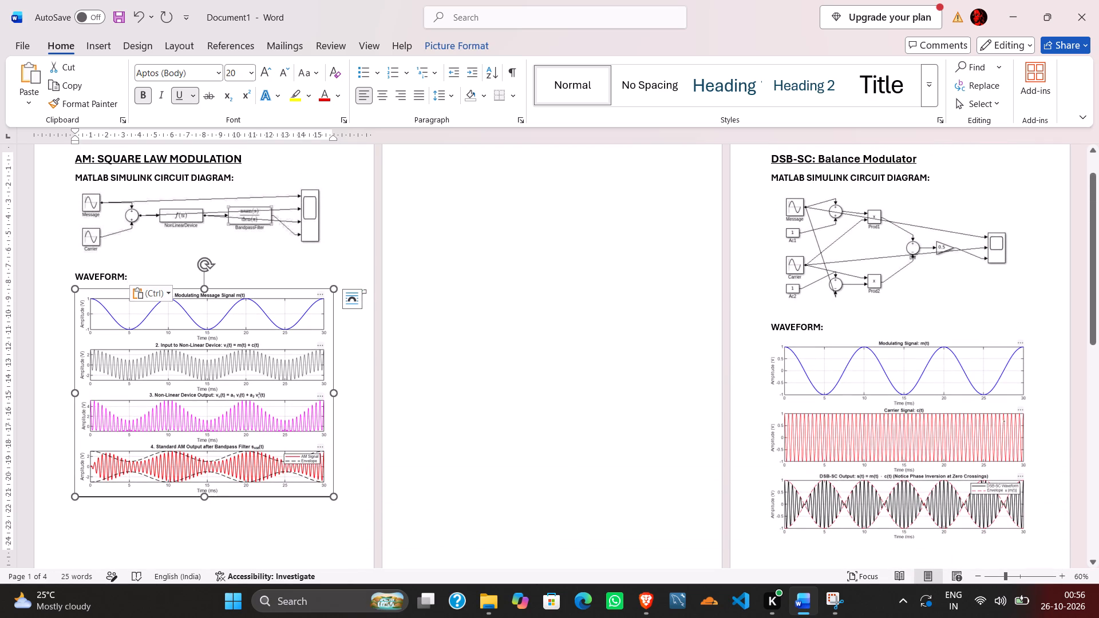
{"action": "left_click", "coordinate": [906, 262]}
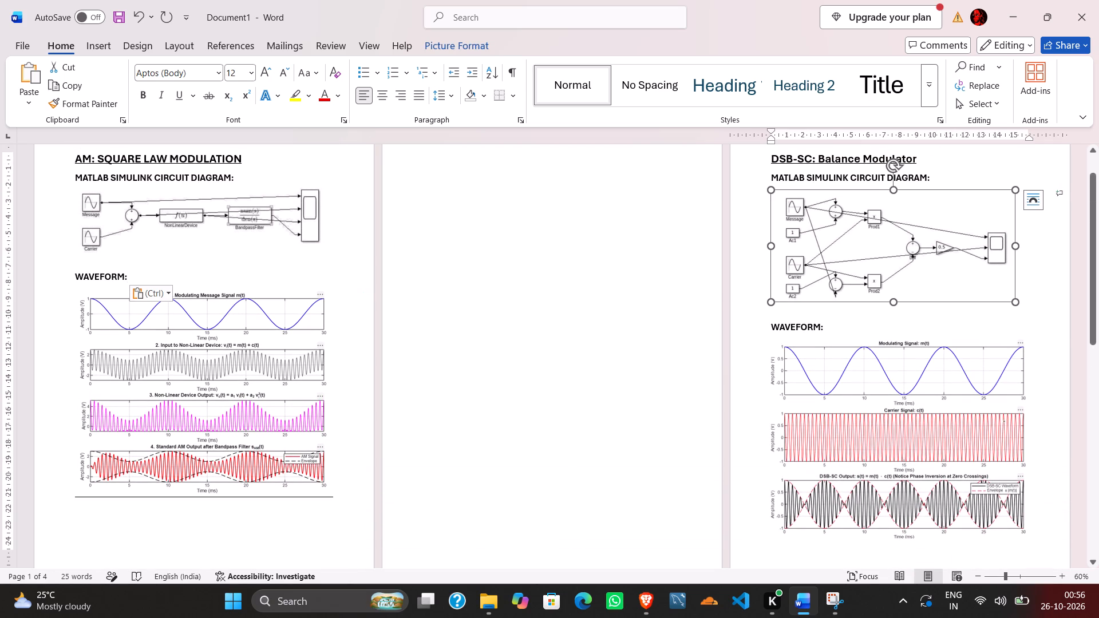
{"action": "left_click", "coordinate": [859, 374]}
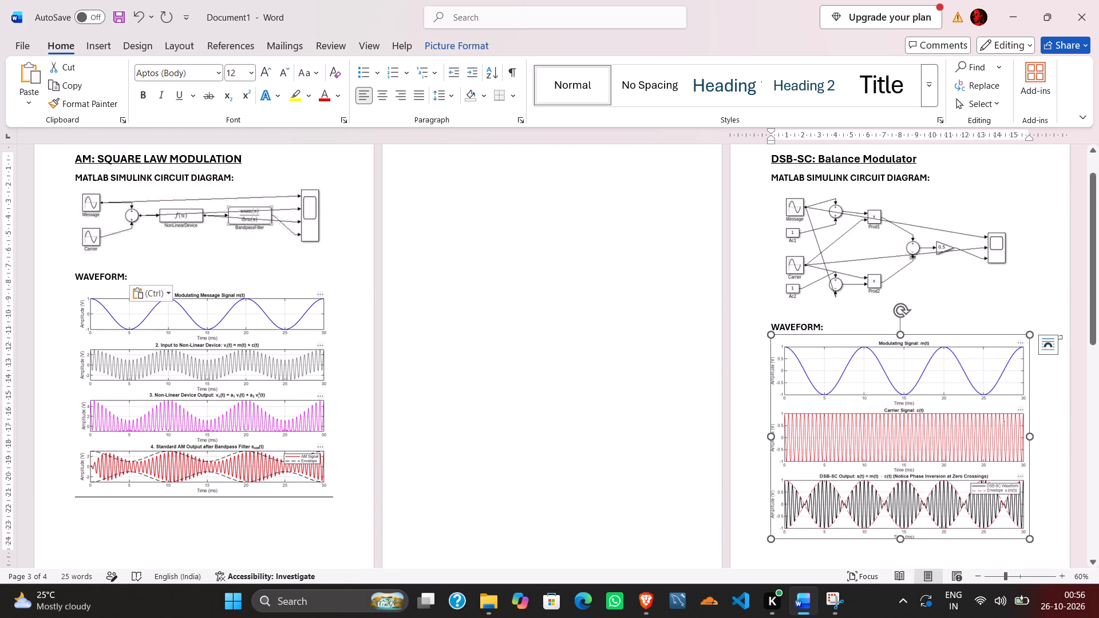
{"action": "left_click", "coordinate": [184, 360]}
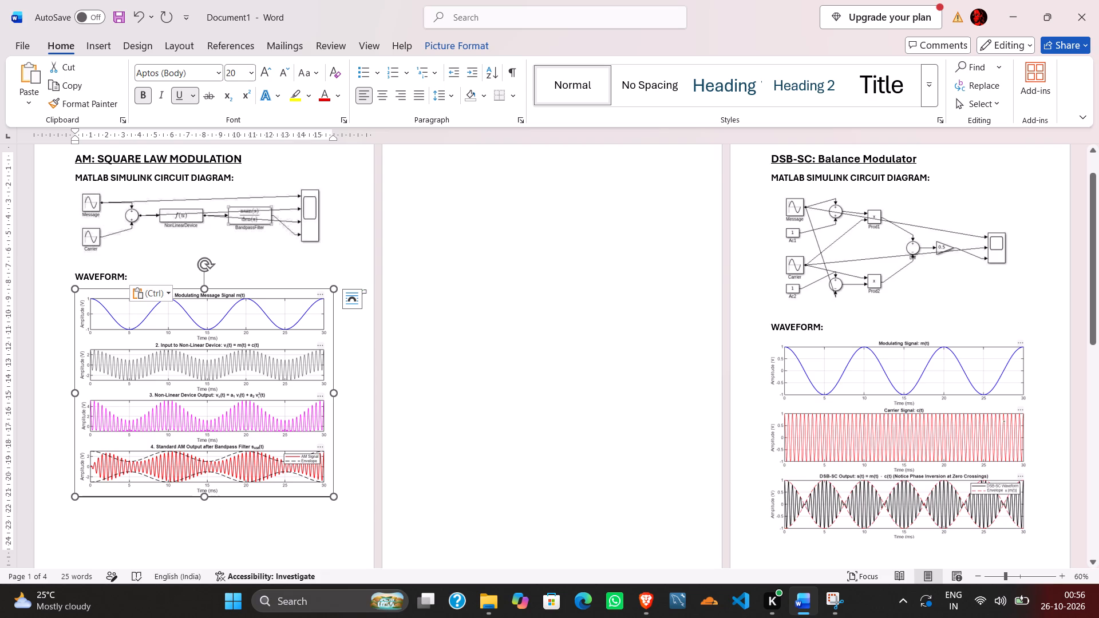
{"action": "left_click_drag", "start_coordinate": [204, 498], "coordinate": [201, 517]}
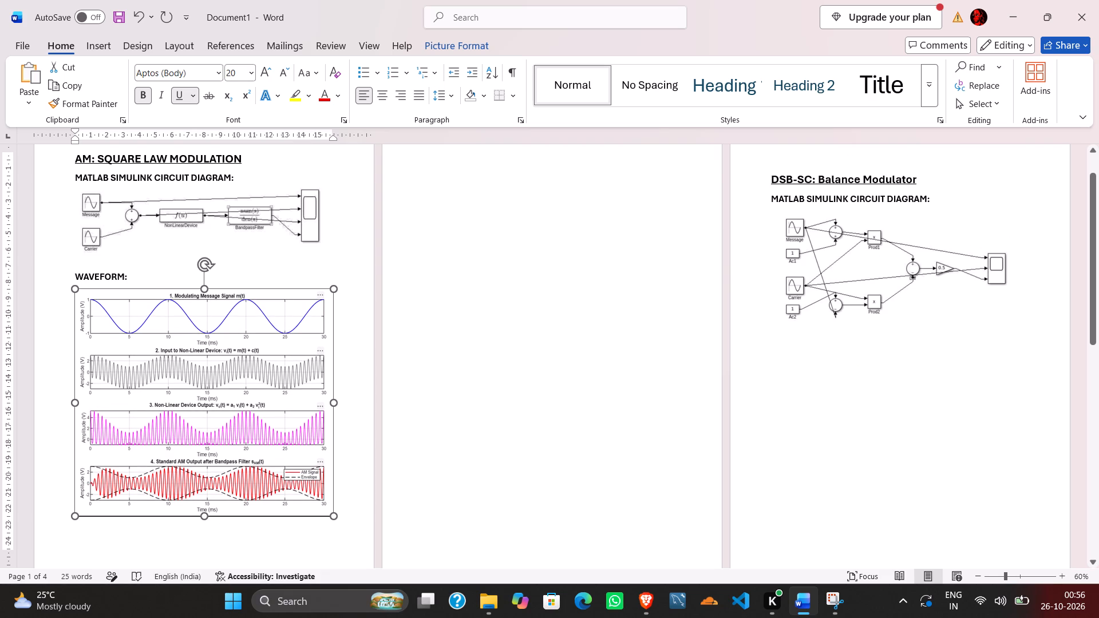
{"action": "left_click_drag", "start_coordinate": [201, 517], "coordinate": [214, 504]}
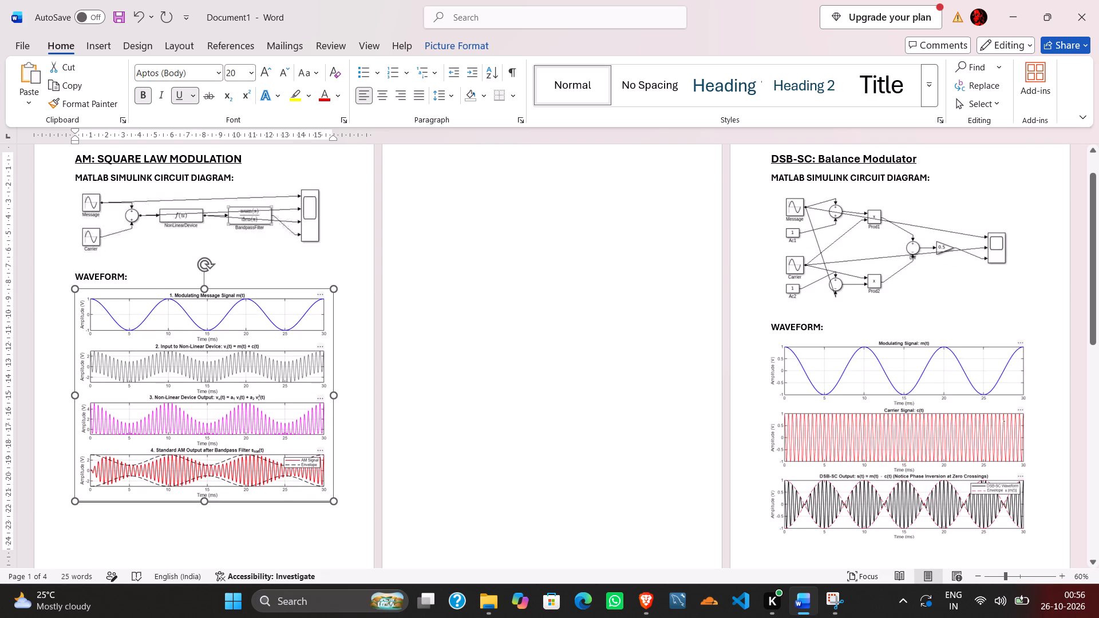
{"action": "left_click_drag", "start_coordinate": [214, 504], "coordinate": [211, 508]}
Delete one blank line on the empty second page to pull the DSB-SC: Balance Modulator section back up.
{"action": "left_click", "coordinate": [529, 351]}
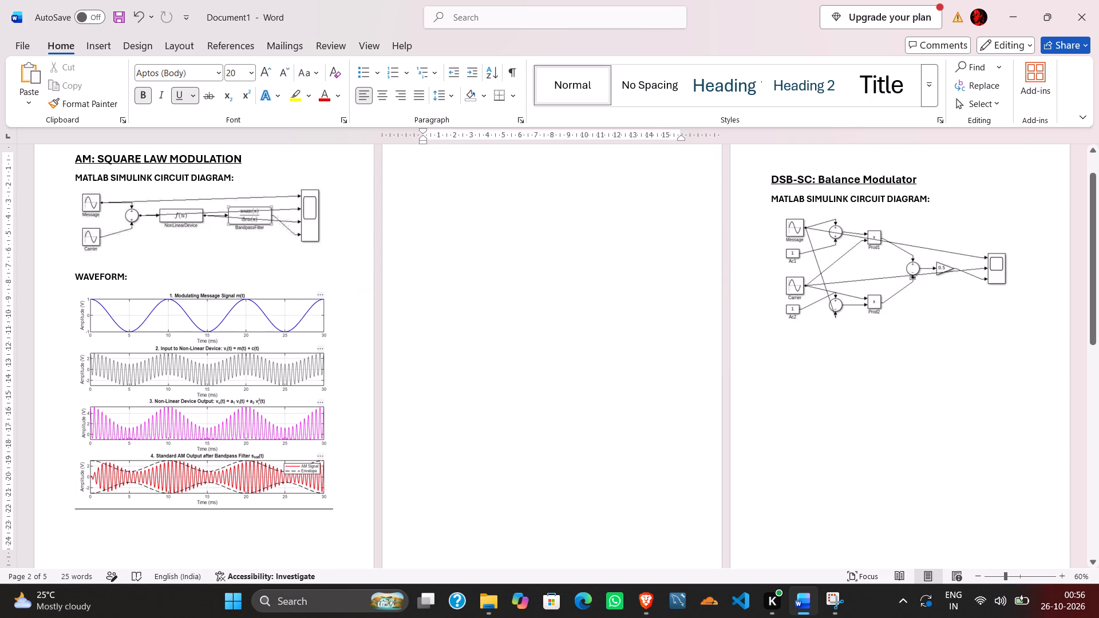
{"action": "key", "text": "BackSpace"}
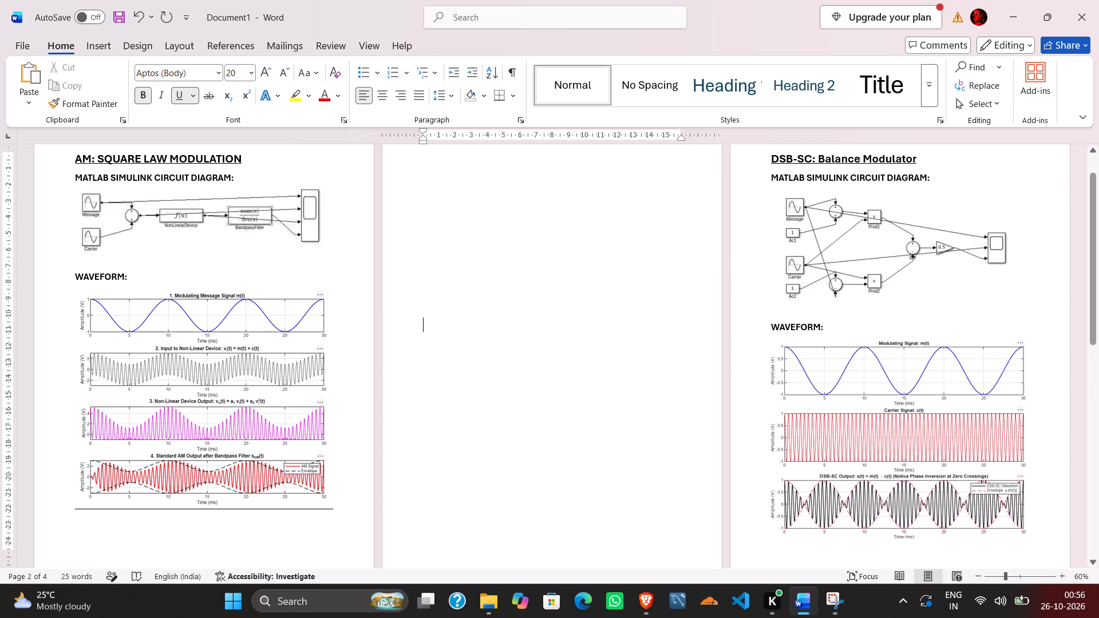
Copy the AM: SQUARE LAW MODULATION heading onto the first line of the empty second page, without an extra blank line below.
{"action": "scroll", "coordinate": [244, 310], "scroll_direction": "up", "scroll_amount": 3}
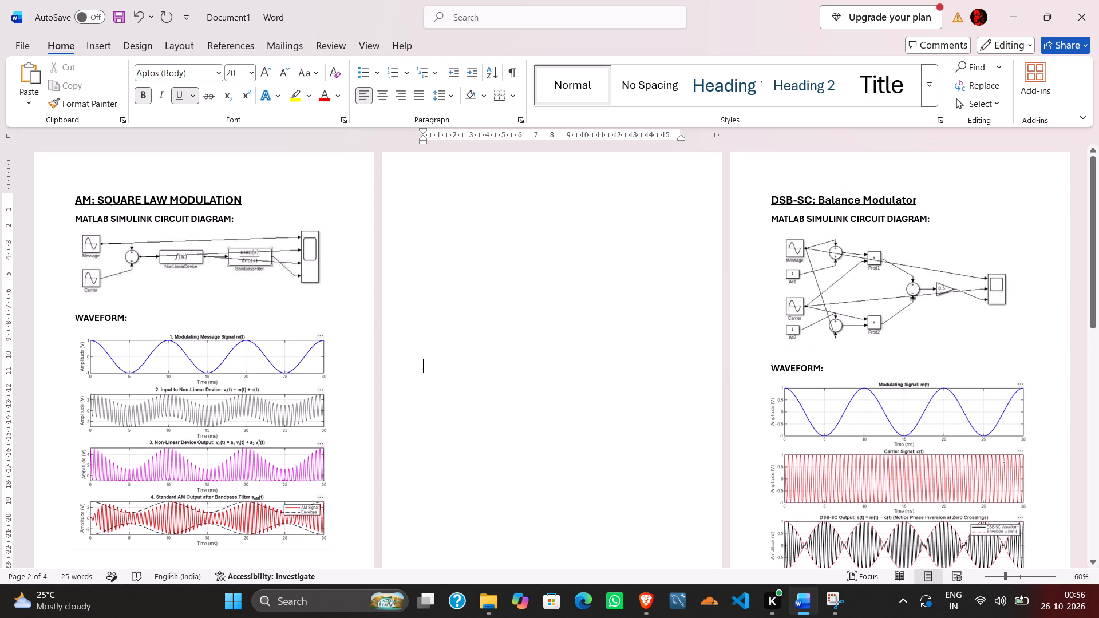
{"action": "left_click", "coordinate": [410, 208]}
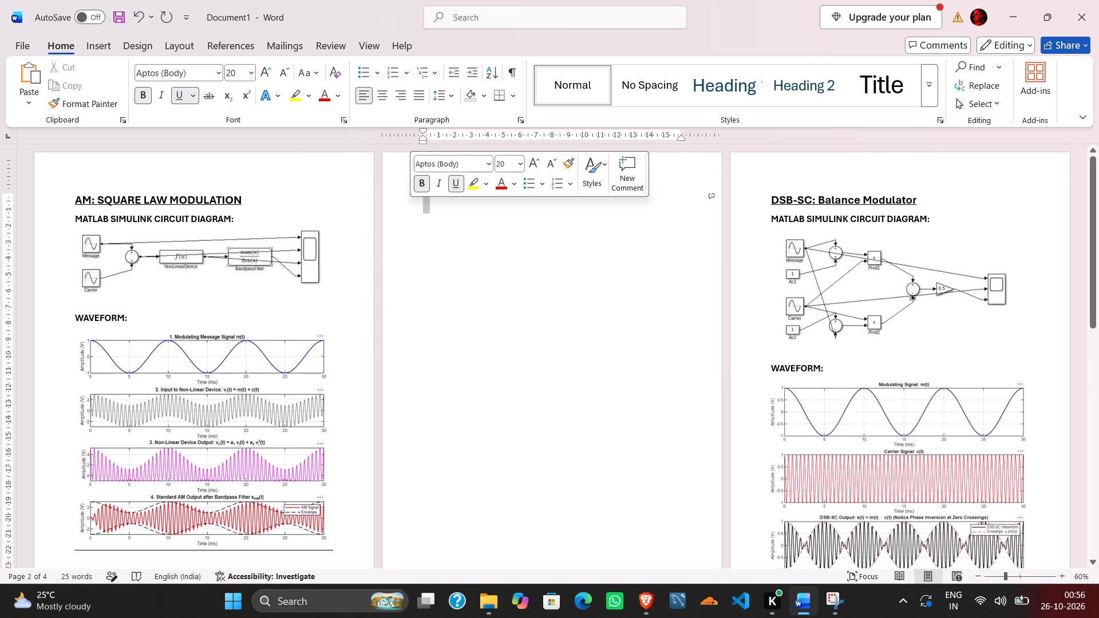
{"action": "left_click", "coordinate": [413, 234]}
{"action": "left_click", "coordinate": [417, 270]}
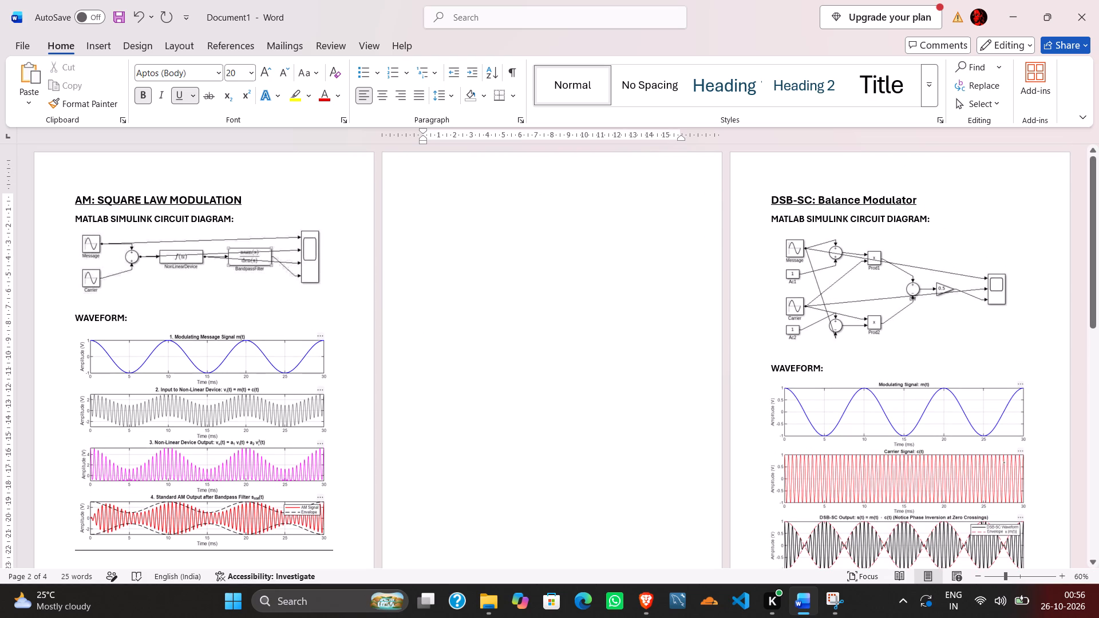
{"action": "key", "text": "Up"}
{"action": "key", "text": "Up"}
{"action": "key", "text": "Up"}
{"action": "key", "text": "Up"}
{"action": "key", "text": "Up"}
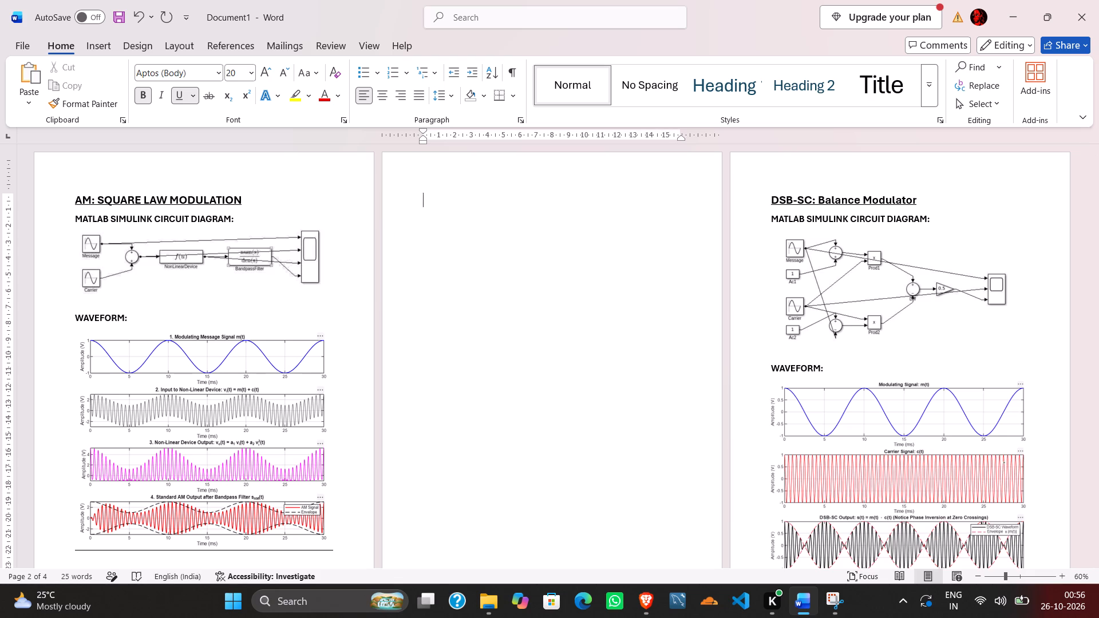
{"action": "left_click_drag", "start_coordinate": [78, 203], "coordinate": [230, 209]}
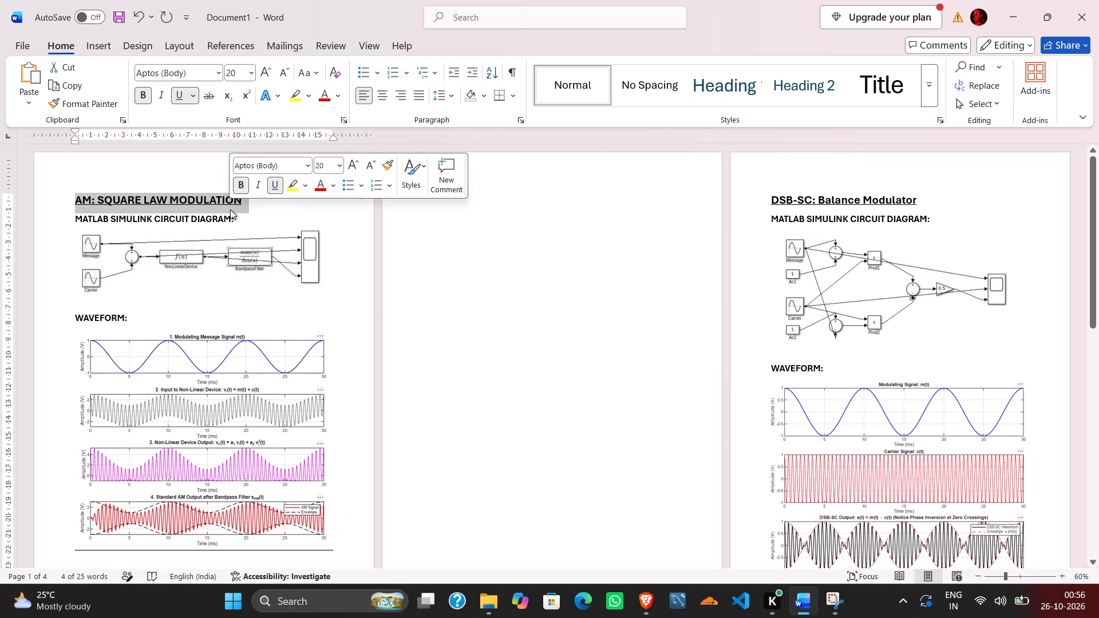
{"action": "key", "text": "ctrl+c"}
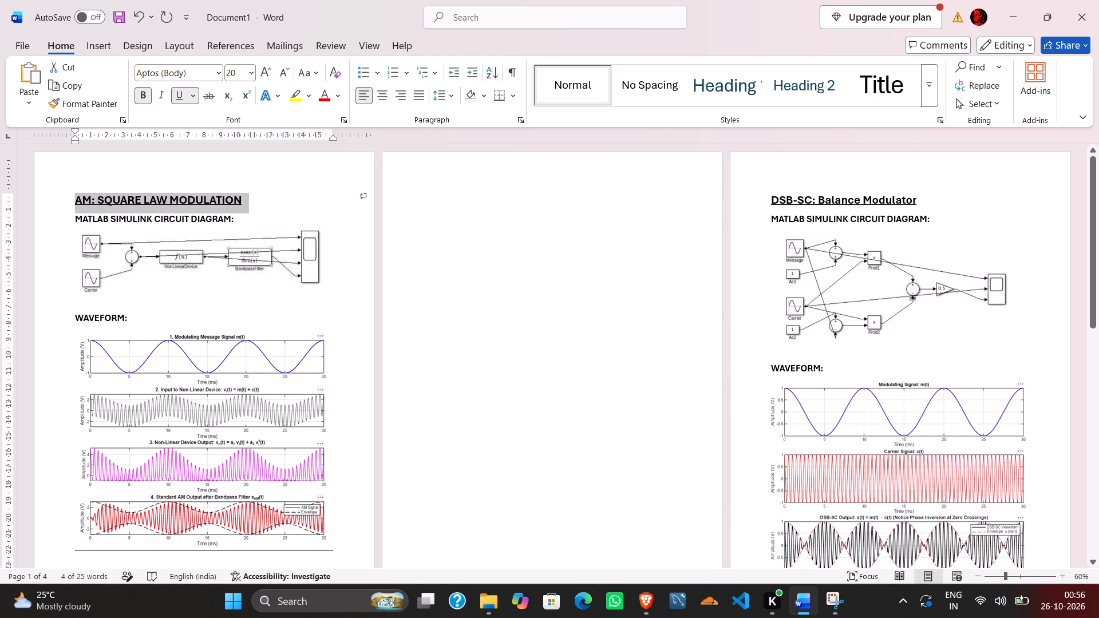
{"action": "left_click", "coordinate": [424, 201]}
{"action": "key", "text": "ctrl+v"}
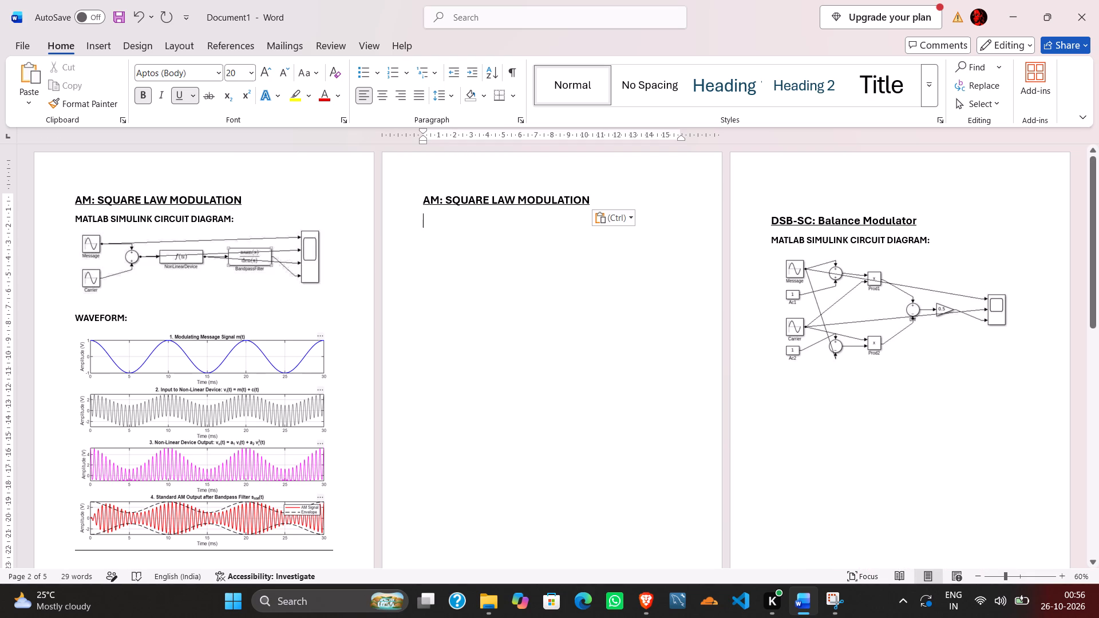
{"action": "key", "text": "BackSpace"}
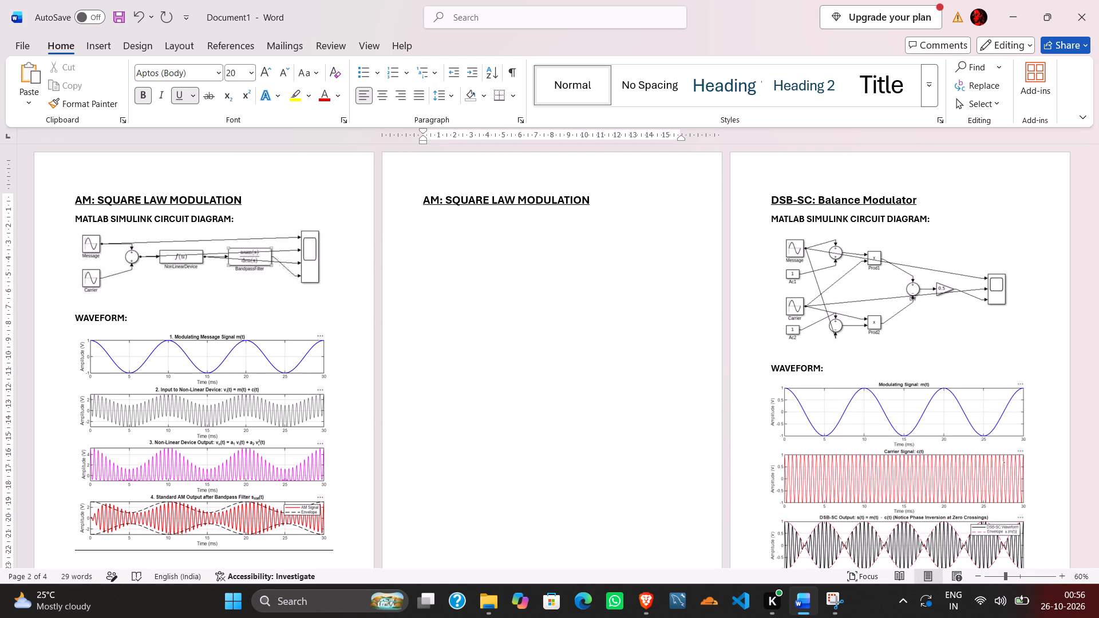
Reword the copied heading on the second page to read AM: Envelope Detector.
{"action": "key", "text": "BackSpace"}
{"action": "key", "text": "BackSpace"}
{"action": "key", "text": "BackSpace"}
{"action": "key", "text": "BackSpace"}
{"action": "key", "text": "BackSpace"}
{"action": "key", "text": "BackSpace"}
{"action": "key", "text": "BackSpace"}
{"action": "key", "text": "BackSpace"}
{"action": "key", "text": "BackSpace"}
{"action": "key", "text": "BackSpace"}
{"action": "key", "text": "BackSpace"}
{"action": "key", "text": "BackSpace"}
{"action": "key", "text": "BackSpace"}
{"action": "key", "text": "BackSpace"}
{"action": "key", "text": "BackSpace"}
{"action": "key", "text": "BackSpace"}
{"action": "key", "text": "BackSpace"}
{"action": "key", "text": "BackSpace"}
{"action": "key", "text": "BackSpace"}
{"action": "key", "text": "BackSpace"}
{"action": "key", "text": "BackSpace"}
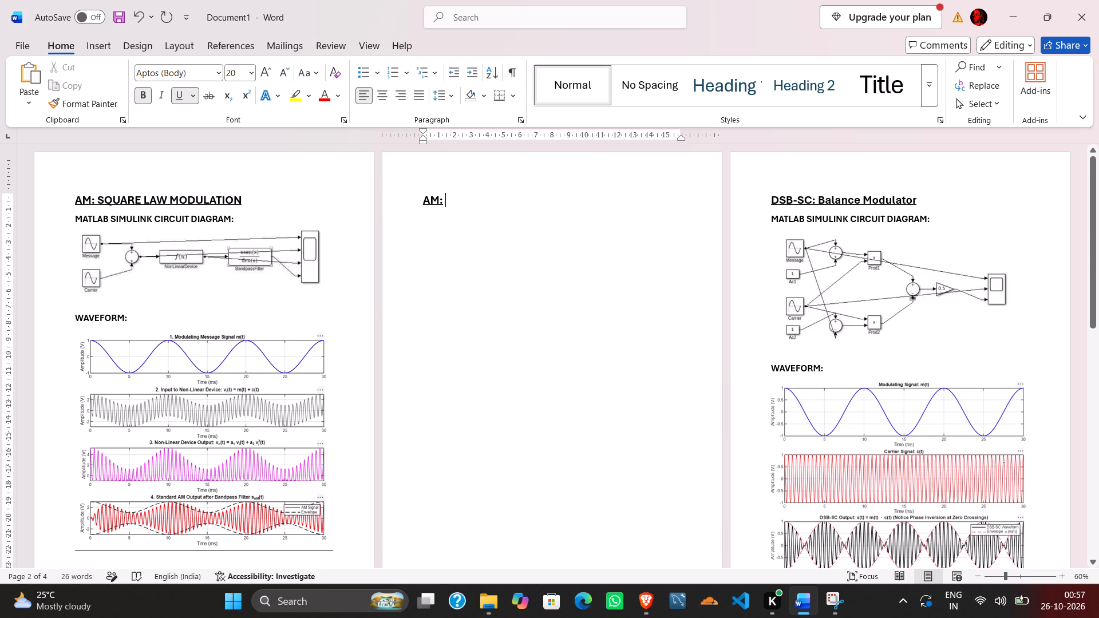
{"action": "key", "text": "e"}
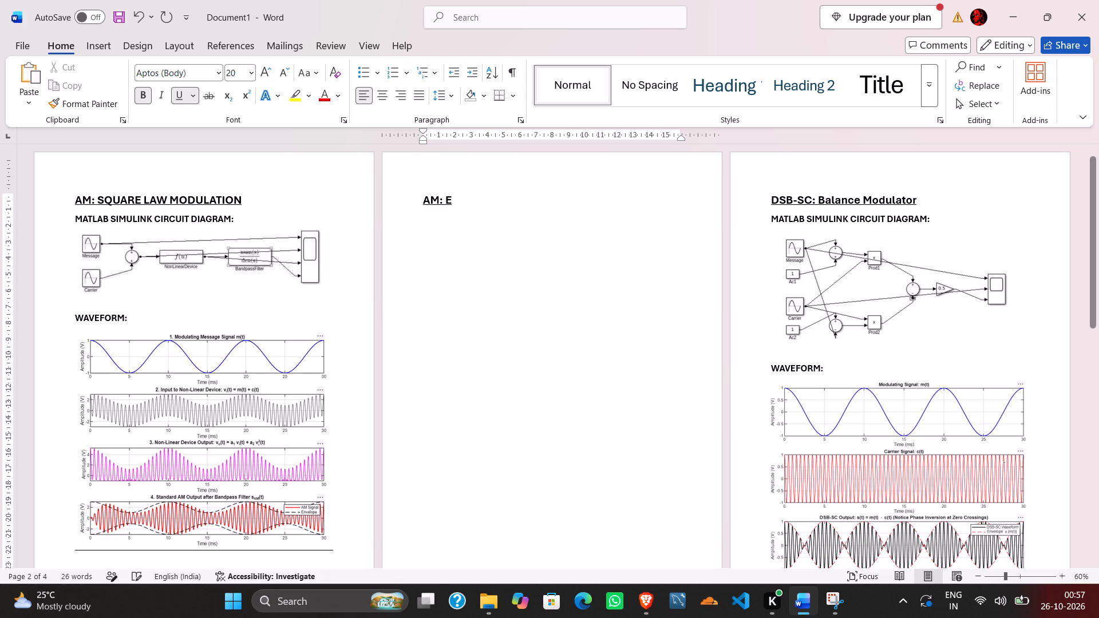
{"action": "type", "text": "nvelope"}
{"action": "key", "text": "space"}
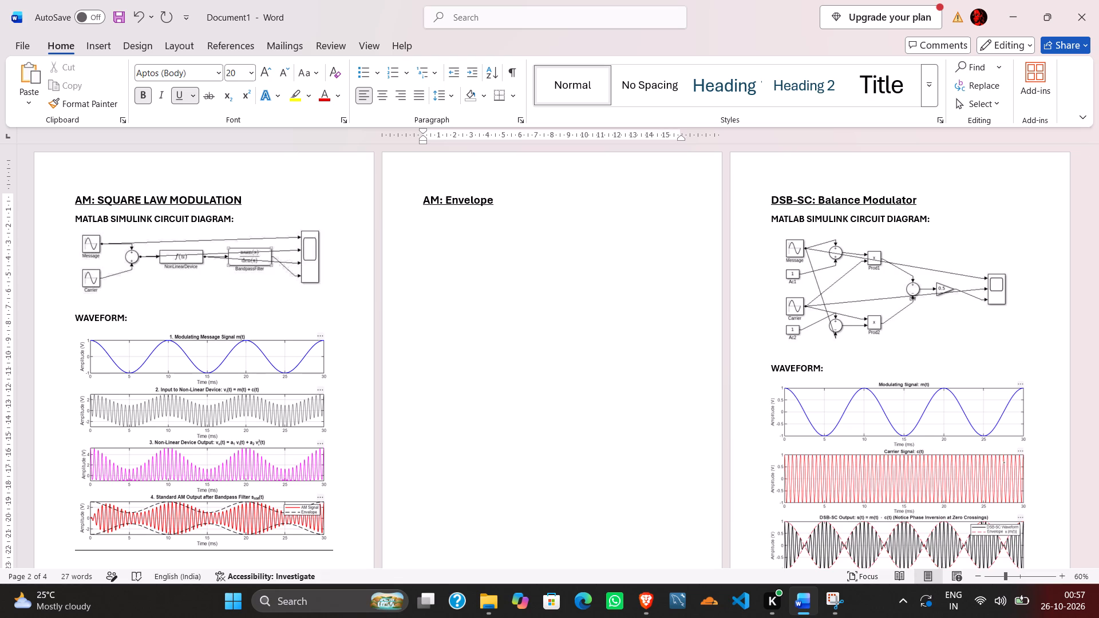
{"action": "type", "text": "etector"}
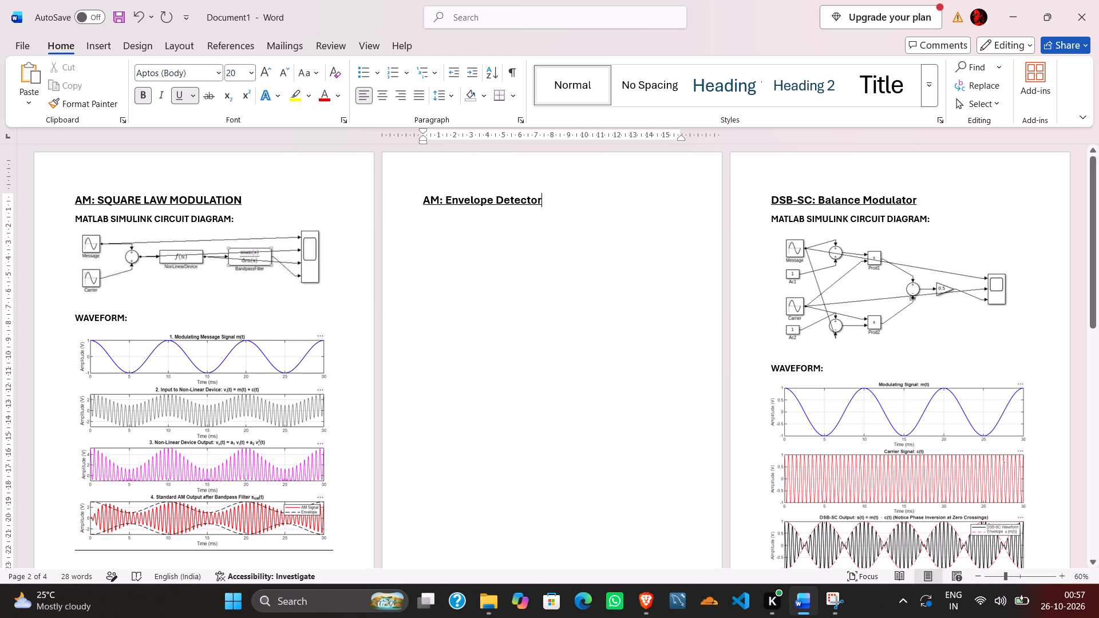
Change the words SQUARE LAW in the first page's heading to title case, reading Square Law.
{"action": "left_click", "coordinate": [137, 201]}
{"action": "key", "text": "Right"}
{"action": "key", "text": "BackSpace"}
{"action": "key", "text": "BackSpace"}
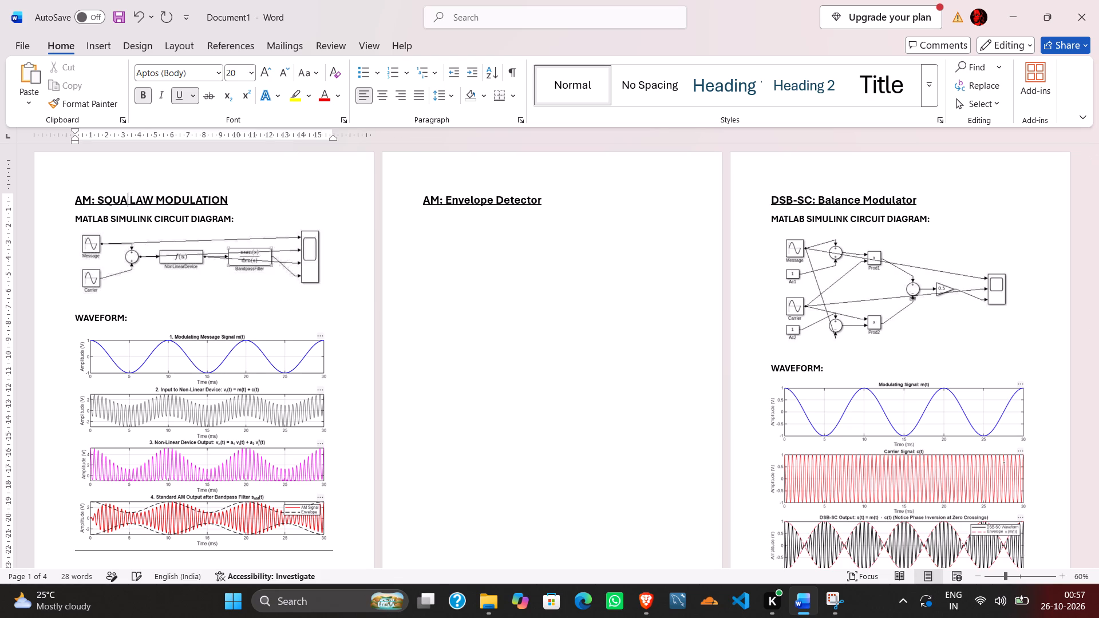
{"action": "key", "text": "BackSpace"}
{"action": "key", "text": "BackSpace"}
{"action": "key", "text": "BackSpace"}
{"action": "type", "text": "qu"}
{"action": "key", "text": "BackSpace"}
{"action": "type", "text": "are"}
{"action": "key", "text": "BackSpace"}
{"action": "key", "text": "BackSpace"}
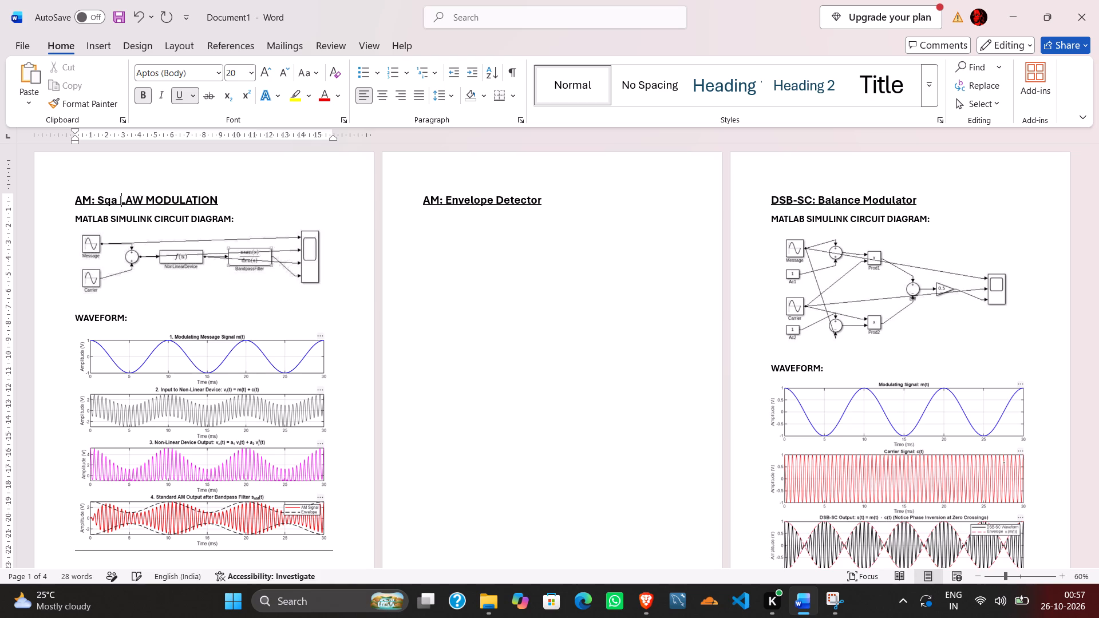
{"action": "key", "text": "BackSpace"}
{"action": "type", "text": "uare"}
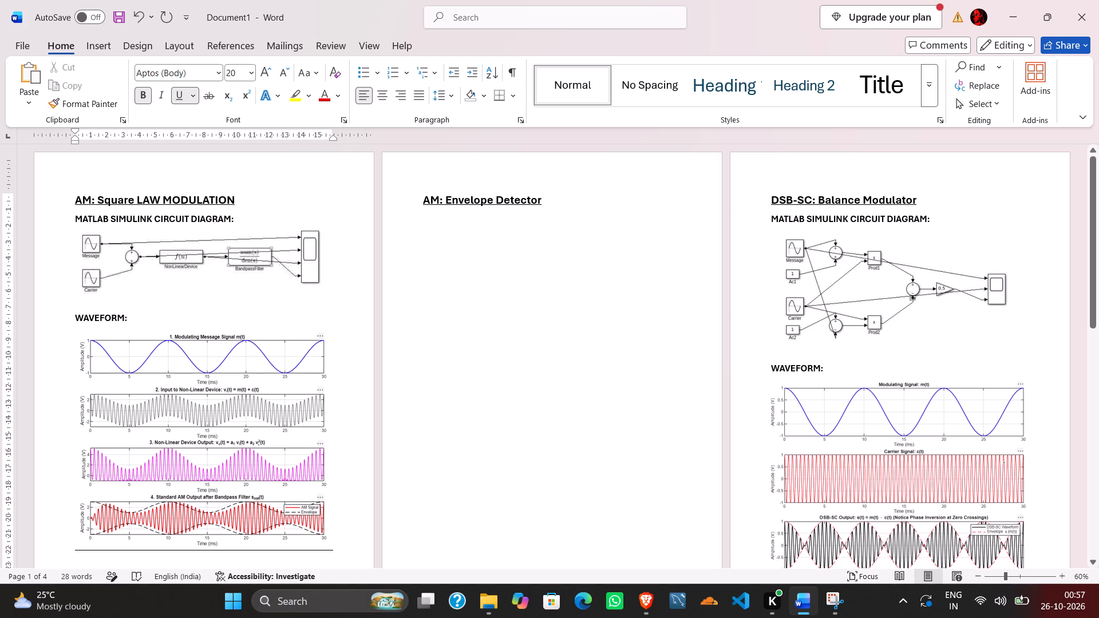
{"action": "left_click", "coordinate": [164, 205]}
{"action": "key", "text": "BackSpace"}
{"action": "key", "text": "BackSpace"}
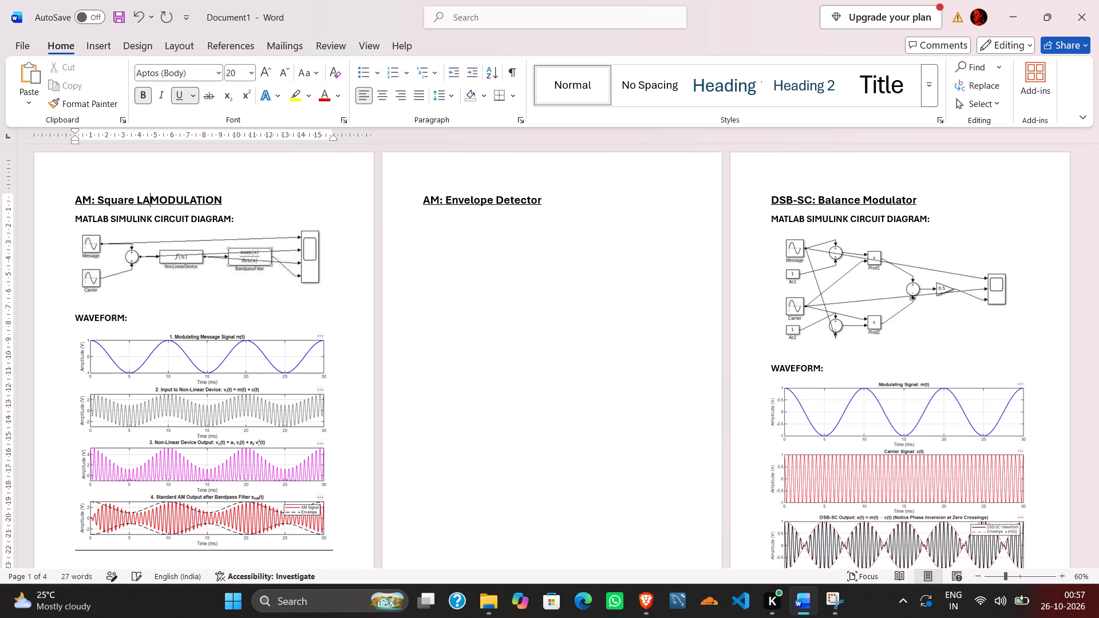
{"action": "key", "text": "BackSpace"}
{"action": "type", "text": "aw"}
{"action": "key", "text": "space"}
Change the last word of the first page's heading to title case, reading Modulation.
{"action": "left_click", "coordinate": [236, 197]}
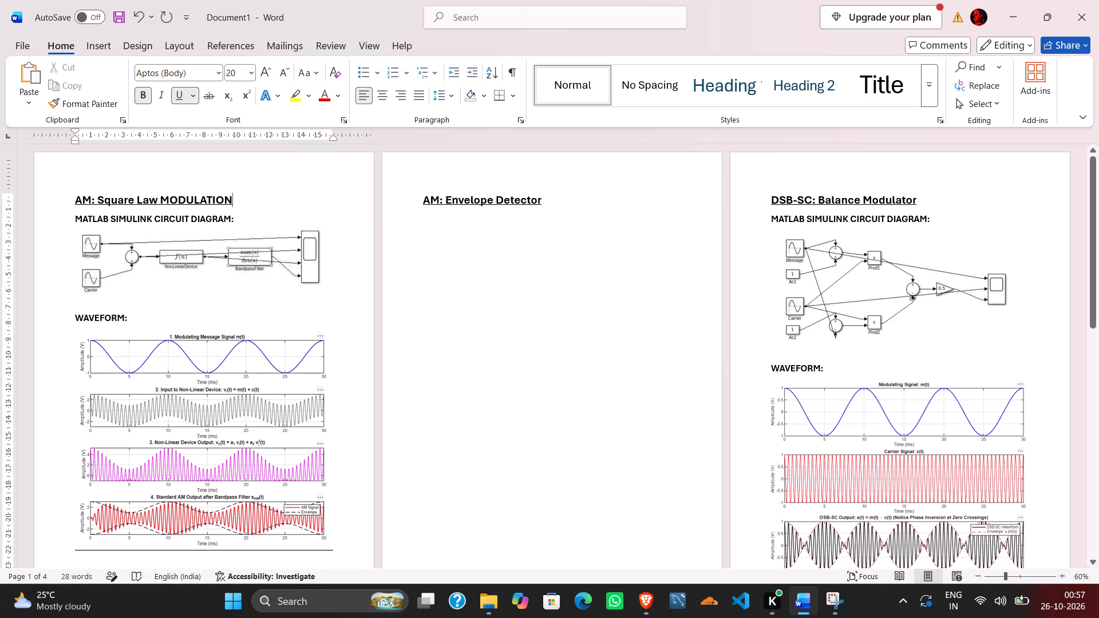
{"action": "key", "text": "BackSpace"}
{"action": "key", "text": "BackSpace"}
{"action": "key", "text": "BackSpace"}
{"action": "key", "text": "BackSpace"}
{"action": "key", "text": "BackSpace"}
{"action": "key", "text": "BackSpace"}
{"action": "key", "text": "BackSpace"}
{"action": "key", "text": "BackSpace"}
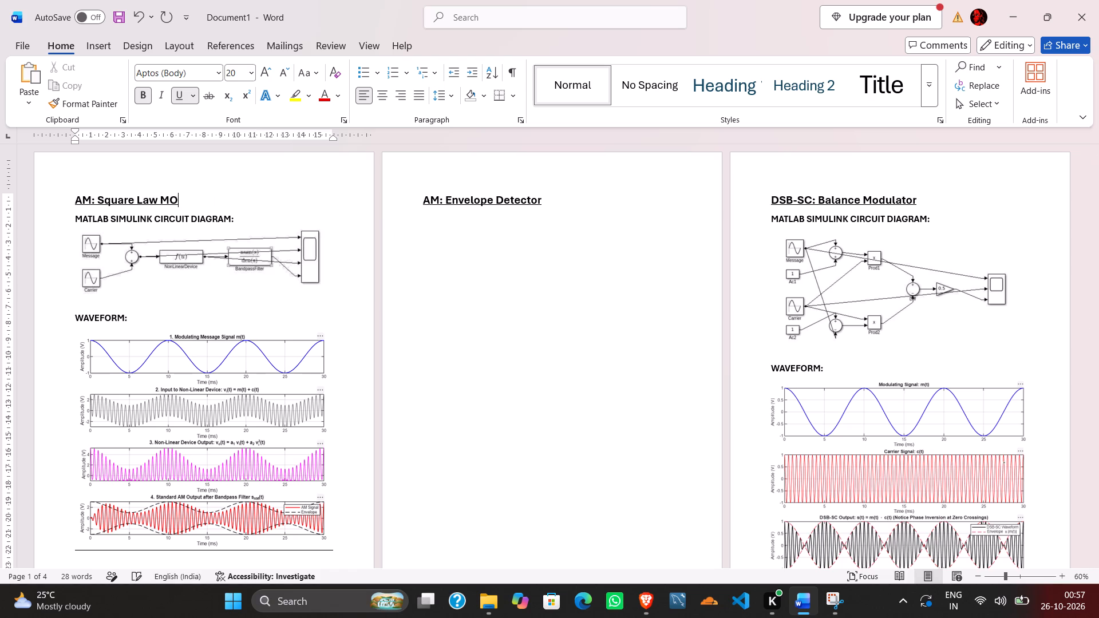
{"action": "key", "text": "BackSpace"}
{"action": "type", "text": "odd"}
{"action": "key", "text": "BackSpace"}
{"action": "type", "text": "ulation"}
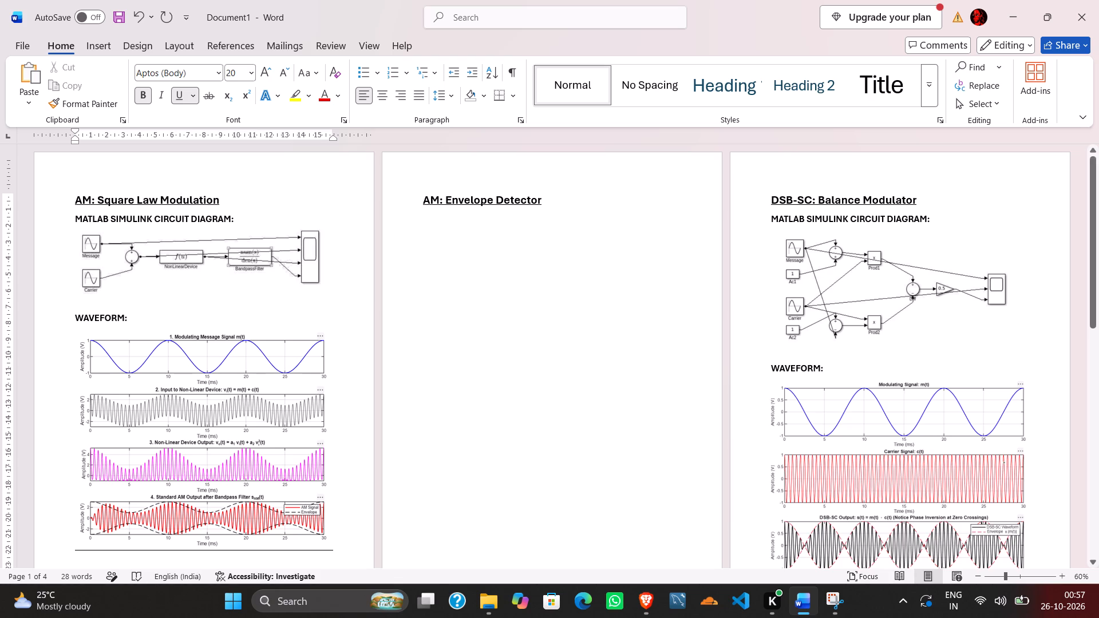
Add a colon at the end of the AM: Envelope Detector heading.
{"action": "left_click", "coordinate": [551, 198]}
{"action": "key", "text": "shift+colon"}
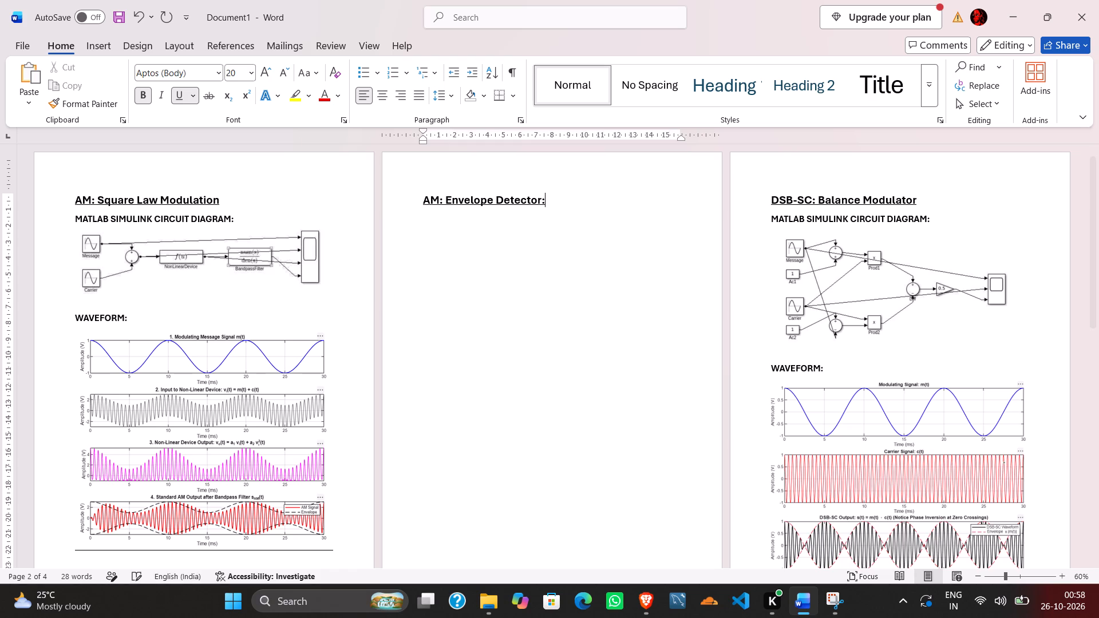
Copy the MATLAB SIMULINK CIRCUIT DIAGRAM: label from the first page onto a new line beneath the AM: Envelope Detector: heading.
{"action": "key", "text": "Return"}
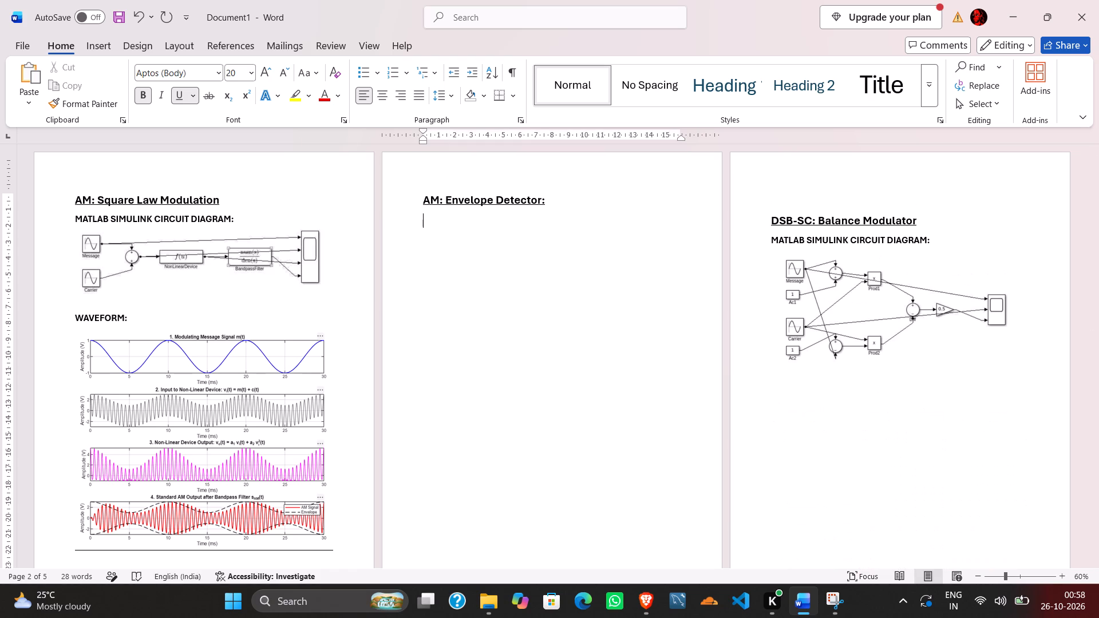
{"action": "left_click_drag", "start_coordinate": [76, 217], "coordinate": [240, 220]}
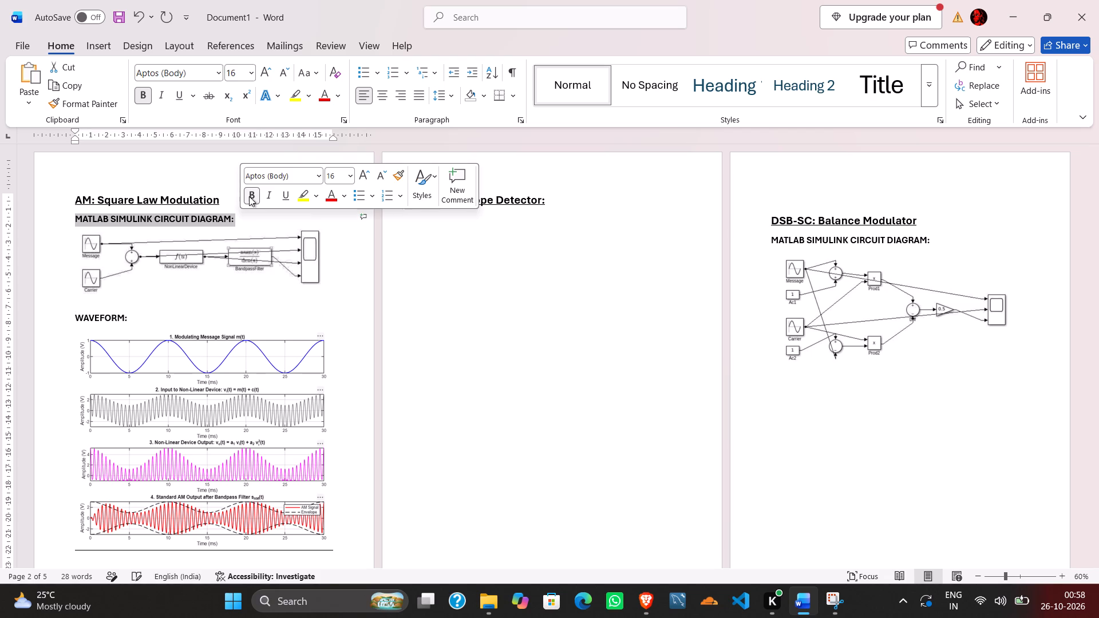
{"action": "key", "text": "ctrl+c"}
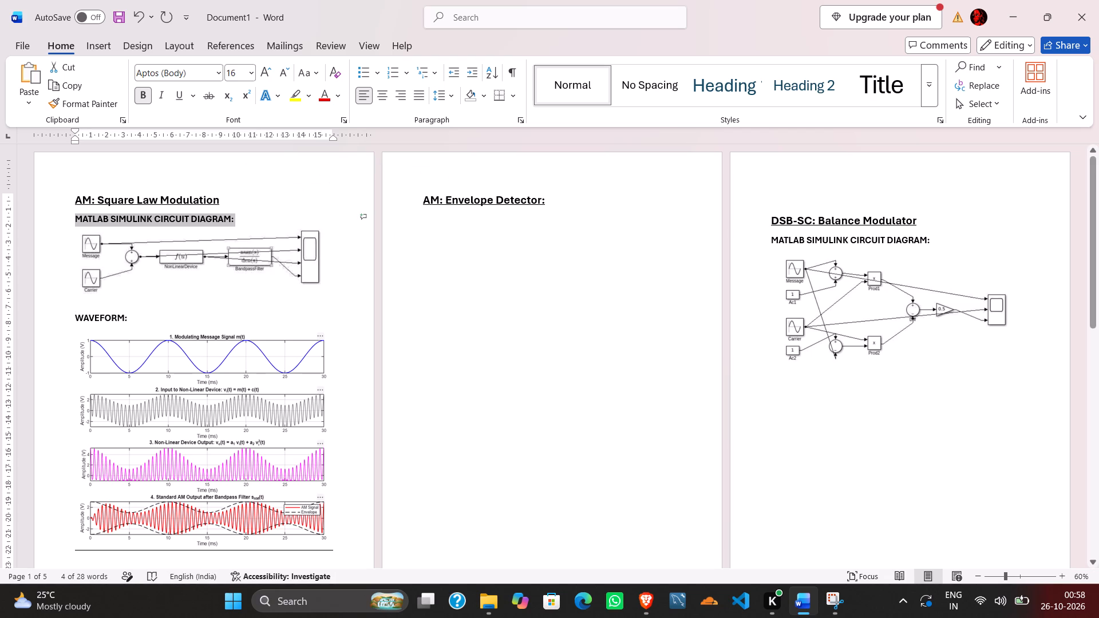
{"action": "left_click", "coordinate": [423, 218]}
{"action": "key", "text": "ctrl+v"}
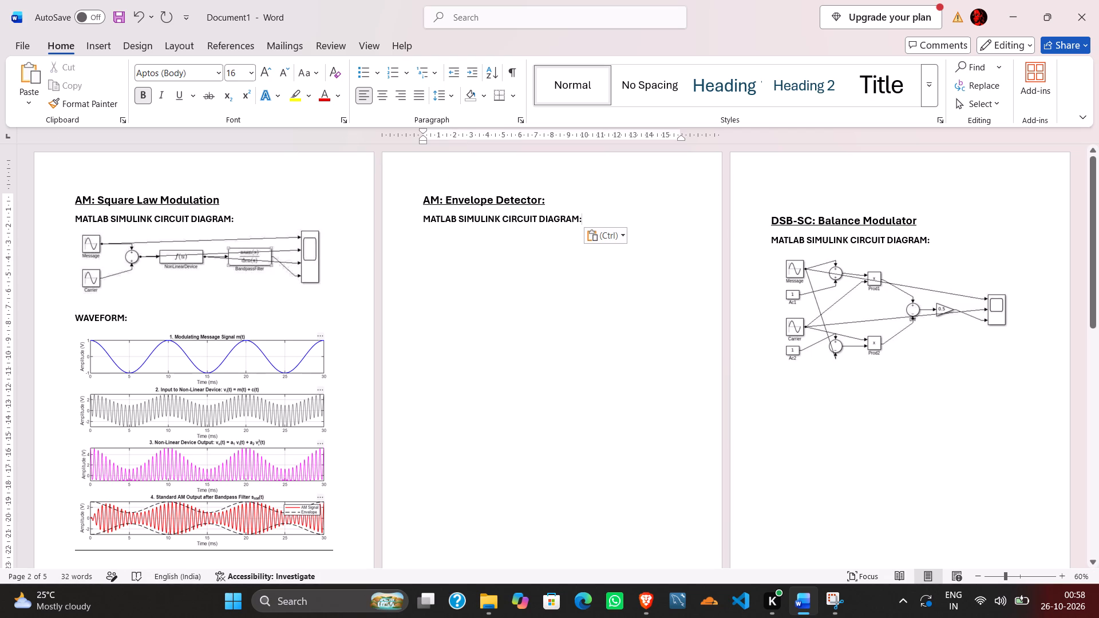
{"action": "left_click", "coordinate": [642, 607]}
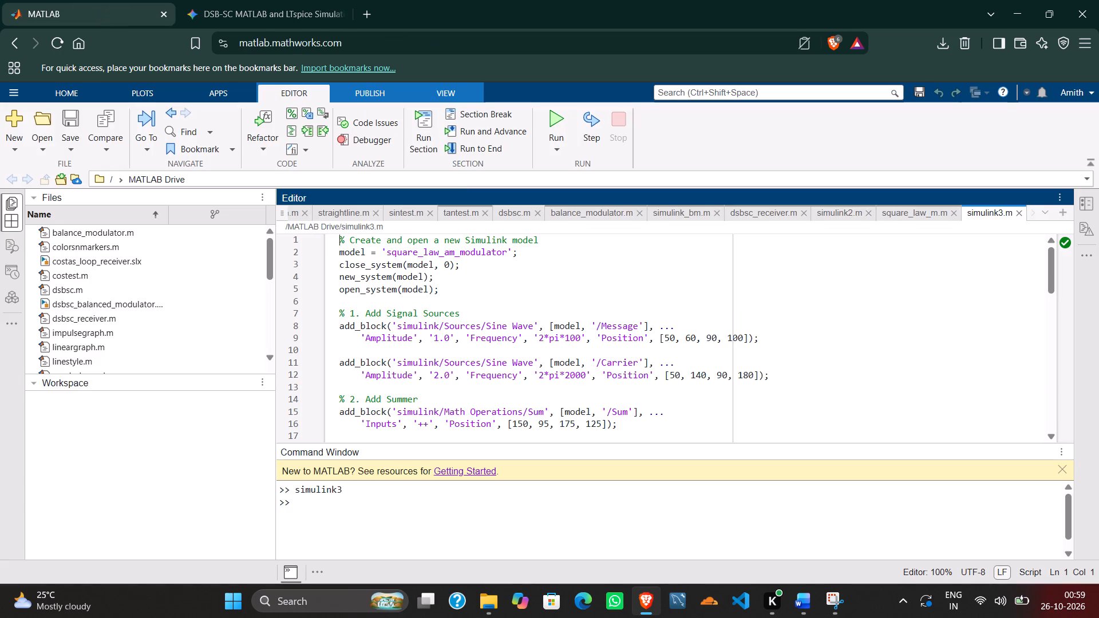
{"action": "left_click", "coordinate": [1070, 213]}
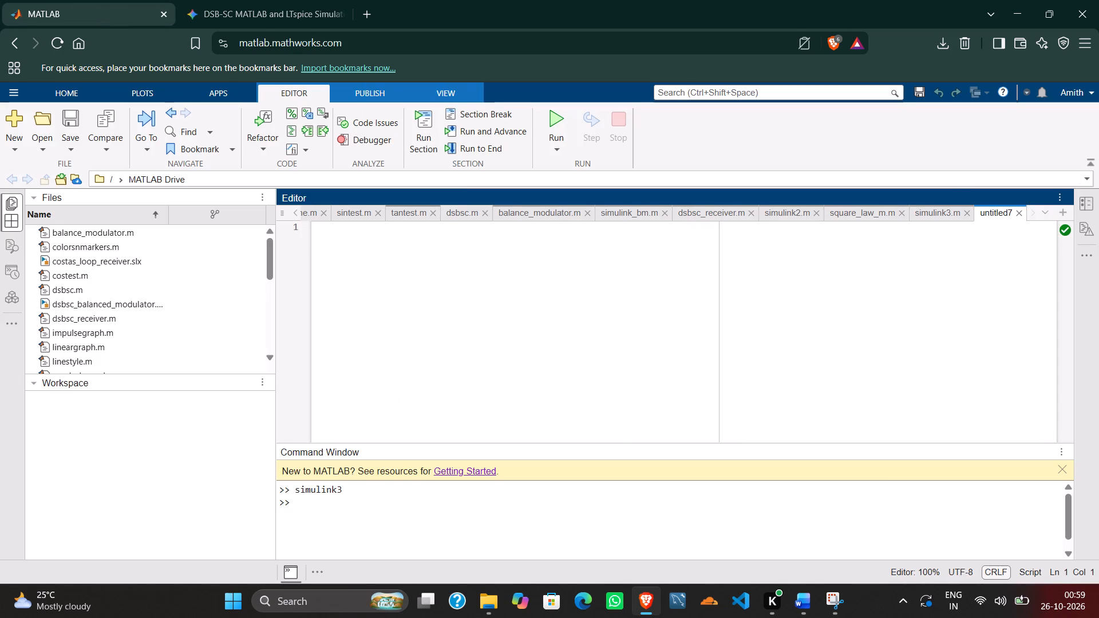
{"action": "key", "text": "ctrl+v"}
{"action": "left_click", "coordinate": [564, 124]}
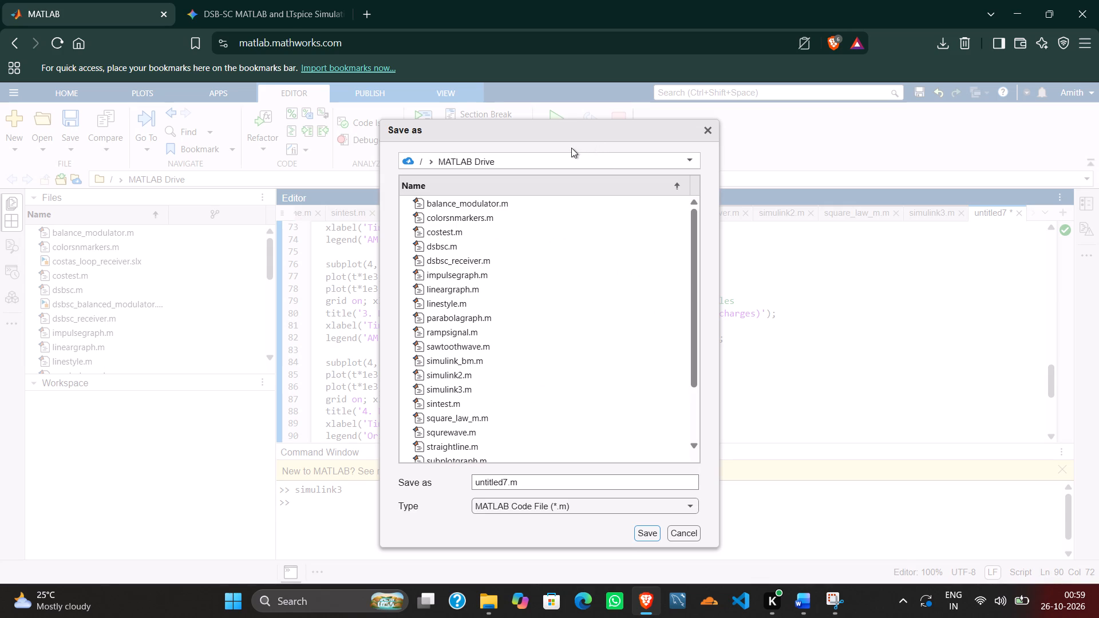
{"action": "double_click", "coordinate": [501, 481]}
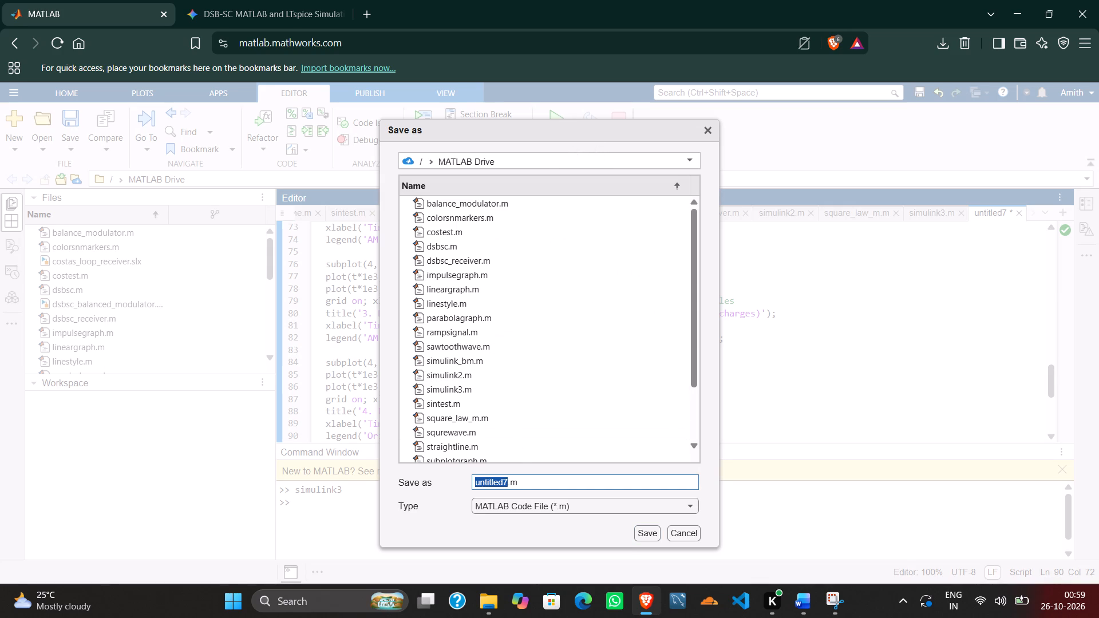
{"action": "type", "text": "envelope"}
{"action": "type", "text": "_detector"}
{"action": "left_click", "coordinate": [647, 532]}
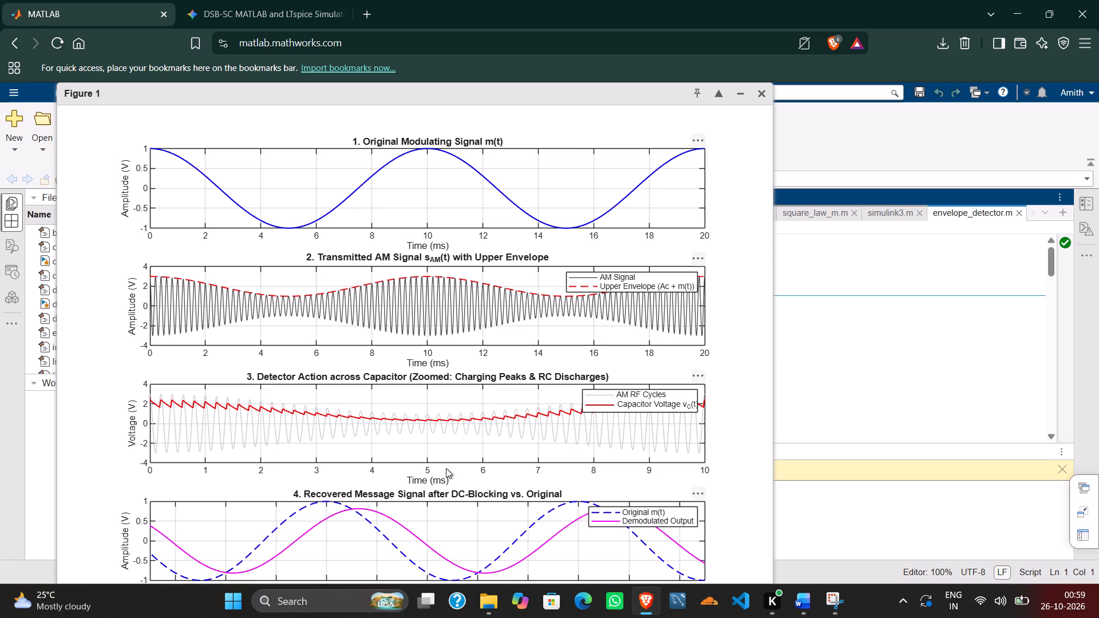
Zoom and pan the third plot, Detector Action across Capacitor, to a time range of about 4.4 to 7.3 ms.
{"action": "left_click", "coordinate": [547, 440]}
{"action": "scroll", "coordinate": [543, 439], "scroll_direction": "up", "scroll_amount": 2}
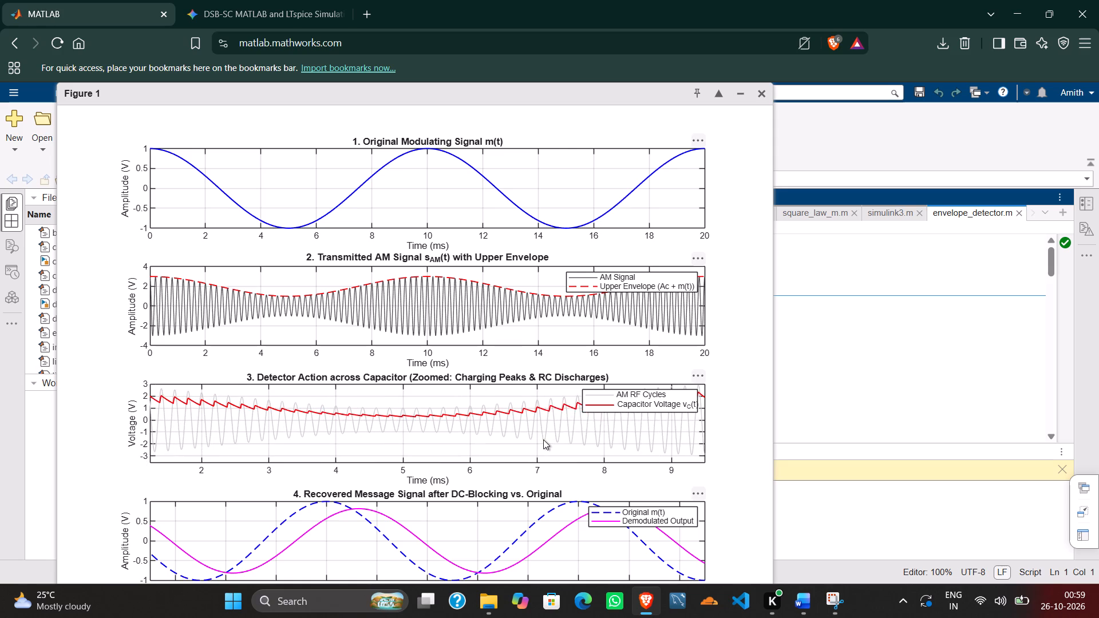
{"action": "scroll", "coordinate": [543, 439], "scroll_direction": "up", "scroll_amount": 4}
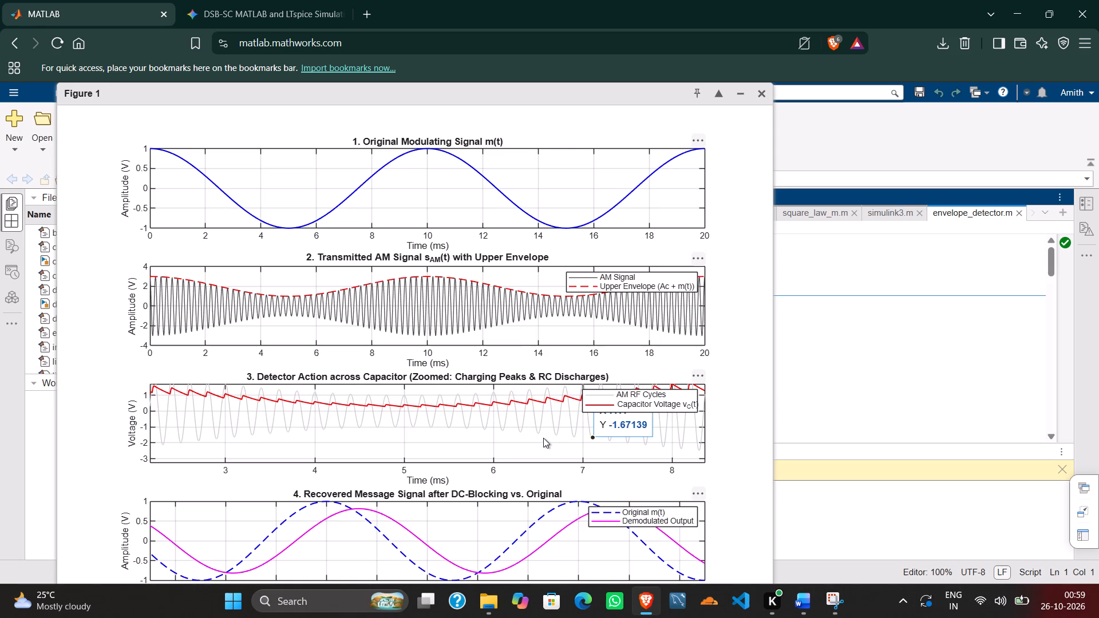
{"action": "scroll", "coordinate": [543, 438], "scroll_direction": "up", "scroll_amount": 5}
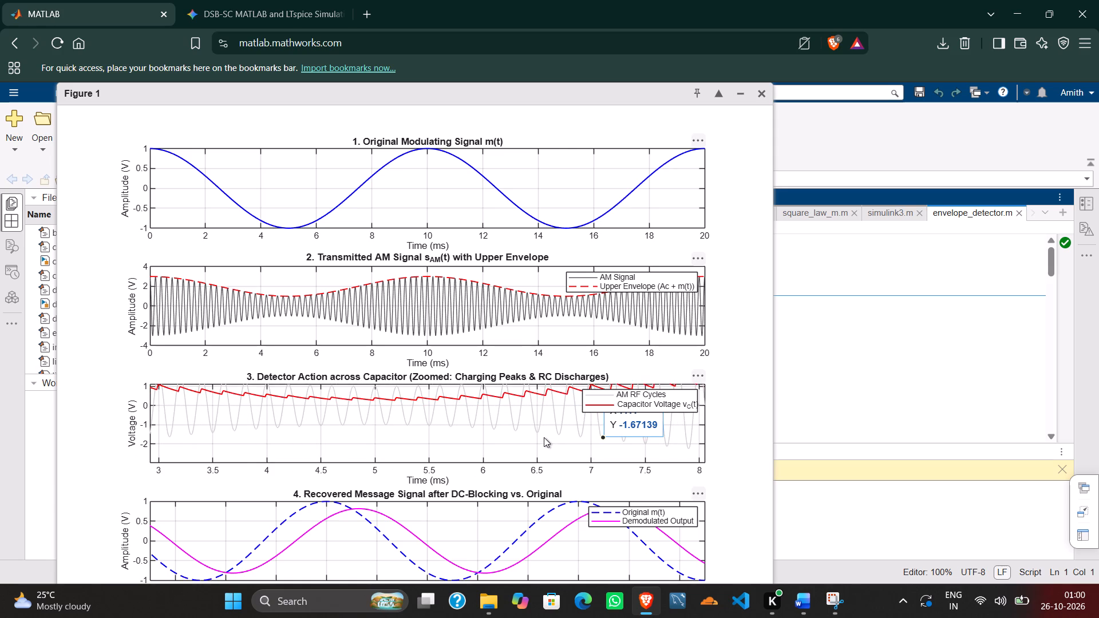
{"action": "scroll", "coordinate": [544, 437], "scroll_direction": "up", "scroll_amount": 3}
{"action": "left_click_drag", "start_coordinate": [488, 411], "coordinate": [488, 454]}
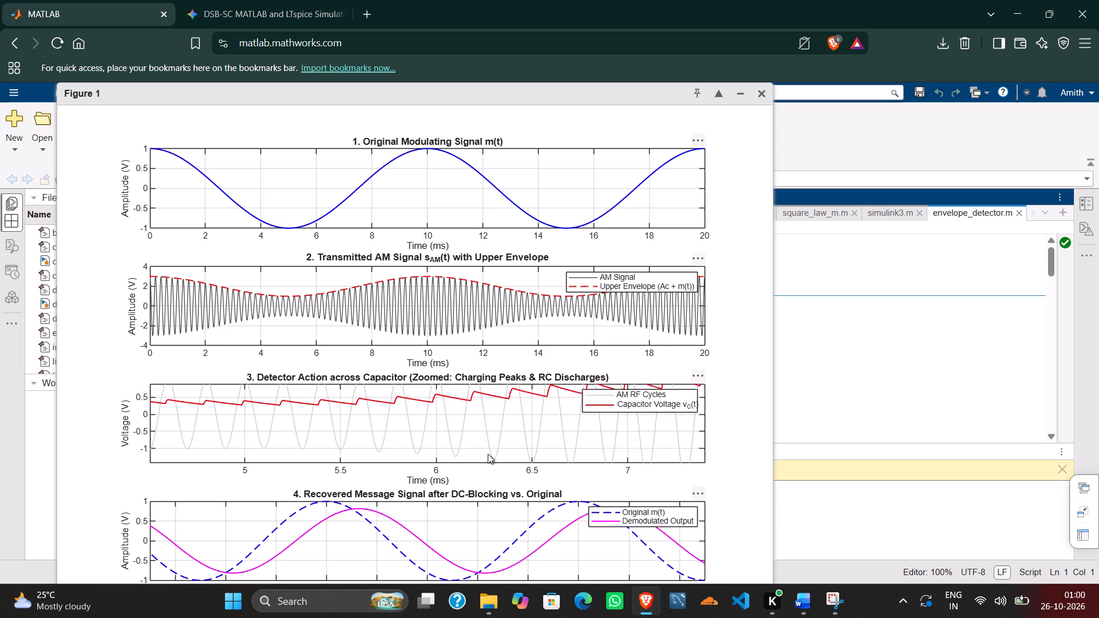
{"action": "left_click_drag", "start_coordinate": [488, 454], "coordinate": [488, 451]}
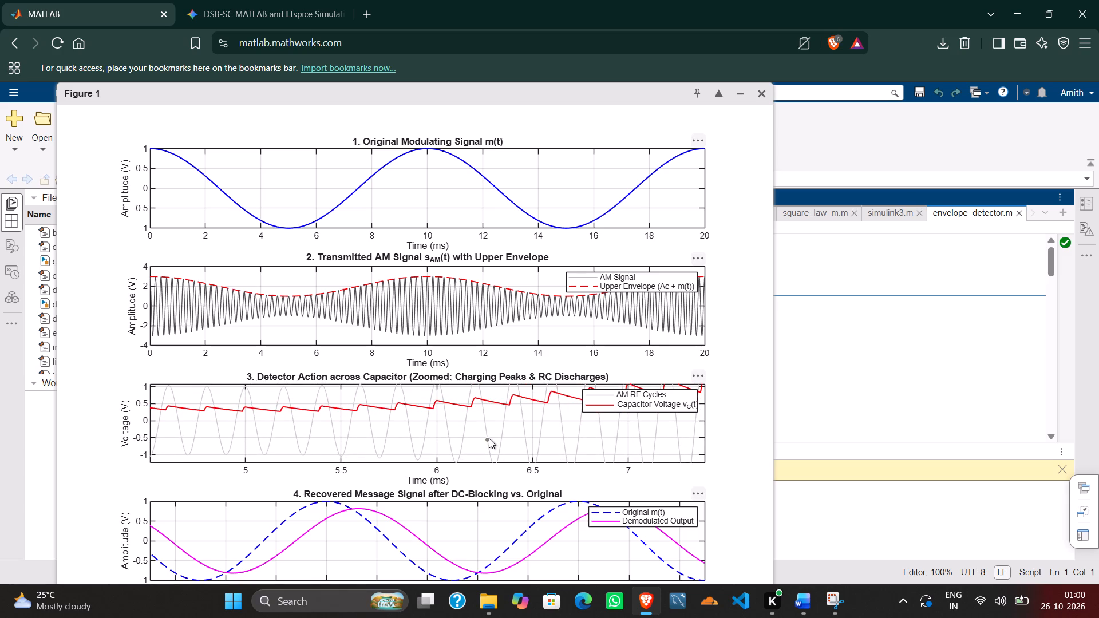
{"action": "scroll", "coordinate": [489, 438], "scroll_direction": "up", "scroll_amount": 2}
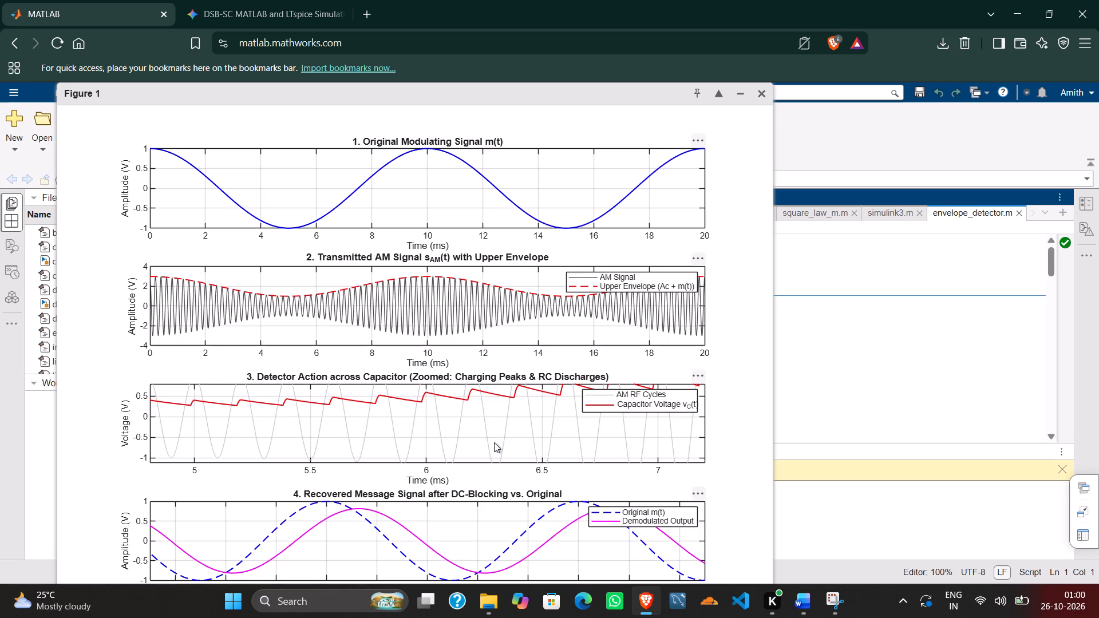
{"action": "scroll", "coordinate": [419, 432], "scroll_direction": "up", "scroll_amount": 2}
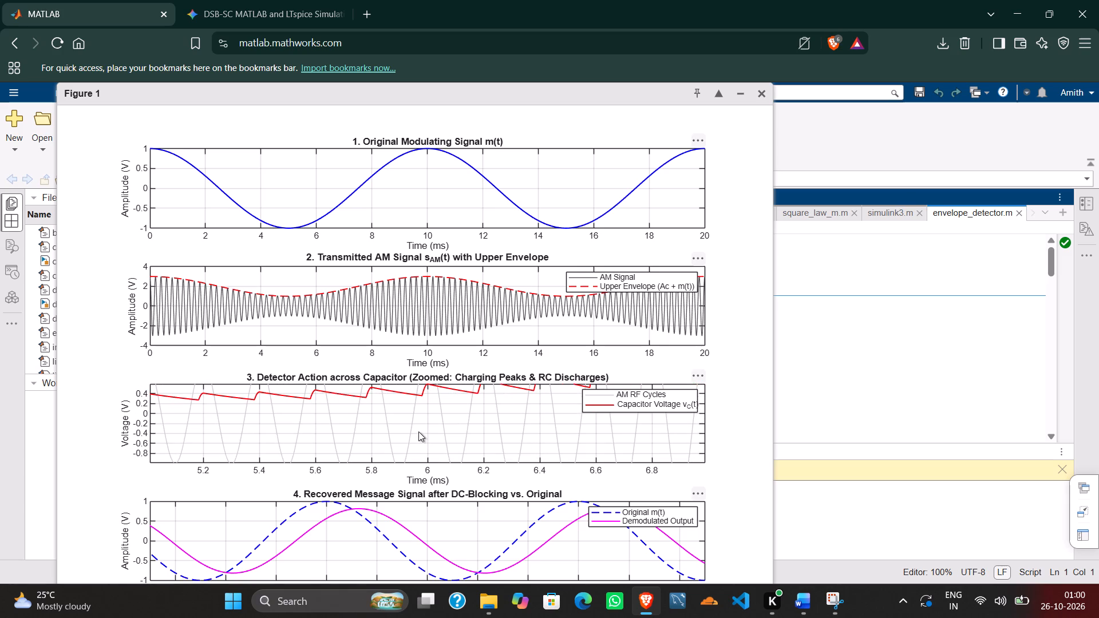
{"action": "left_click_drag", "start_coordinate": [403, 421], "coordinate": [409, 445]}
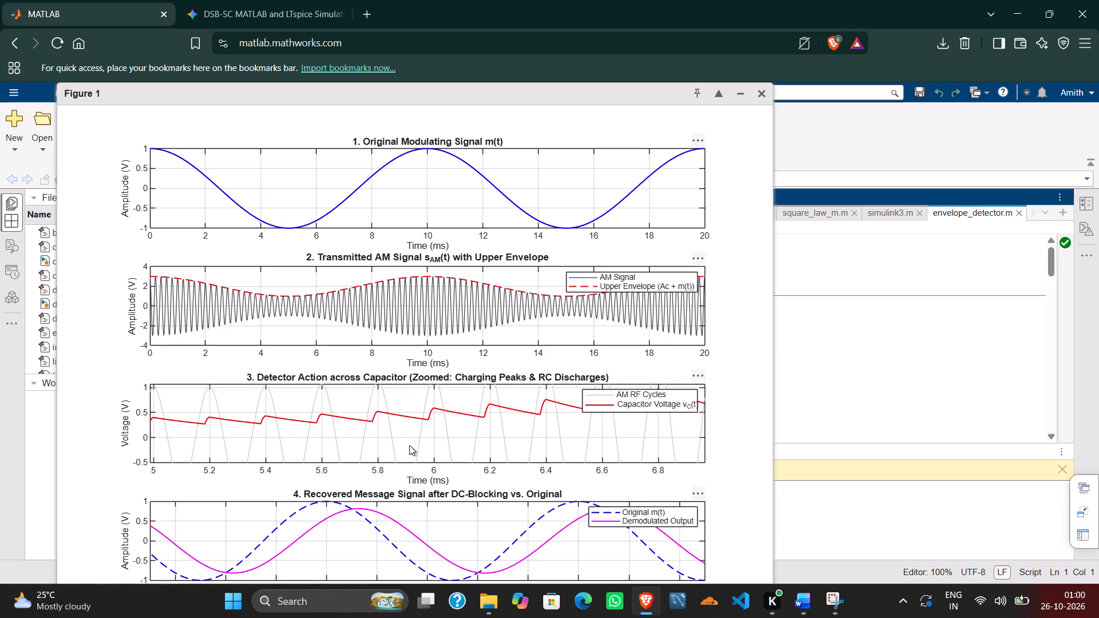
{"action": "left_click_drag", "start_coordinate": [409, 445], "coordinate": [418, 448]}
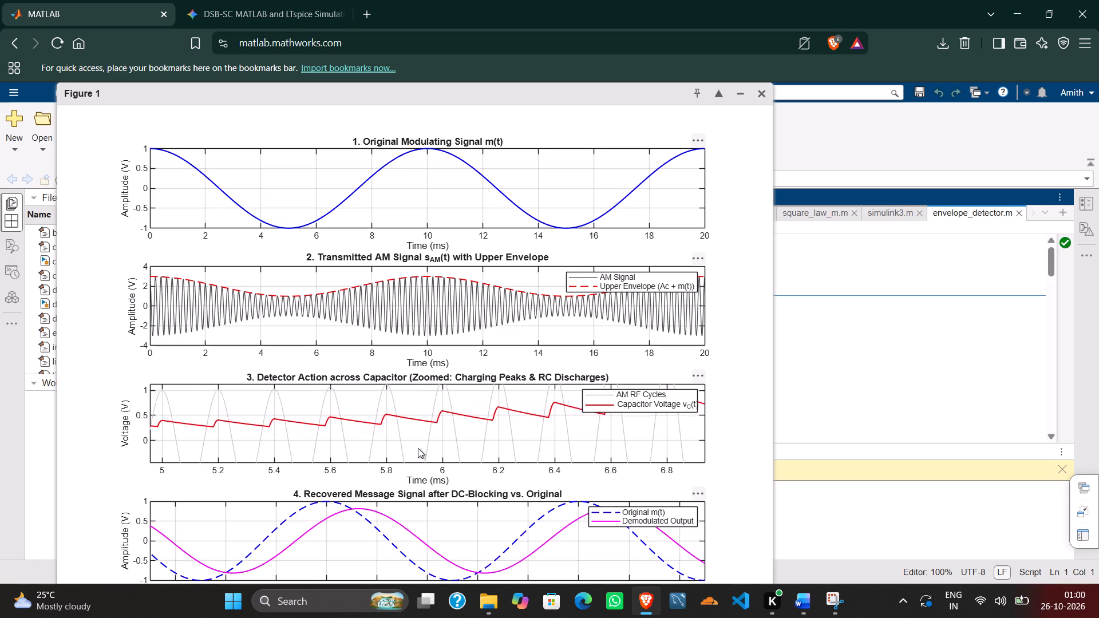
{"action": "left_click_drag", "start_coordinate": [418, 448], "coordinate": [434, 441]}
{"action": "scroll", "coordinate": [436, 439], "scroll_direction": "down", "scroll_amount": 3}
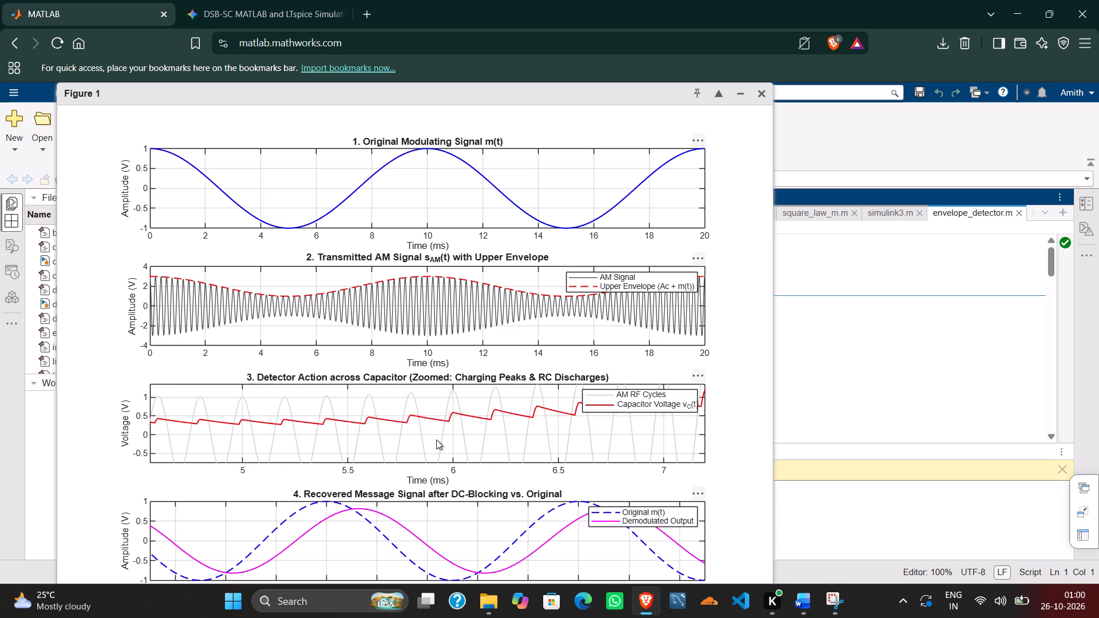
{"action": "left_click_drag", "start_coordinate": [434, 419], "coordinate": [426, 407]}
{"action": "scroll", "coordinate": [426, 407], "scroll_direction": "down", "scroll_amount": 2}
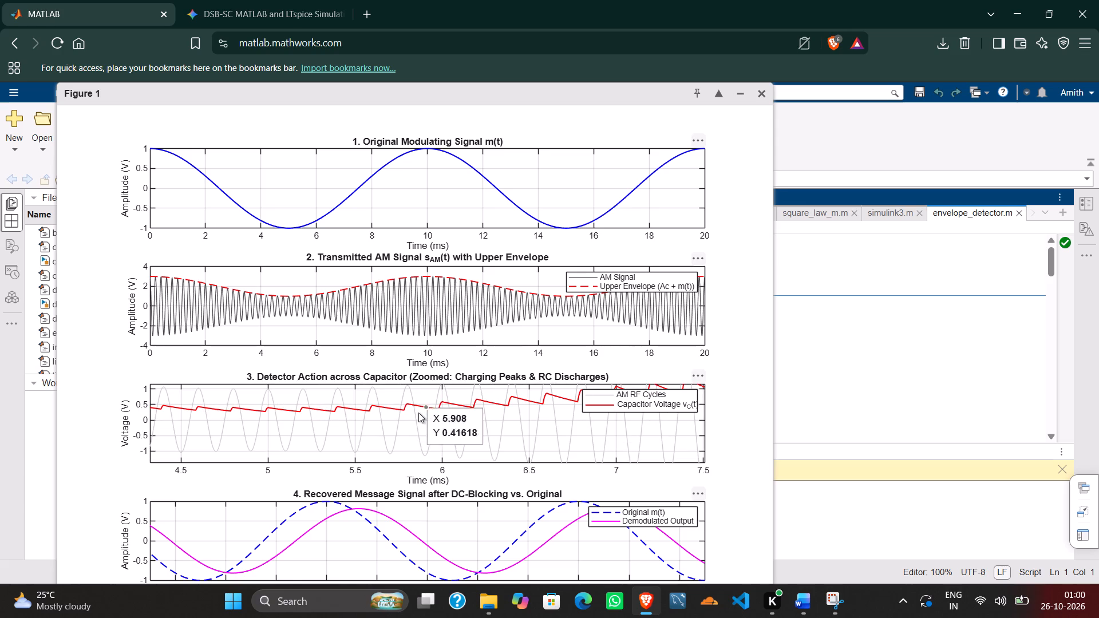
{"action": "scroll", "coordinate": [417, 413], "scroll_direction": "up", "scroll_amount": 1}
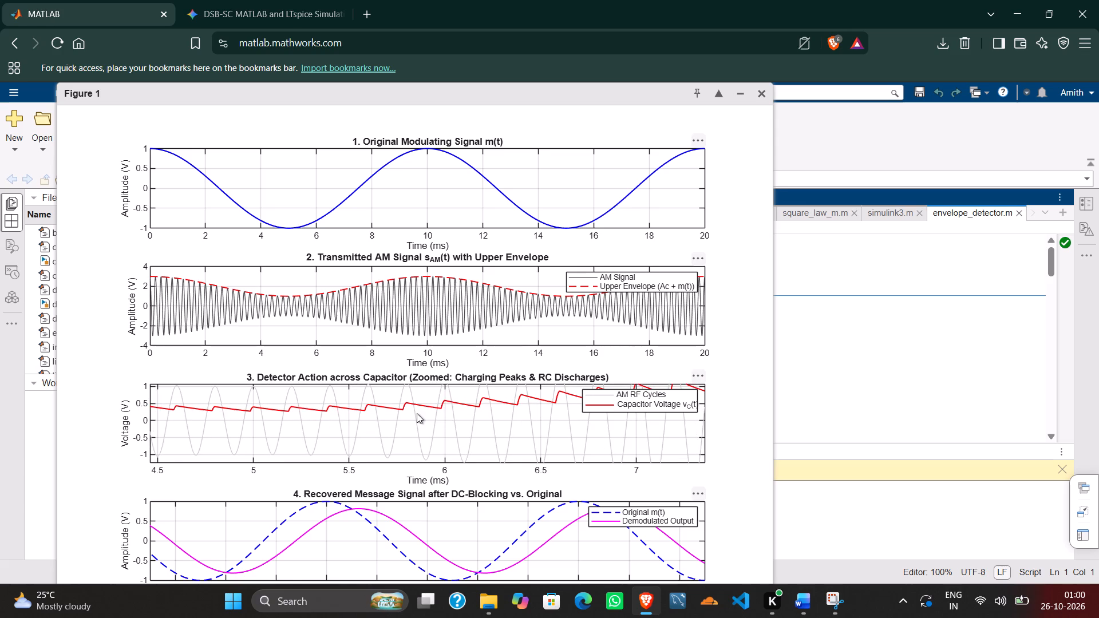
{"action": "left_click_drag", "start_coordinate": [387, 426], "coordinate": [393, 433]}
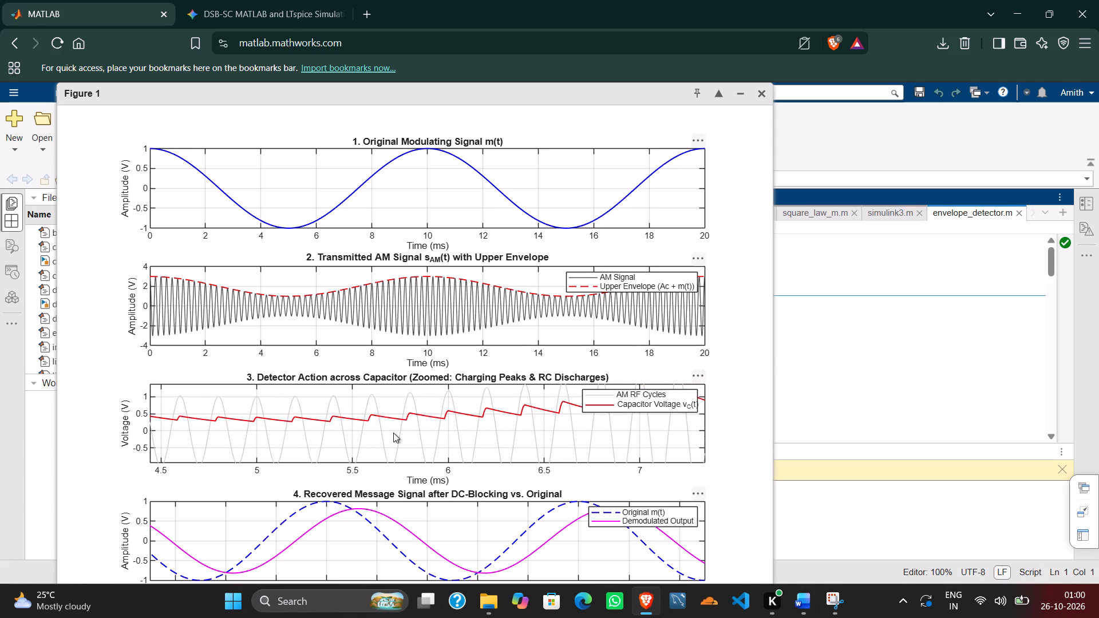
{"action": "left_click_drag", "start_coordinate": [393, 433], "coordinate": [395, 426]}
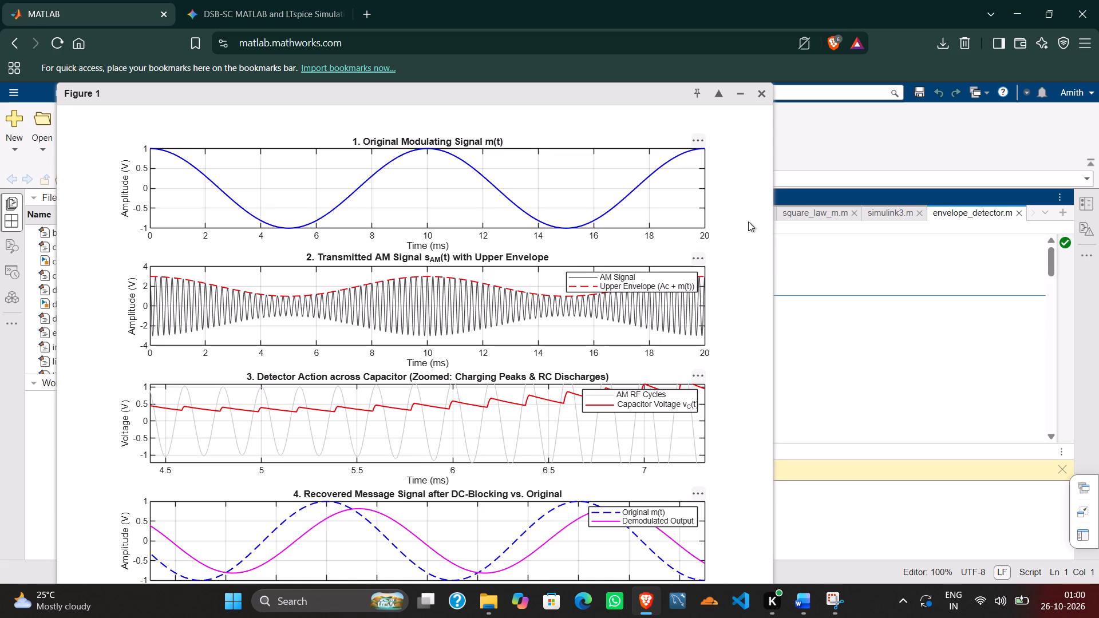
Narrow the Figure 1 window and shift it over the editor, keeping the full titles of all four plots readable.
{"action": "left_click_drag", "start_coordinate": [772, 247], "coordinate": [738, 252]}
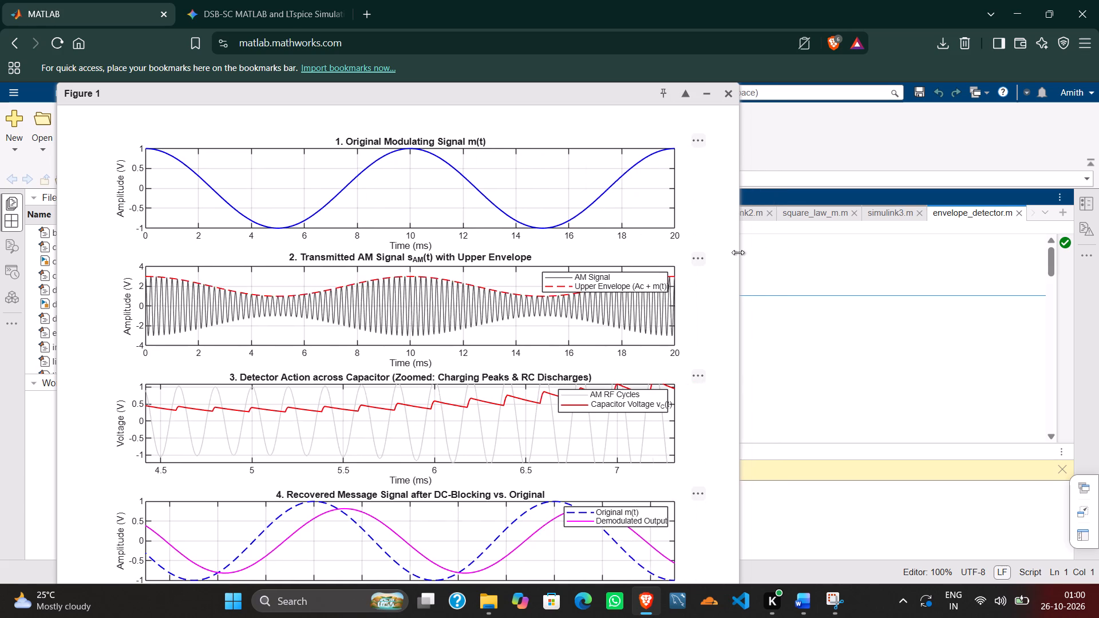
{"action": "left_click_drag", "start_coordinate": [738, 252], "coordinate": [701, 255]}
{"action": "left_click_drag", "start_coordinate": [351, 100], "coordinate": [477, 61]}
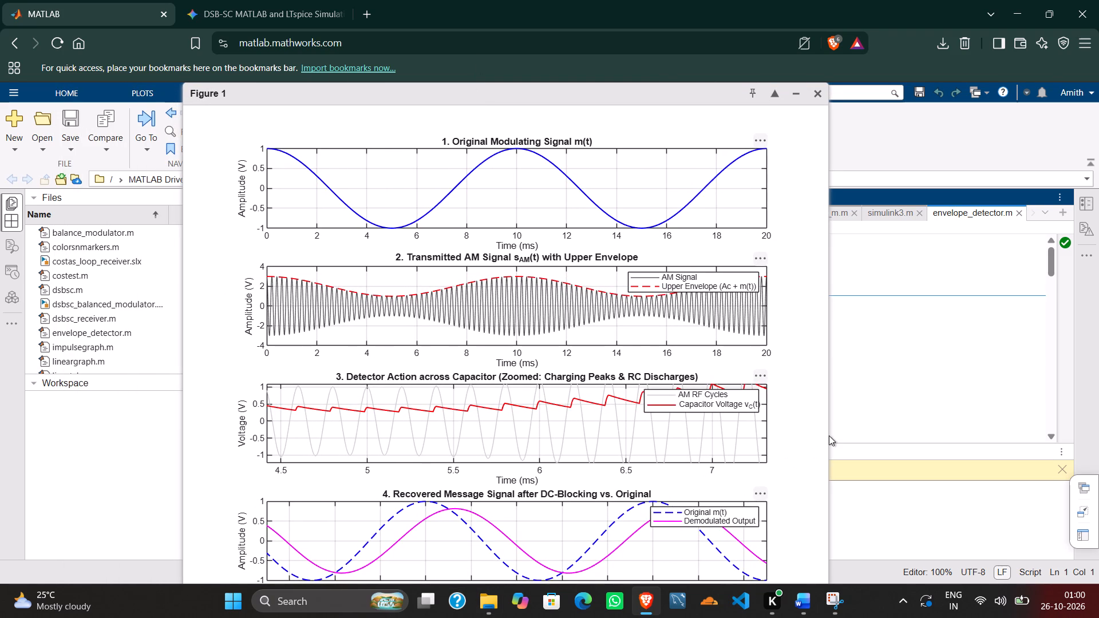
{"action": "left_click_drag", "start_coordinate": [827, 432], "coordinate": [551, 359]}
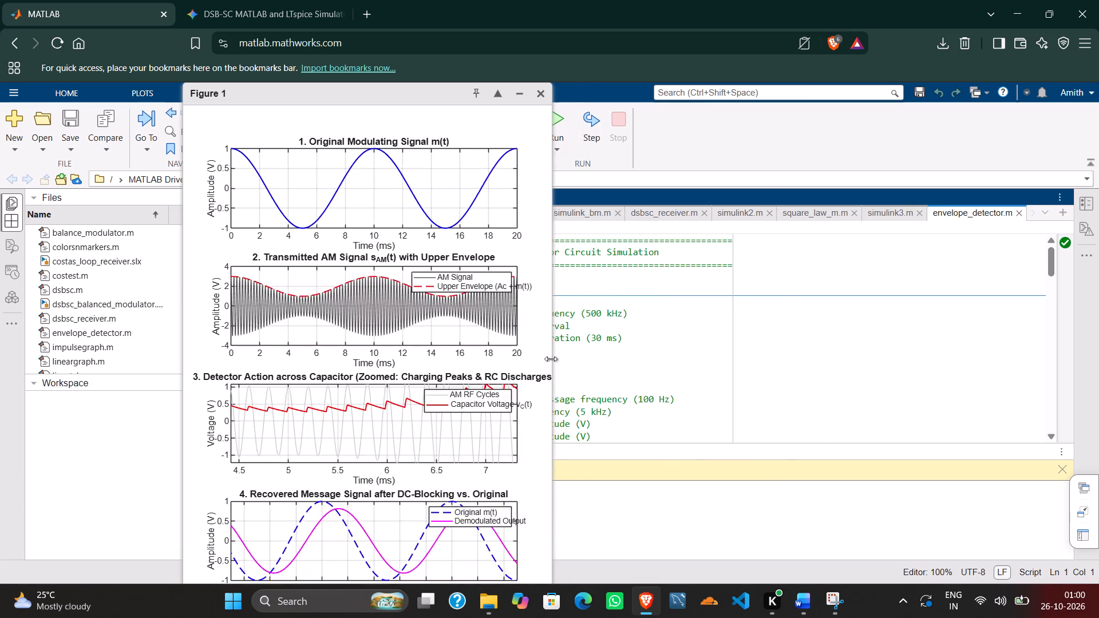
{"action": "left_click_drag", "start_coordinate": [551, 359], "coordinate": [702, 351]}
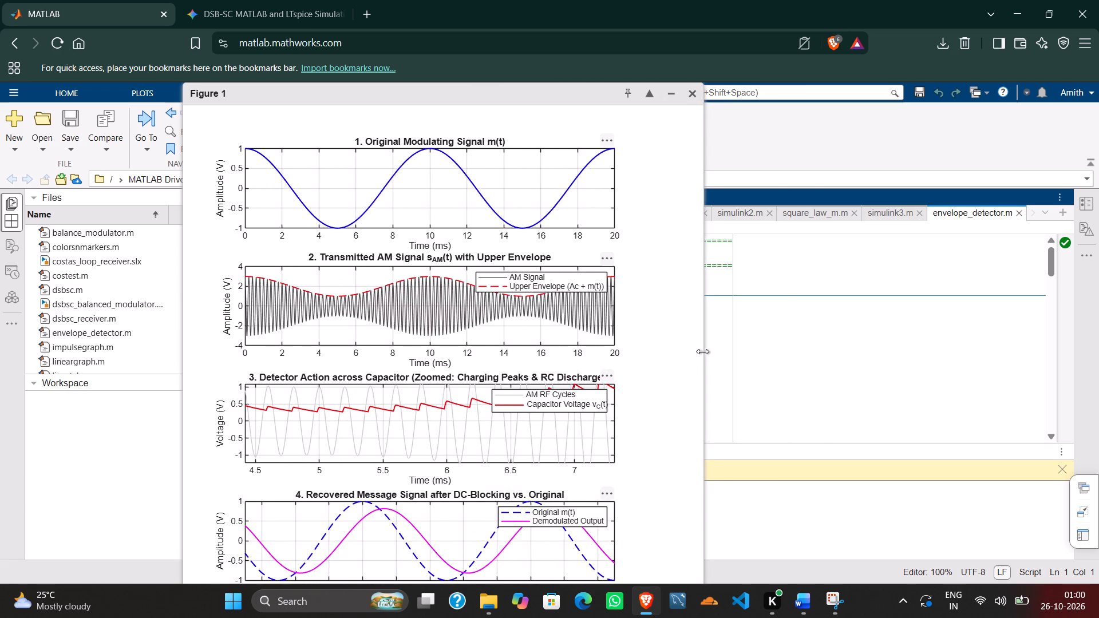
{"action": "left_click_drag", "start_coordinate": [702, 351], "coordinate": [720, 351]}
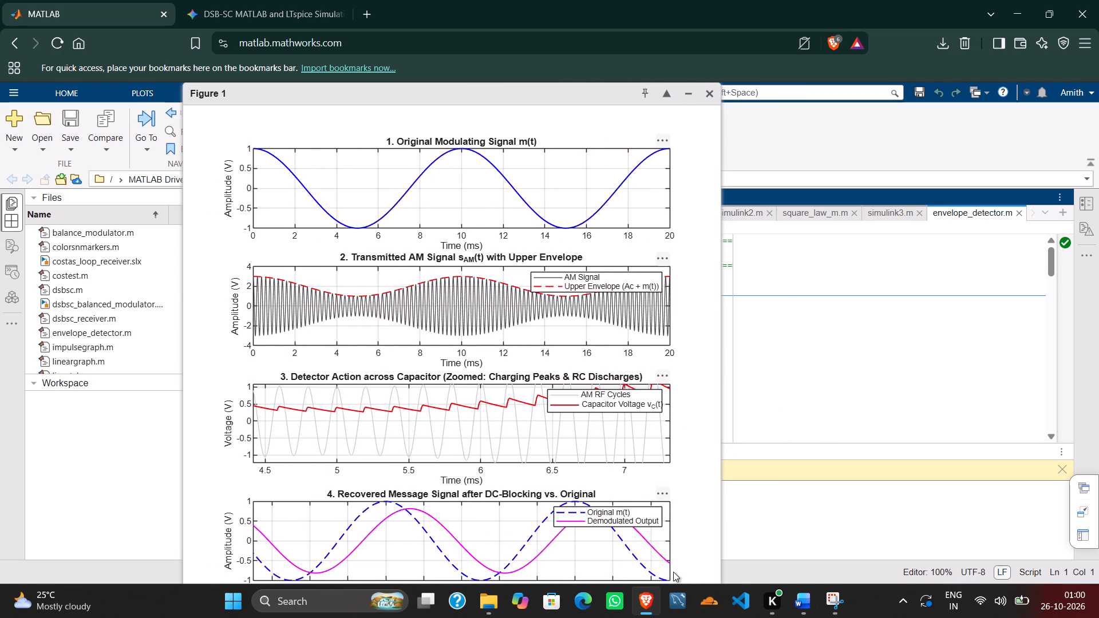
Widen the third plot's time range slightly, to about 4.2 to 7.4 ms.
{"action": "scroll", "coordinate": [691, 521], "scroll_direction": "down", "scroll_amount": 3}
{"action": "scroll", "coordinate": [552, 424], "scroll_direction": "down", "scroll_amount": 3}
{"action": "scroll", "coordinate": [551, 426], "scroll_direction": "up", "scroll_amount": 5}
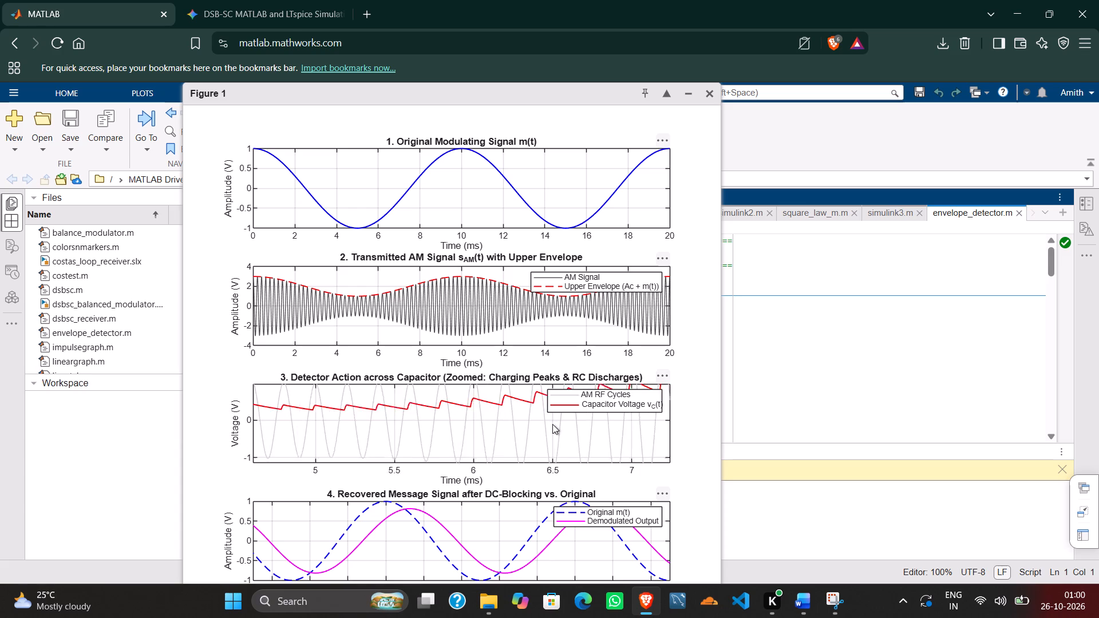
{"action": "scroll", "coordinate": [552, 424], "scroll_direction": "down", "scroll_amount": 1}
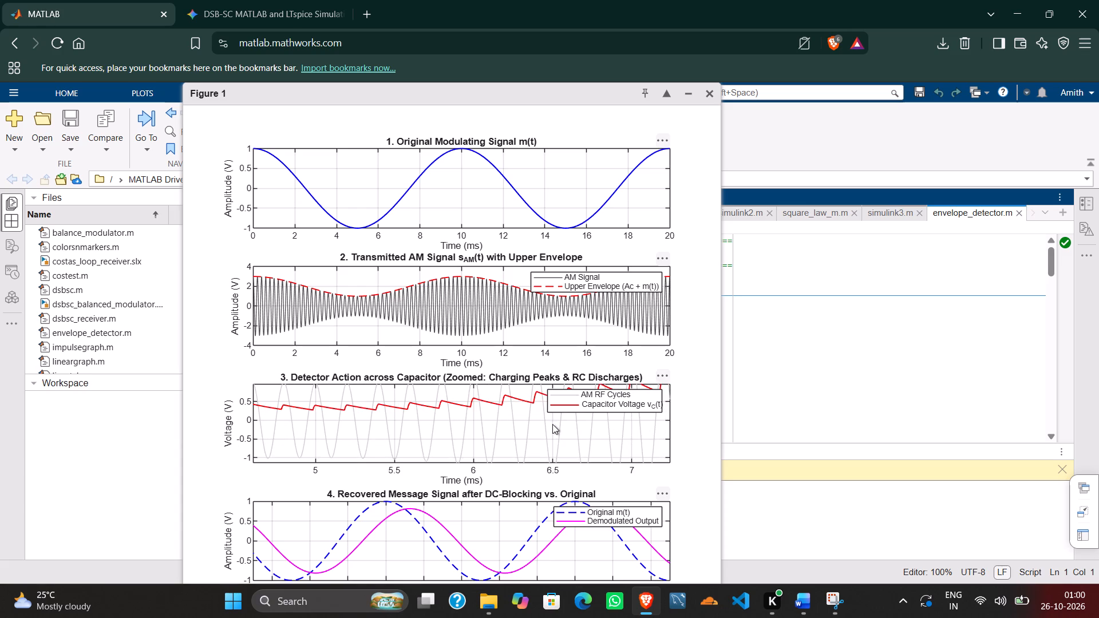
{"action": "scroll", "coordinate": [552, 424], "scroll_direction": "down", "scroll_amount": 2}
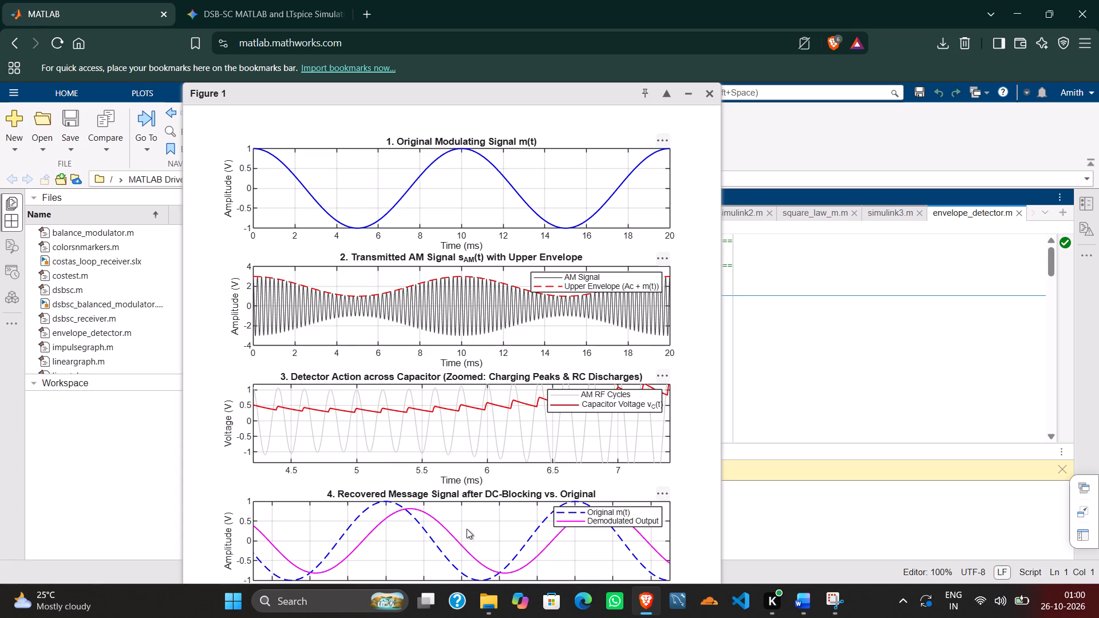
Zoom out the fourth plot, Recovered Message Signal after DC-Blocking vs. Original, to show more of the waveform cycles.
{"action": "scroll", "coordinate": [458, 536], "scroll_direction": "down", "scroll_amount": 5}
{"action": "scroll", "coordinate": [458, 536], "scroll_direction": "up", "scroll_amount": 2}
{"action": "scroll", "coordinate": [458, 536], "scroll_direction": "down", "scroll_amount": 3}
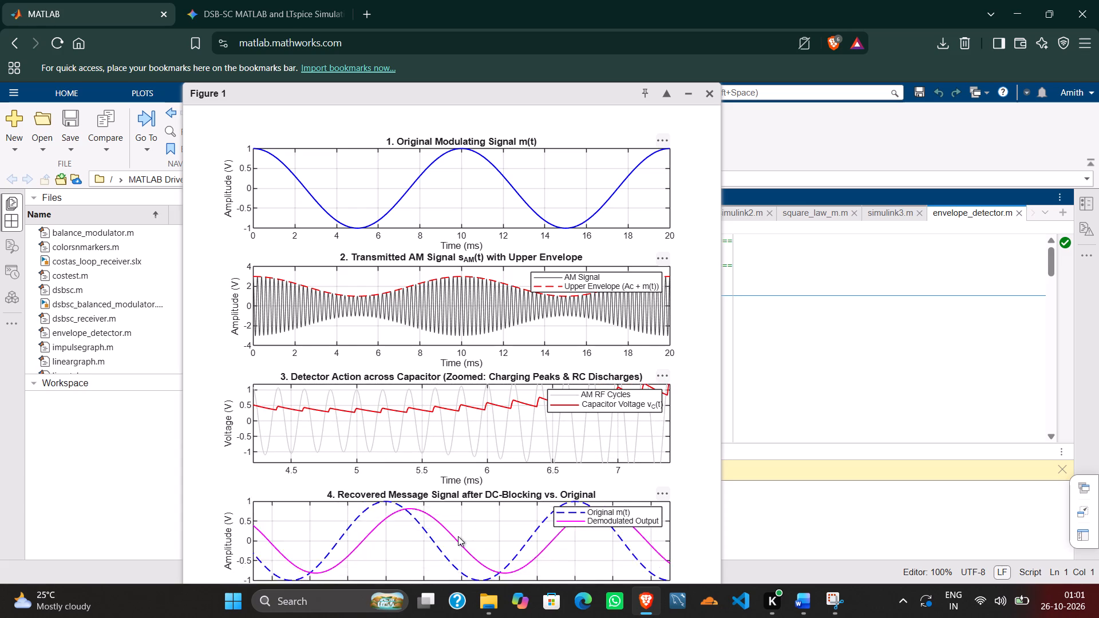
{"action": "scroll", "coordinate": [458, 536], "scroll_direction": "down", "scroll_amount": 3}
{"action": "scroll", "coordinate": [458, 536], "scroll_direction": "up", "scroll_amount": 1}
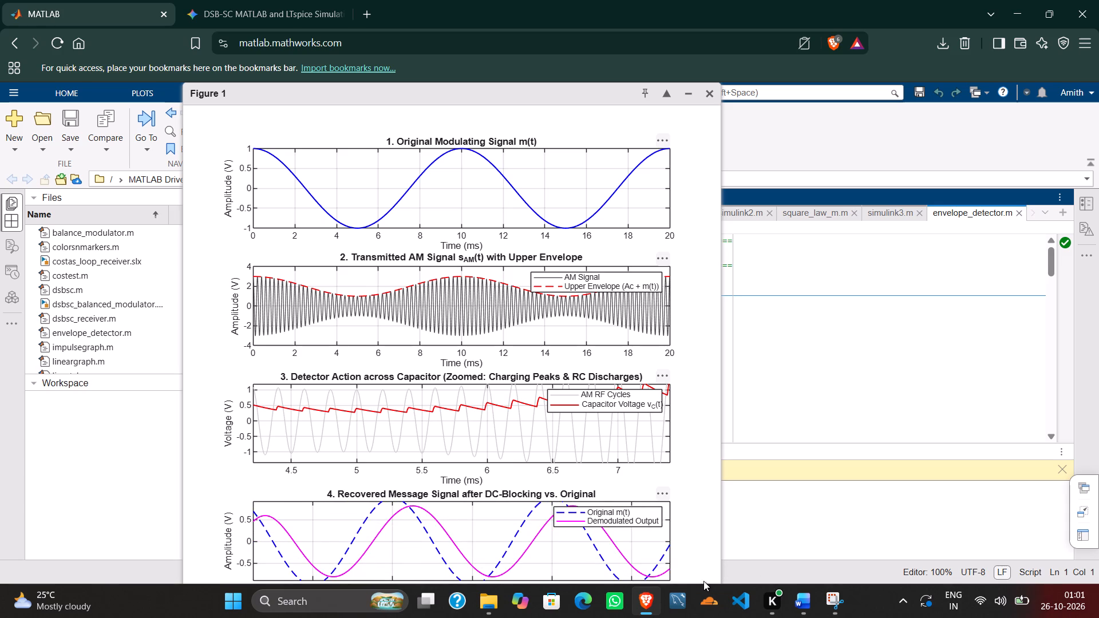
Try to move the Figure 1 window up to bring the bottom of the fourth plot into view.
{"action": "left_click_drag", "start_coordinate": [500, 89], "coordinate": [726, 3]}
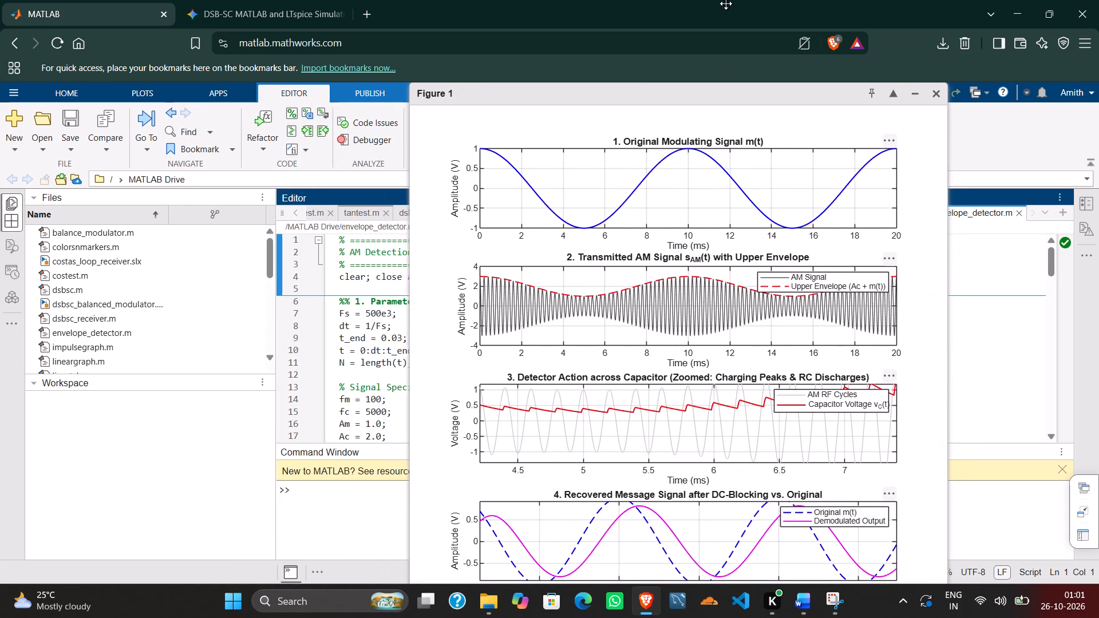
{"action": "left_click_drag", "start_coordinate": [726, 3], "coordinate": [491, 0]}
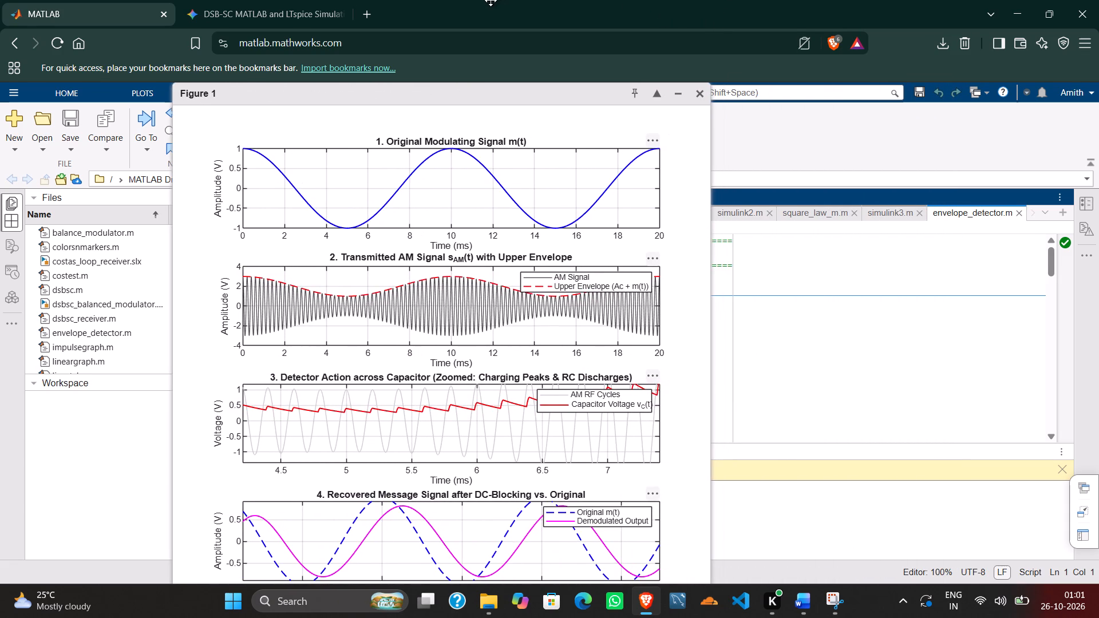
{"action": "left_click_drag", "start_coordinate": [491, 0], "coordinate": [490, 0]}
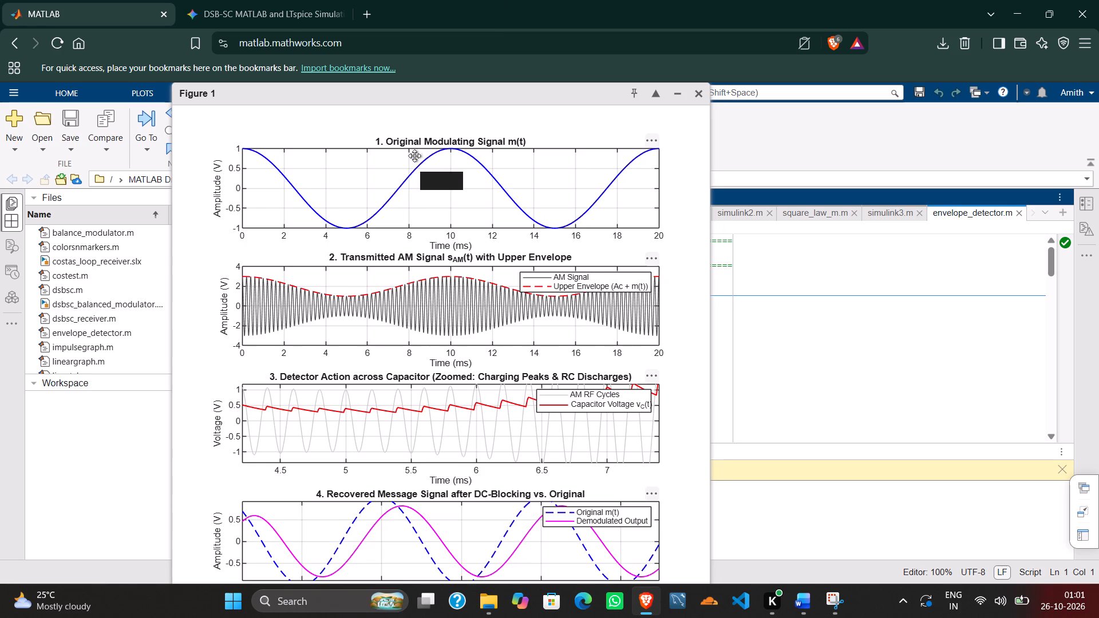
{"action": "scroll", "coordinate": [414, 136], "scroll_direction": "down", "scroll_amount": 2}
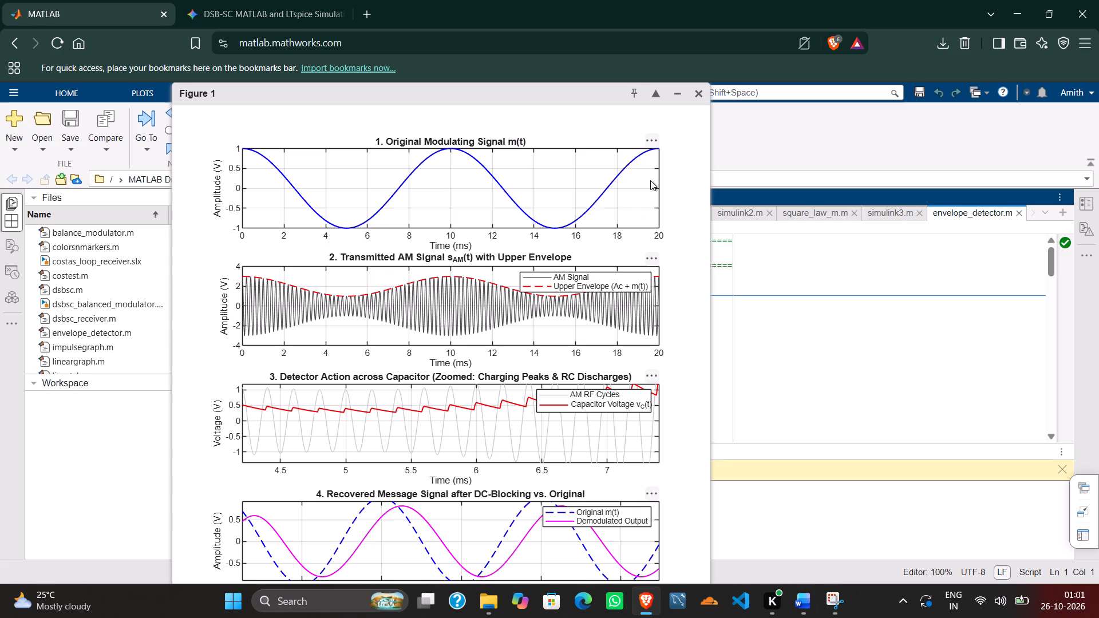
Capture a rectangular screenshot of the four envelope detector plots in Figure 1, without the window's title bar.
{"action": "key", "text": "Print"}
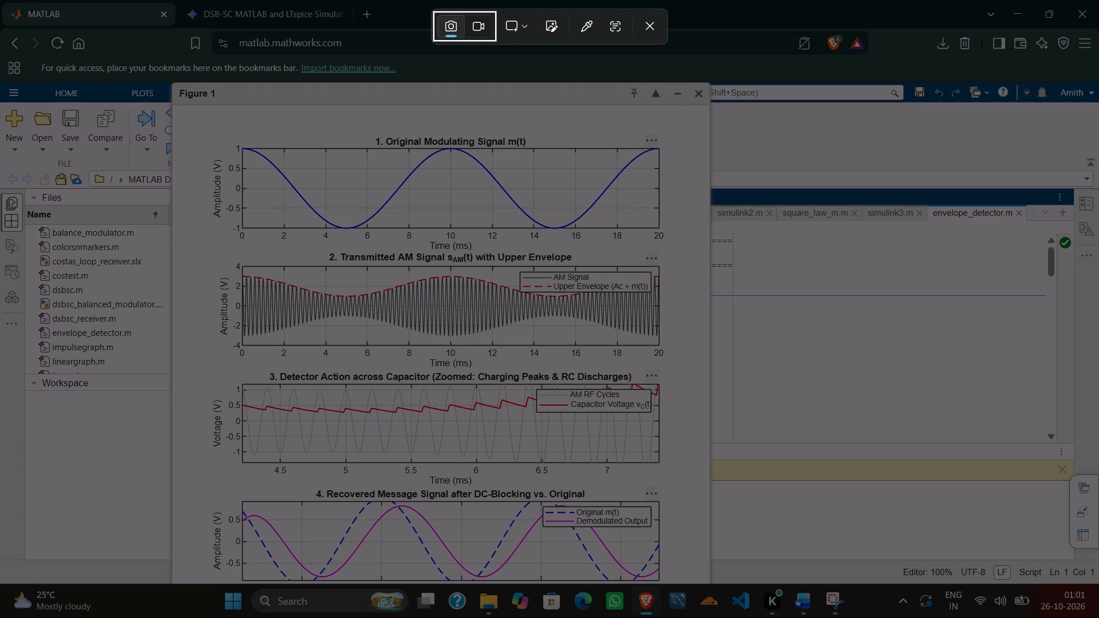
{"action": "left_click_drag", "start_coordinate": [201, 129], "coordinate": [354, 126]}
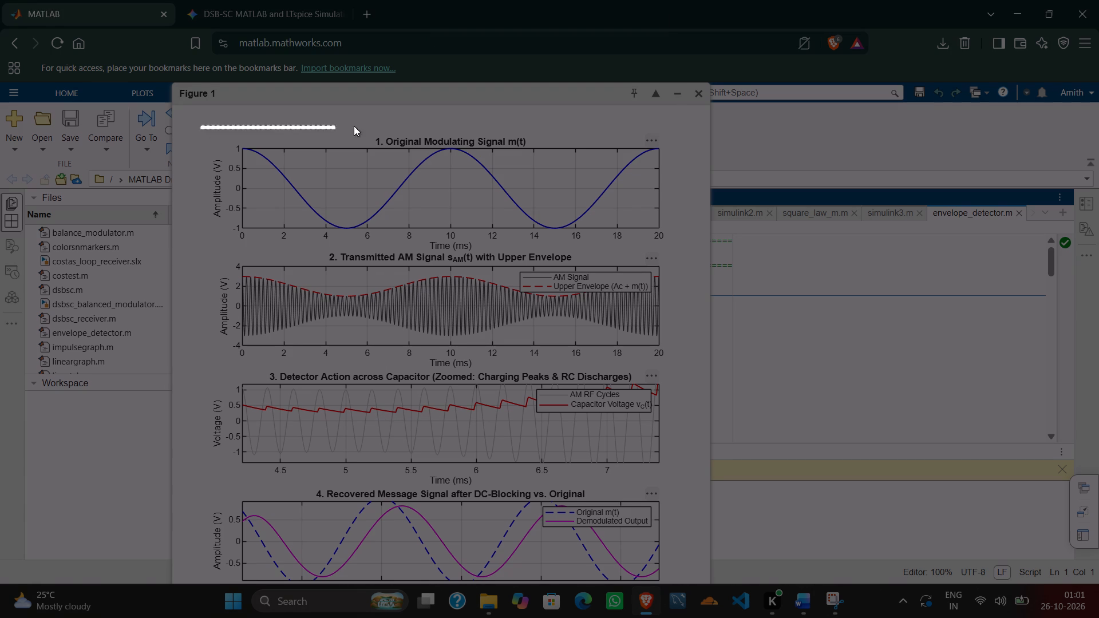
{"action": "left_click_drag", "start_coordinate": [354, 126], "coordinate": [687, 560]}
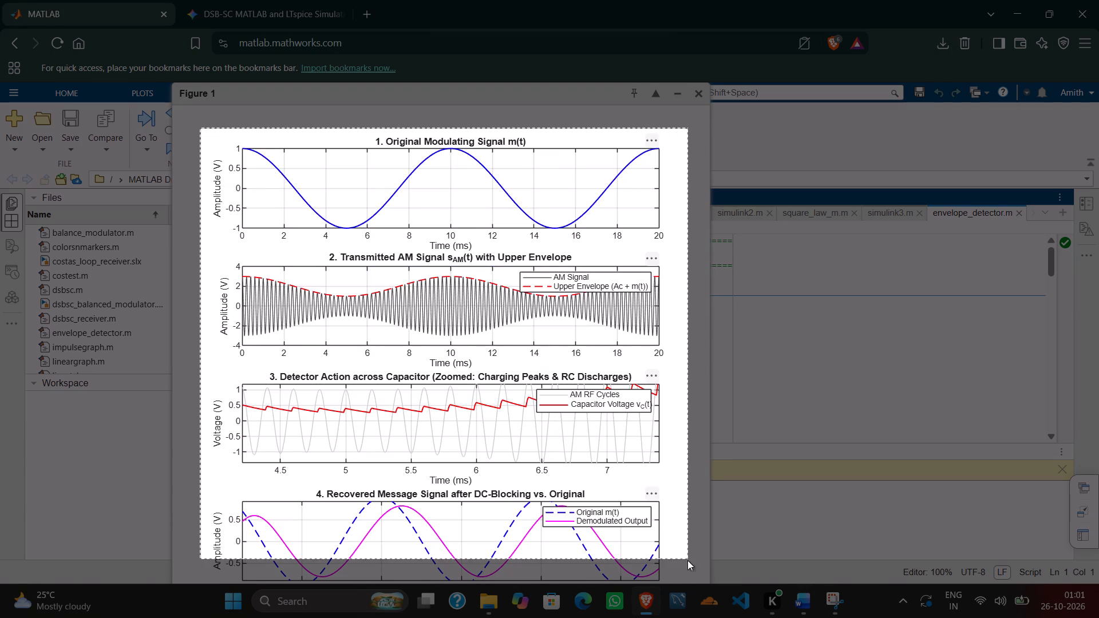
{"action": "left_click_drag", "start_coordinate": [687, 560], "coordinate": [671, 582]}
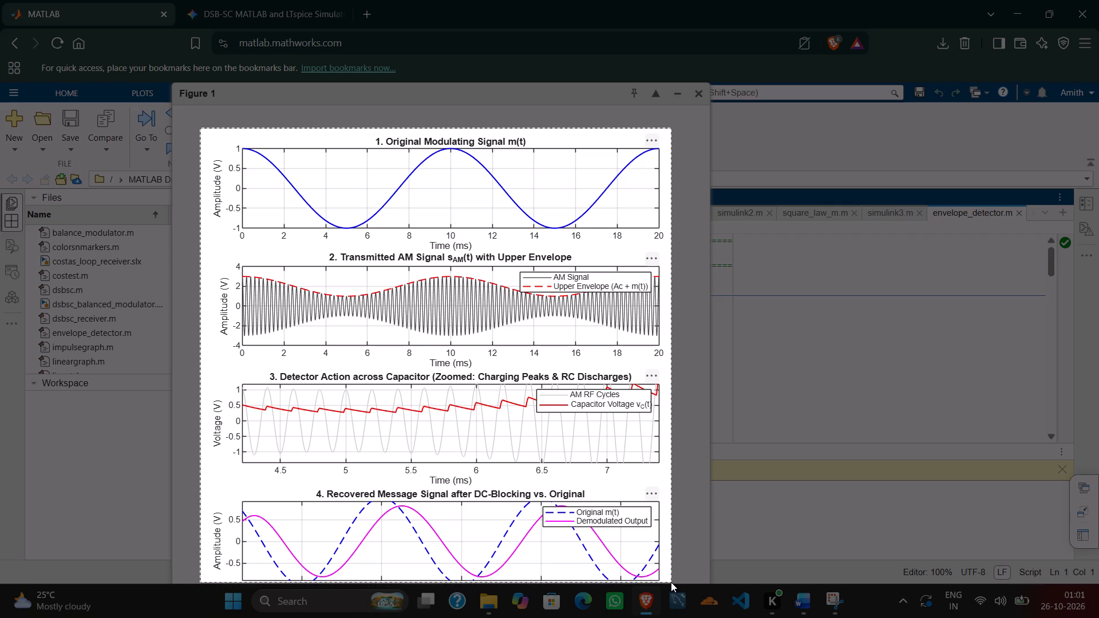
{"action": "left_click_drag", "start_coordinate": [671, 582], "coordinate": [671, 581]}
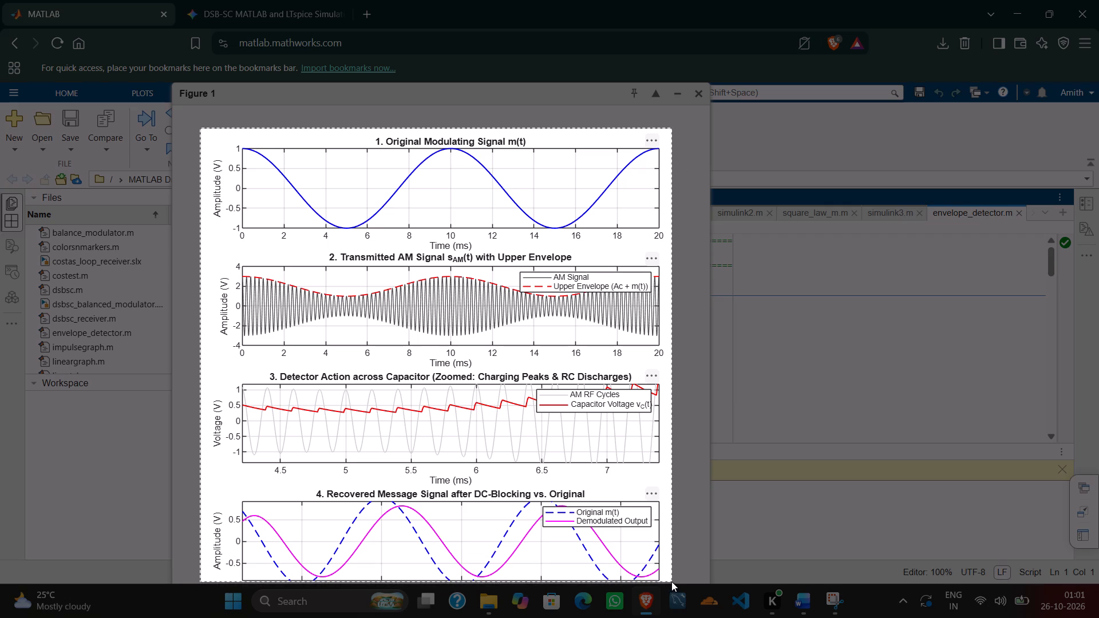
{"action": "left_click_drag", "start_coordinate": [671, 581], "coordinate": [675, 581]}
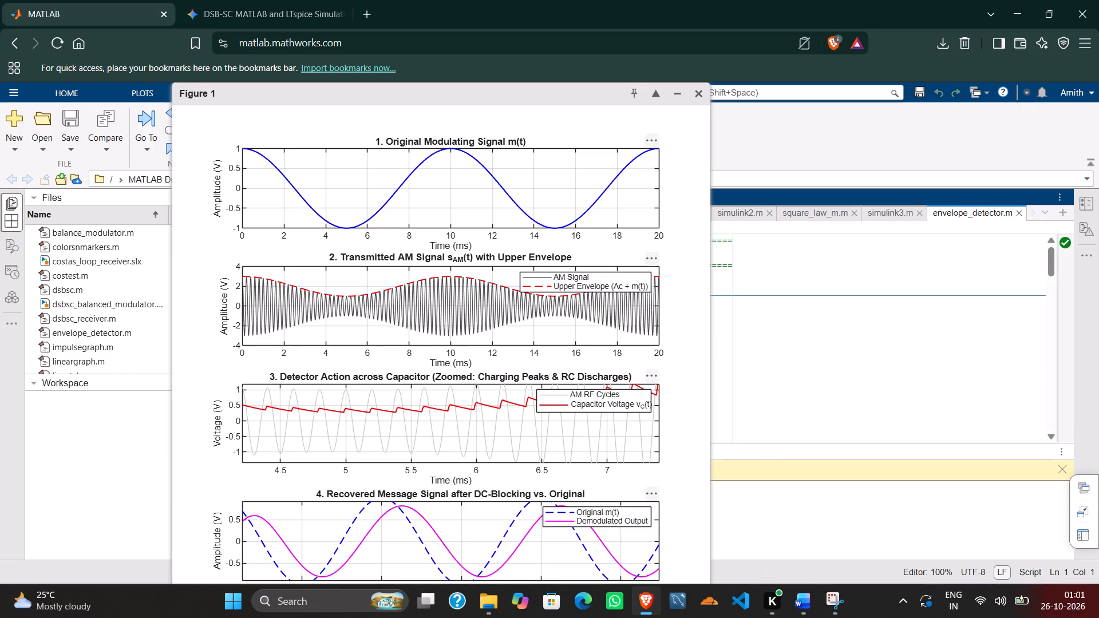
{"action": "left_click", "coordinate": [946, 432]}
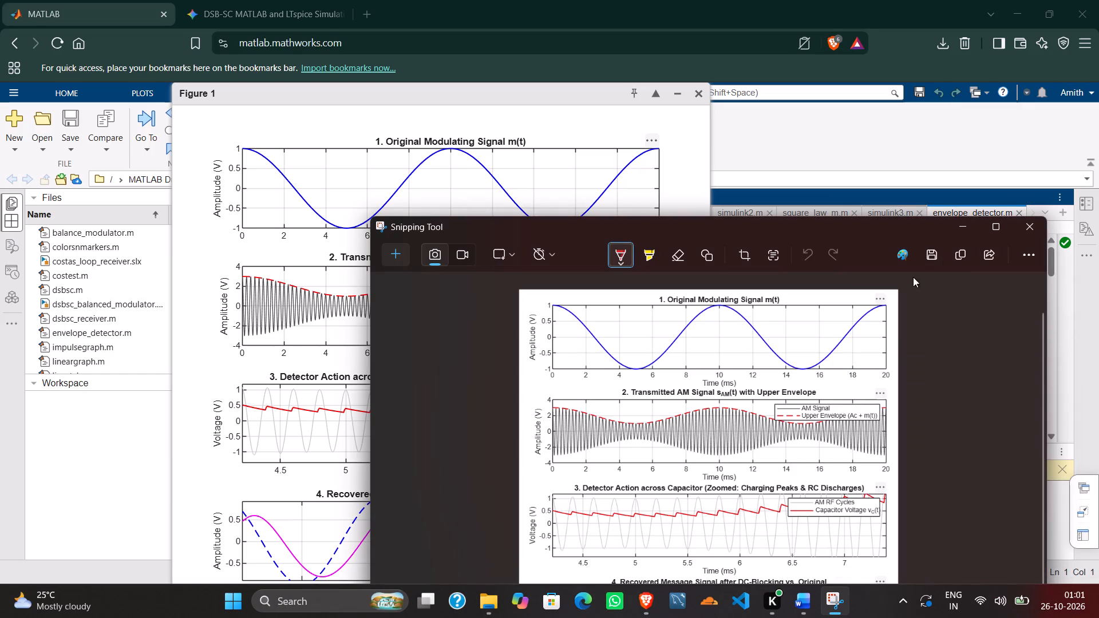
{"action": "left_click", "coordinate": [957, 251]}
{"action": "left_click", "coordinate": [805, 601]}
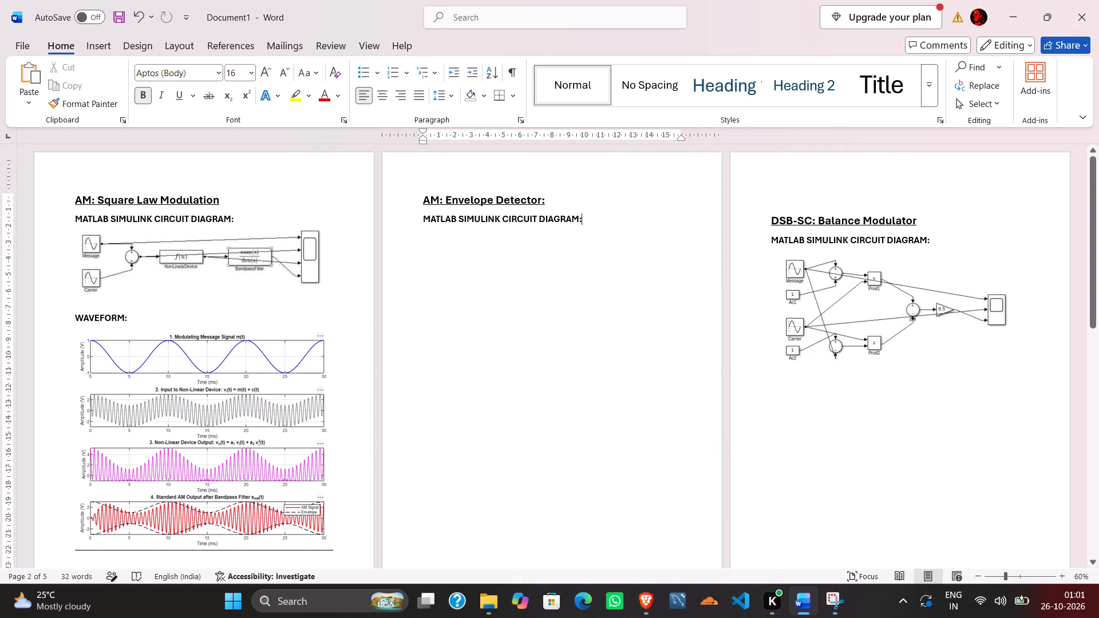
{"action": "key", "text": "ctrl+v"}
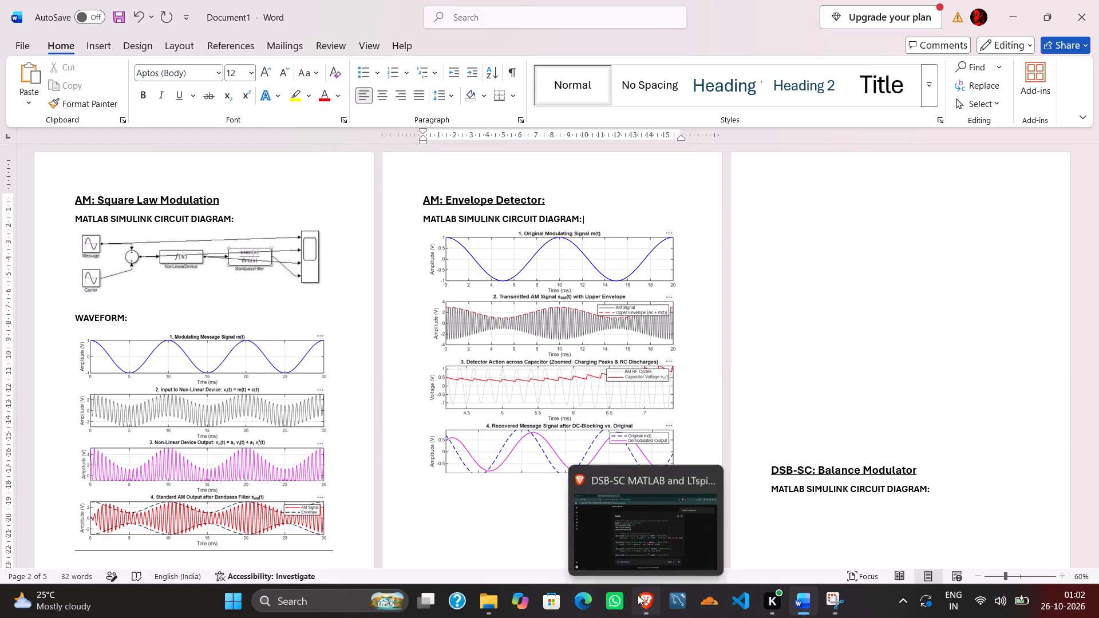
{"action": "left_click", "coordinate": [60, 0]}
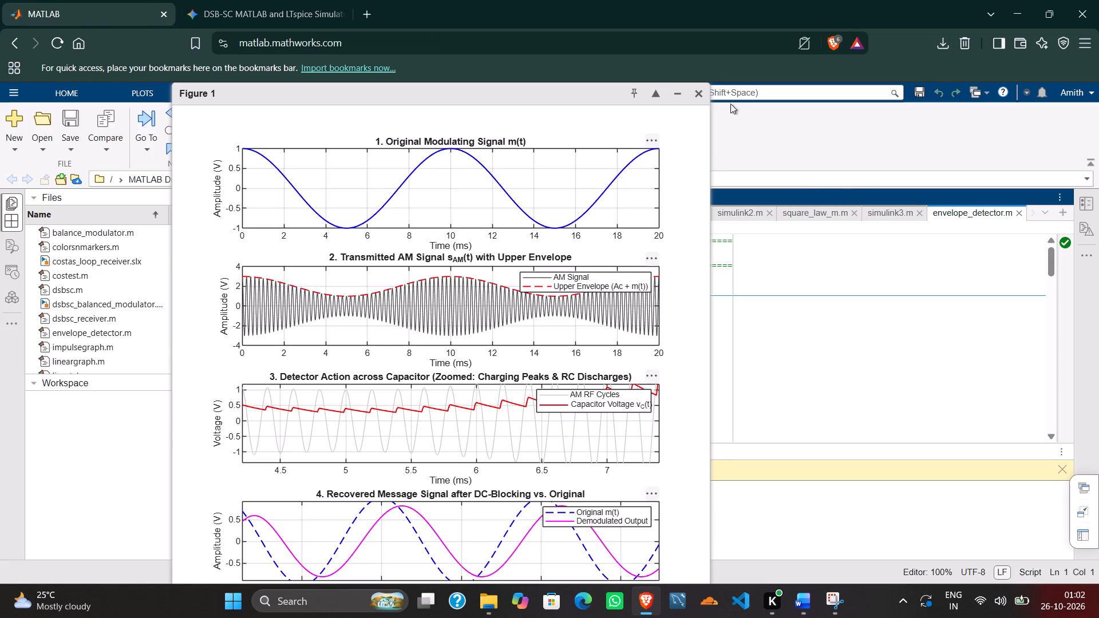
{"action": "left_click", "coordinate": [694, 98]}
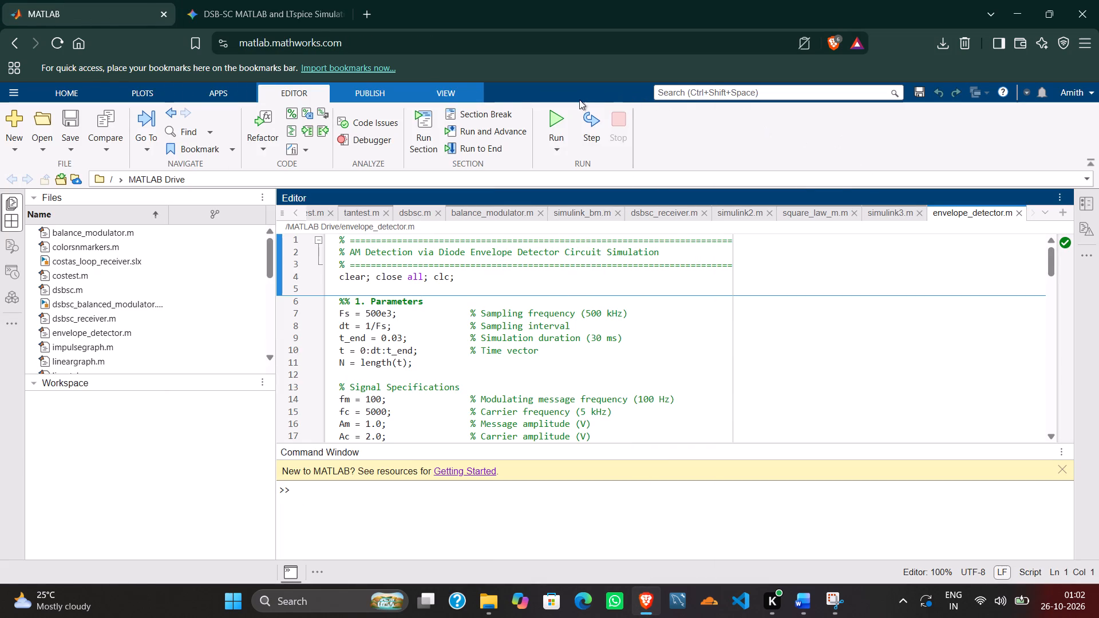
{"action": "left_click", "coordinate": [1058, 210]}
{"action": "key", "text": "ctrl+v"}
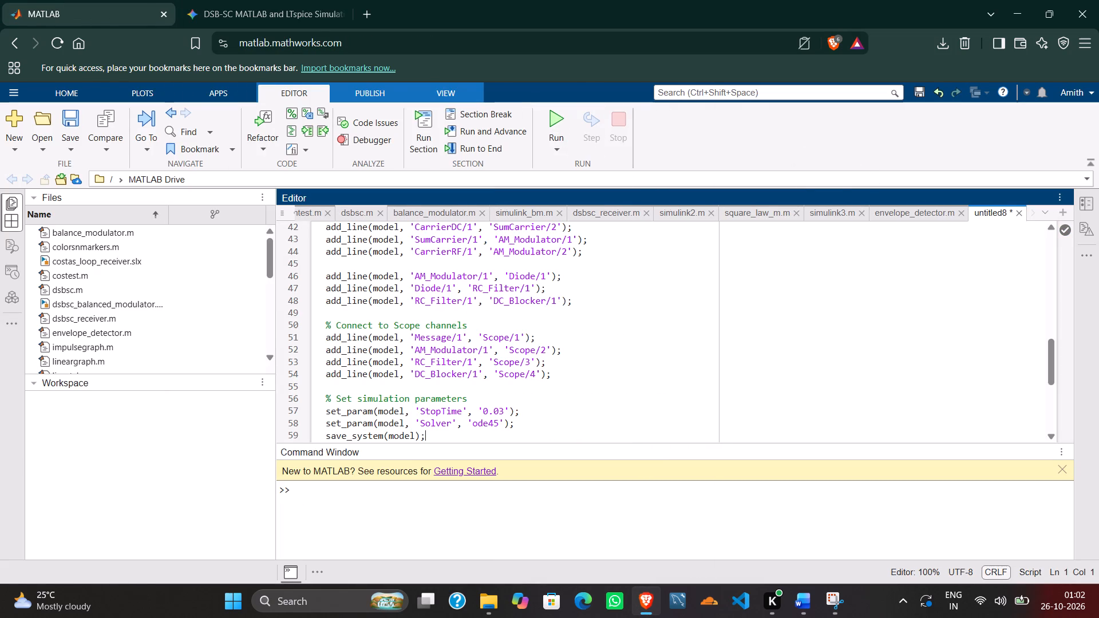
Run the new script, saving it as simulink4.m in MATLAB Drive, to generate the am_envelope_detector model.
{"action": "left_click", "coordinate": [551, 118]}
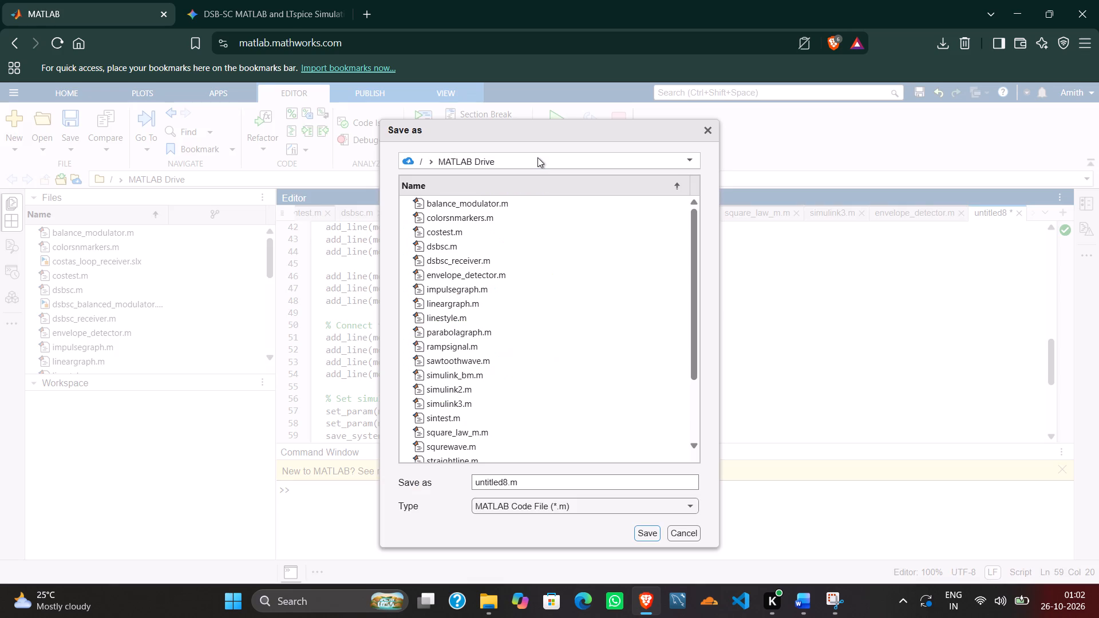
{"action": "double_click", "coordinate": [488, 481]}
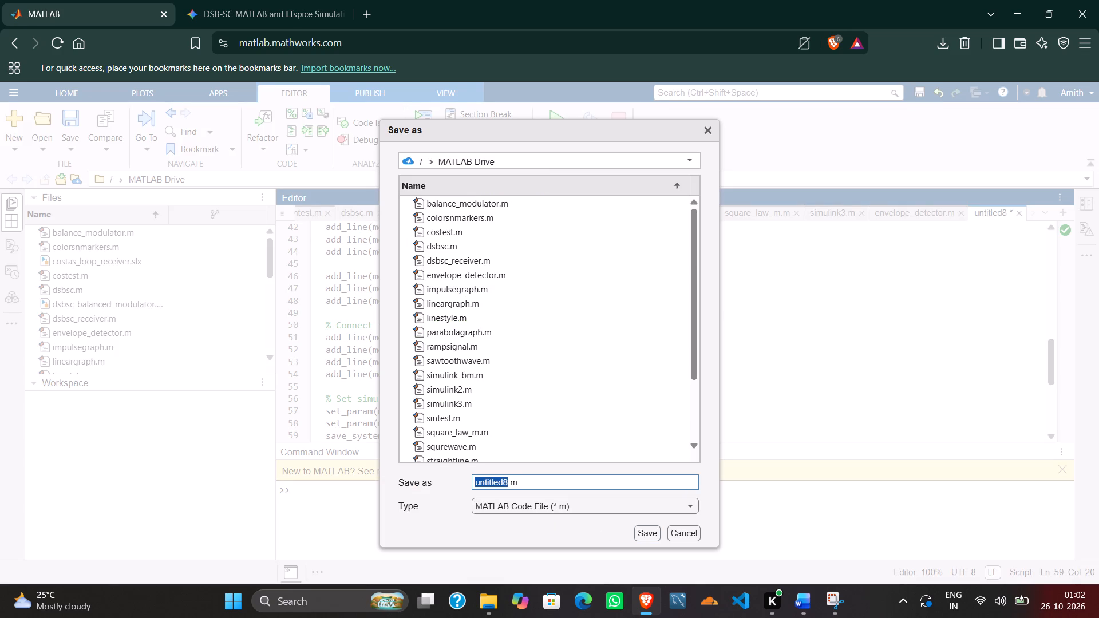
{"action": "type", "text": "simulink"}
{"action": "key", "text": "5"}
{"action": "scroll", "coordinate": [505, 397], "scroll_direction": "down", "scroll_amount": 4}
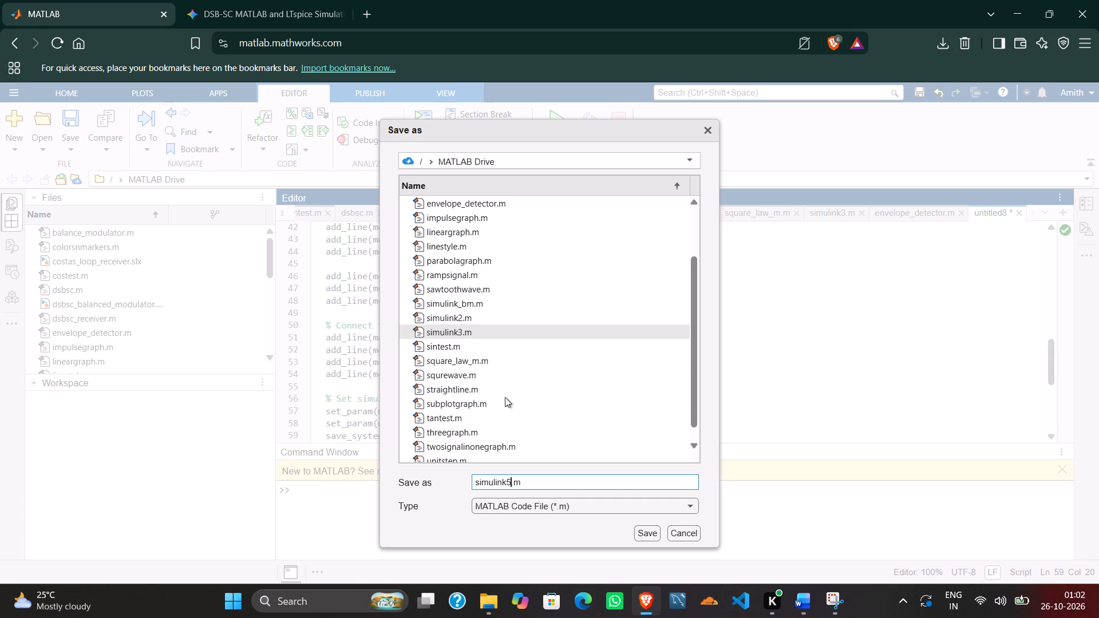
{"action": "scroll", "coordinate": [505, 397], "scroll_direction": "down", "scroll_amount": 3}
{"action": "scroll", "coordinate": [503, 410], "scroll_direction": "up", "scroll_amount": 5}
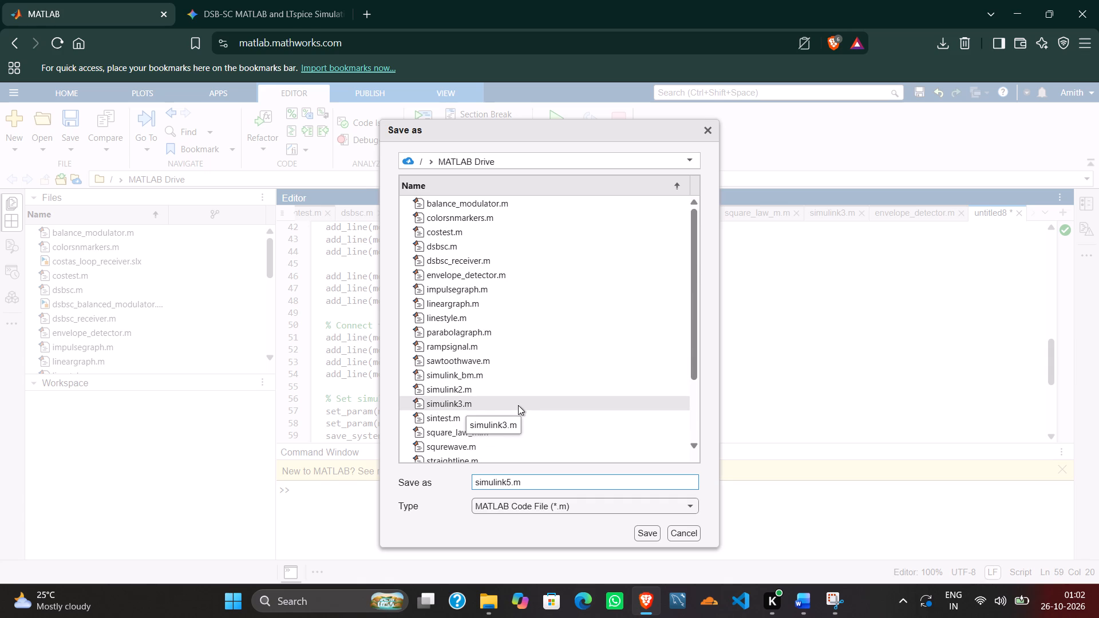
{"action": "key", "text": "BackSpace"}
{"action": "key", "text": "4"}
{"action": "left_click", "coordinate": [648, 529]}
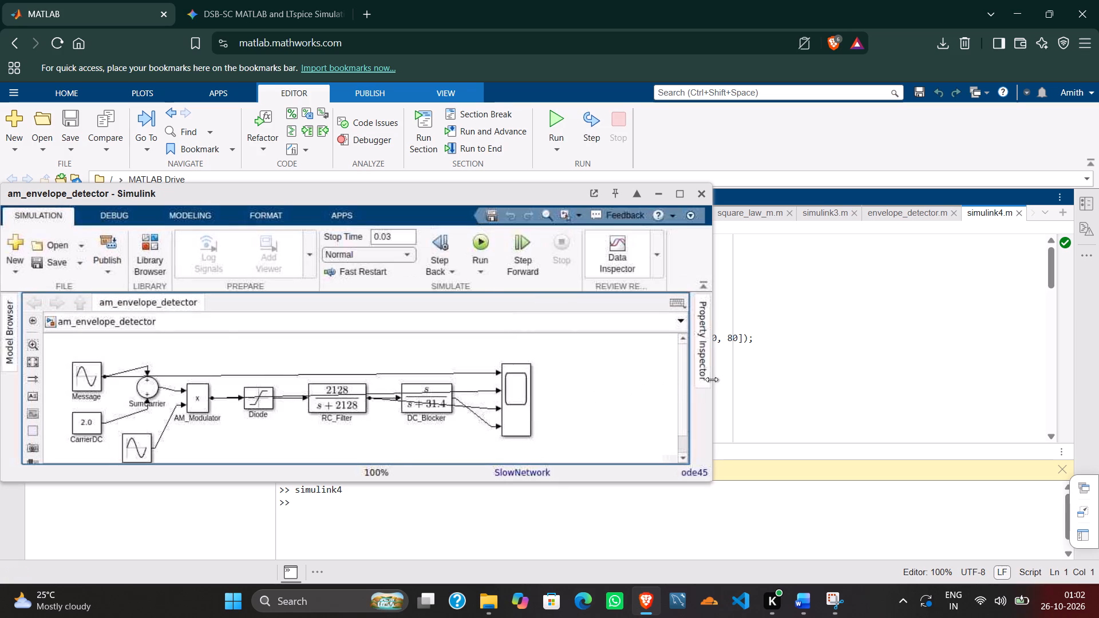
Narrow the am_envelope_detector Simulink window and fit the whole block diagram inside it at 80% zoom.
{"action": "left_click_drag", "start_coordinate": [711, 379], "coordinate": [567, 384]}
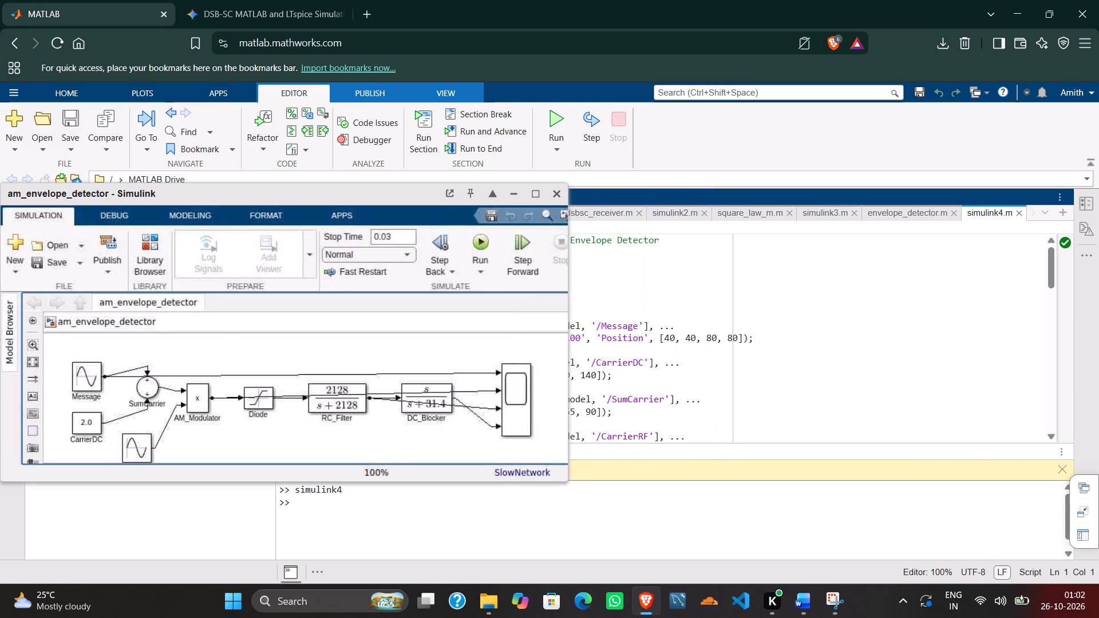
{"action": "left_click_drag", "start_coordinate": [566, 386], "coordinate": [584, 399]}
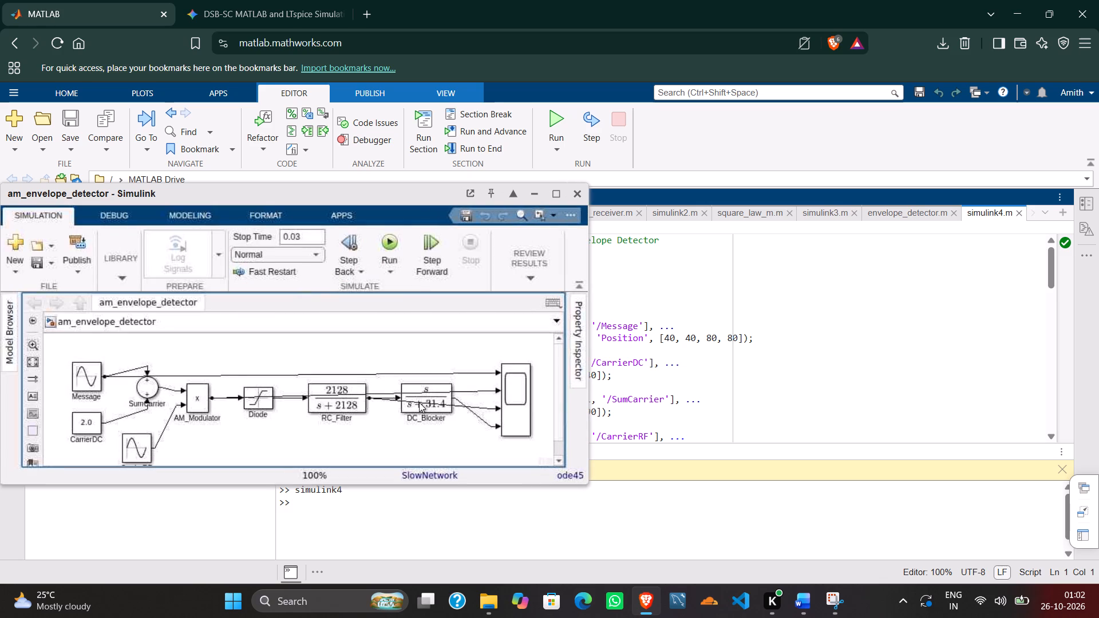
{"action": "scroll", "coordinate": [419, 402], "scroll_direction": "down", "scroll_amount": 1}
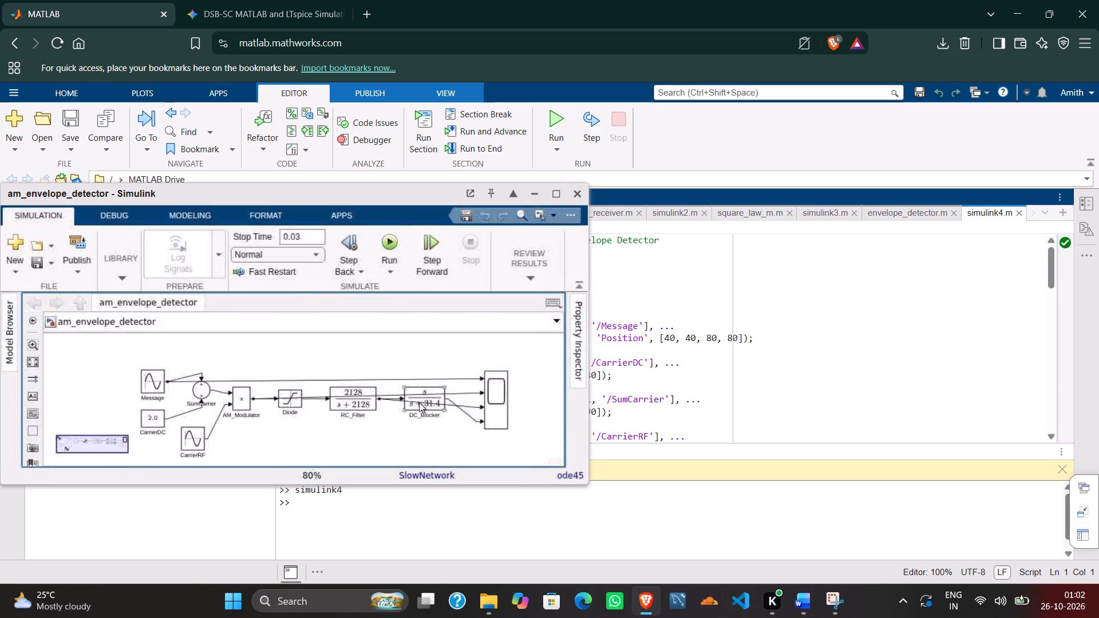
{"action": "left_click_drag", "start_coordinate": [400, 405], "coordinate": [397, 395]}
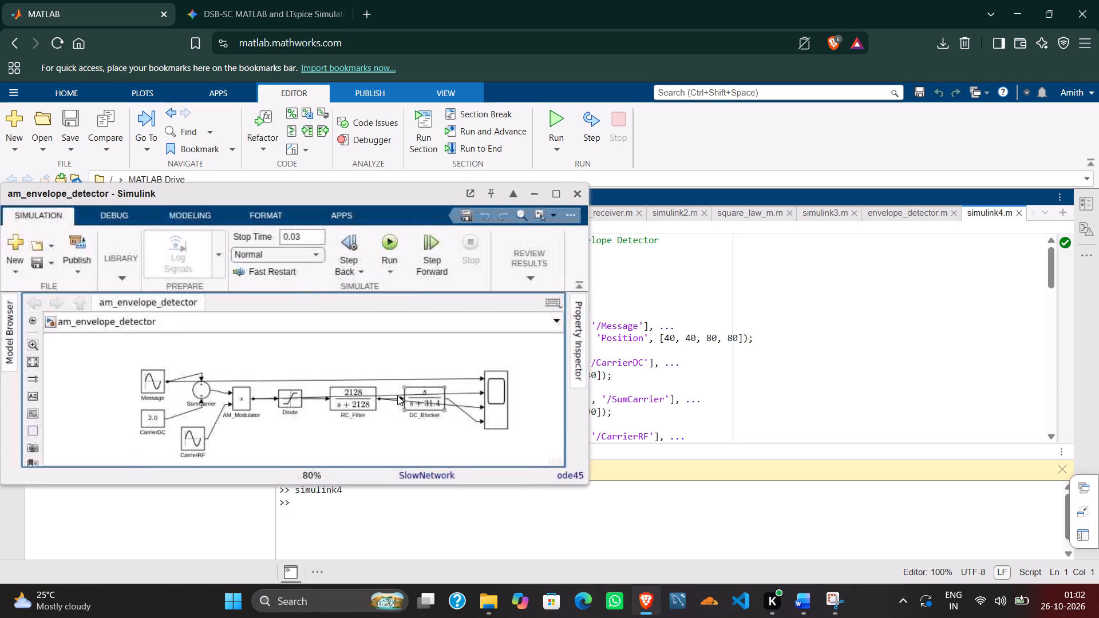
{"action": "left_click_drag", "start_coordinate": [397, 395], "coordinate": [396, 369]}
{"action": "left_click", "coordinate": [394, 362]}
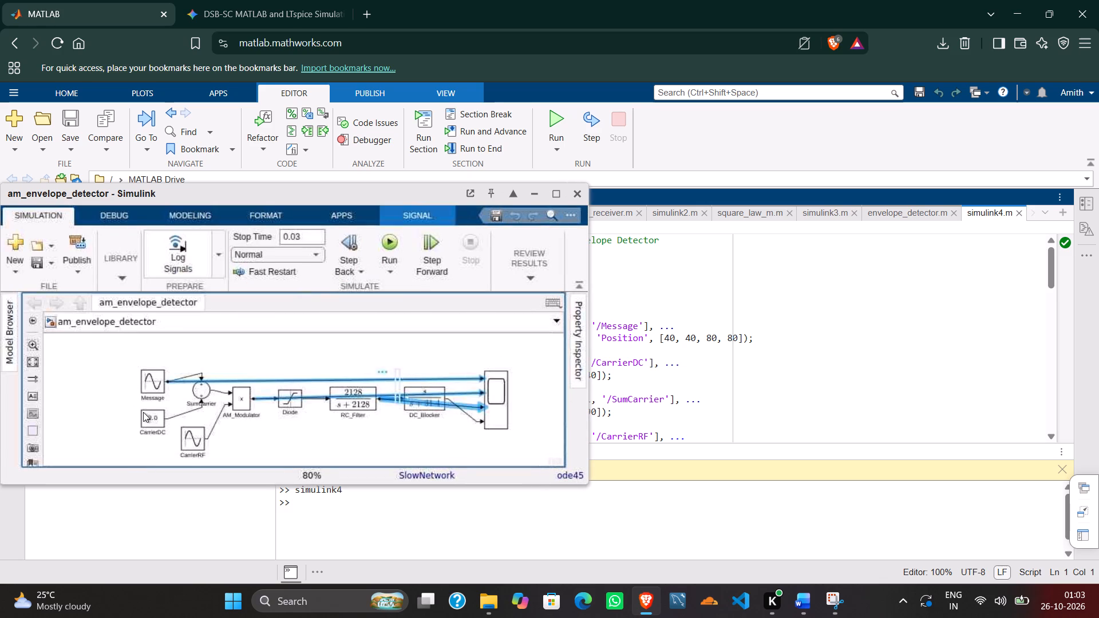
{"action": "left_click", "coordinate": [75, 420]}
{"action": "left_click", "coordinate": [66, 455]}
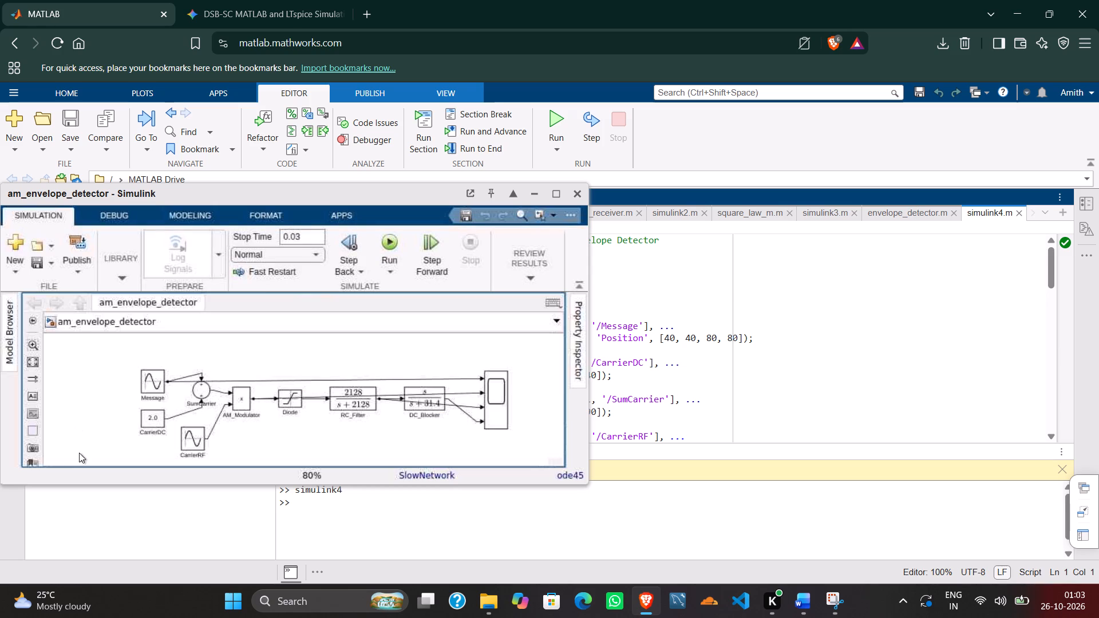
Capture a snip of the whole am_envelope_detector block diagram at 80% zoom and copy it from Snipping Tool.
{"action": "left_click_drag", "start_coordinate": [350, 301], "coordinate": [379, 262]}
{"action": "left_click_drag", "start_coordinate": [354, 196], "coordinate": [483, 167]}
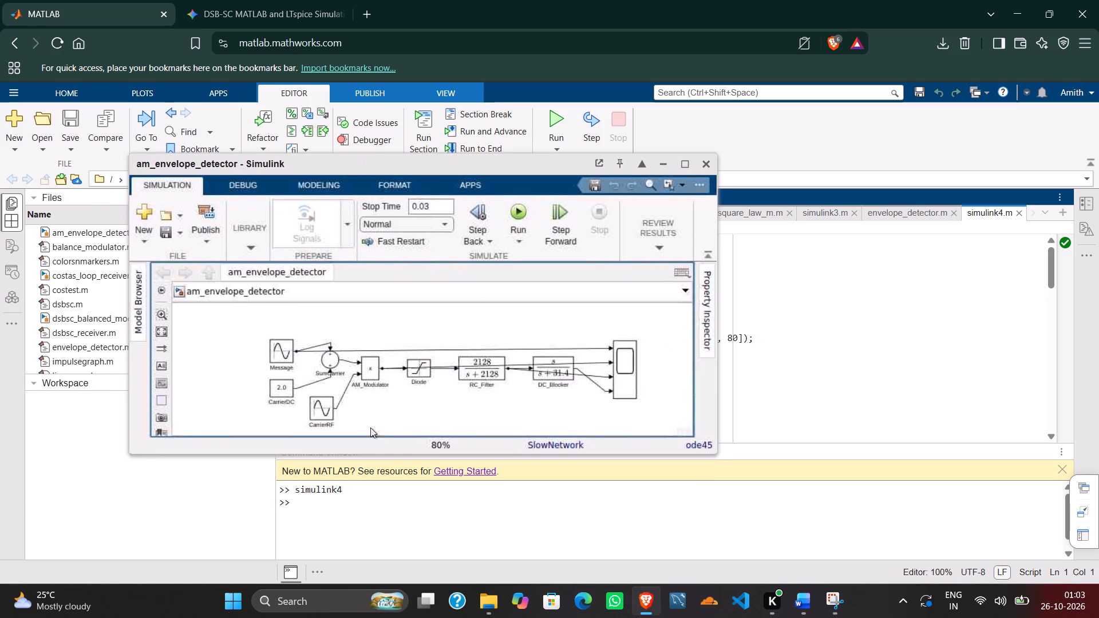
{"action": "scroll", "coordinate": [442, 393], "scroll_direction": "down", "scroll_amount": 2}
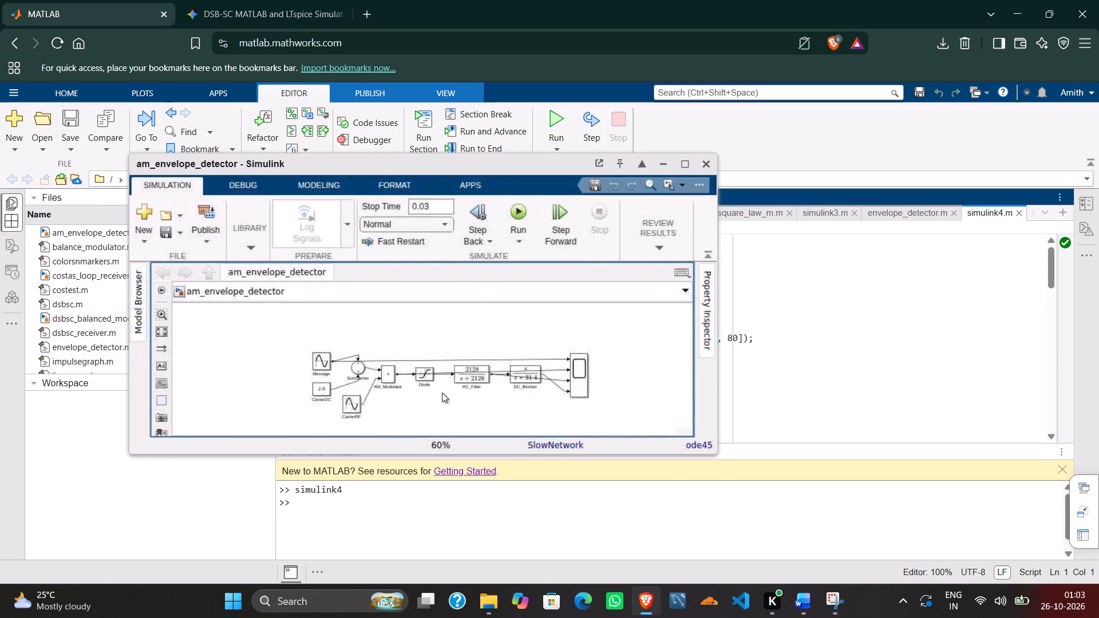
{"action": "scroll", "coordinate": [442, 393], "scroll_direction": "up", "scroll_amount": 4}
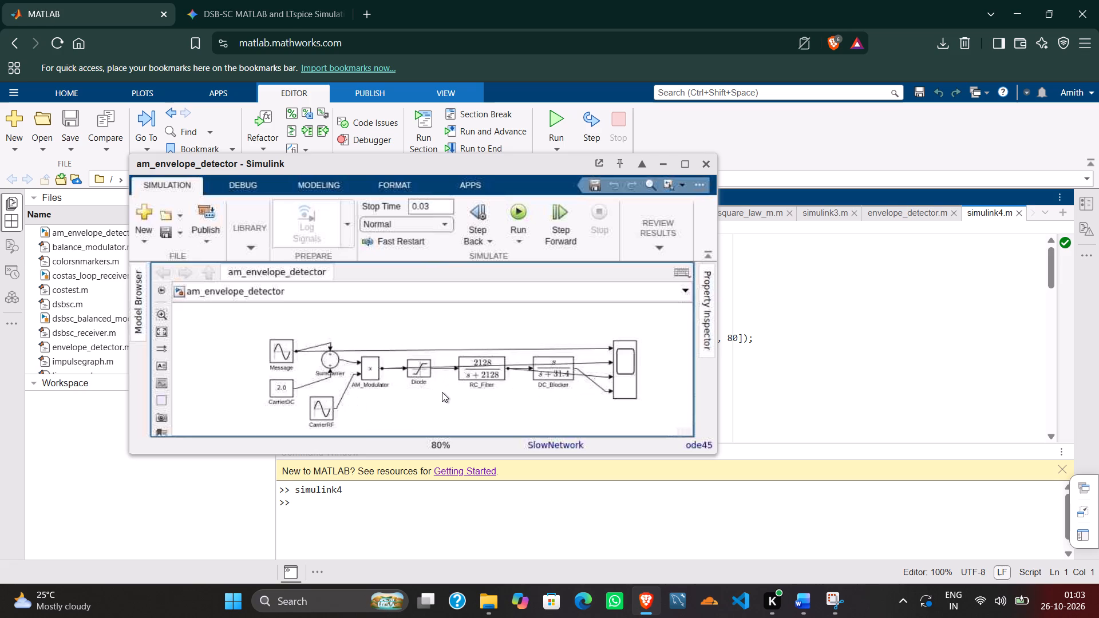
{"action": "scroll", "coordinate": [442, 392], "scroll_direction": "up", "scroll_amount": 1}
{"action": "scroll", "coordinate": [442, 392], "scroll_direction": "down", "scroll_amount": 2}
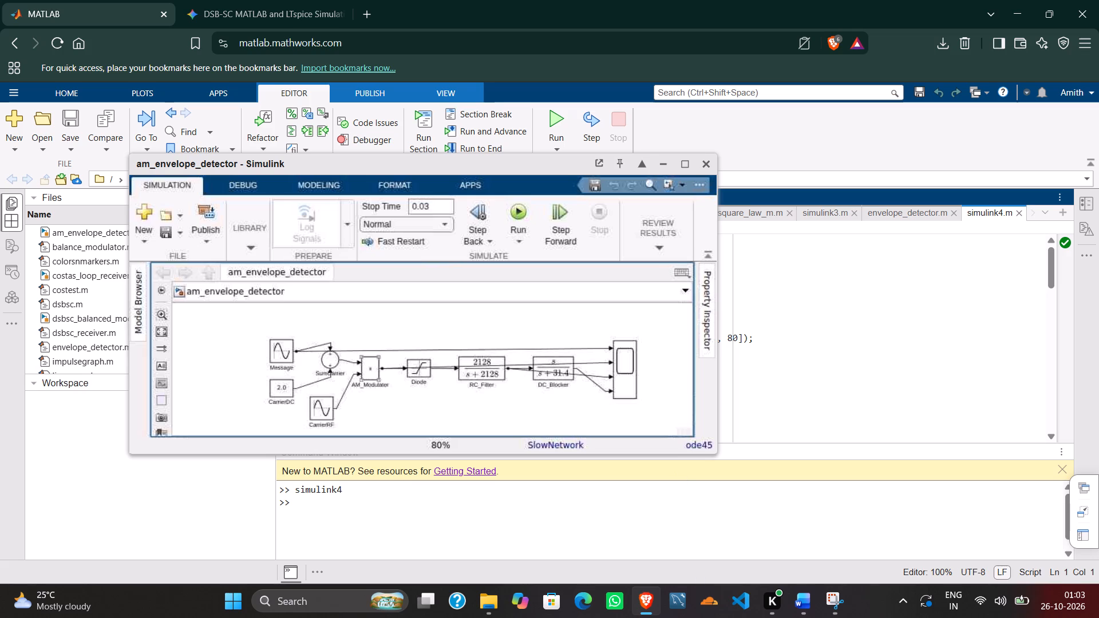
{"action": "key", "text": "Print"}
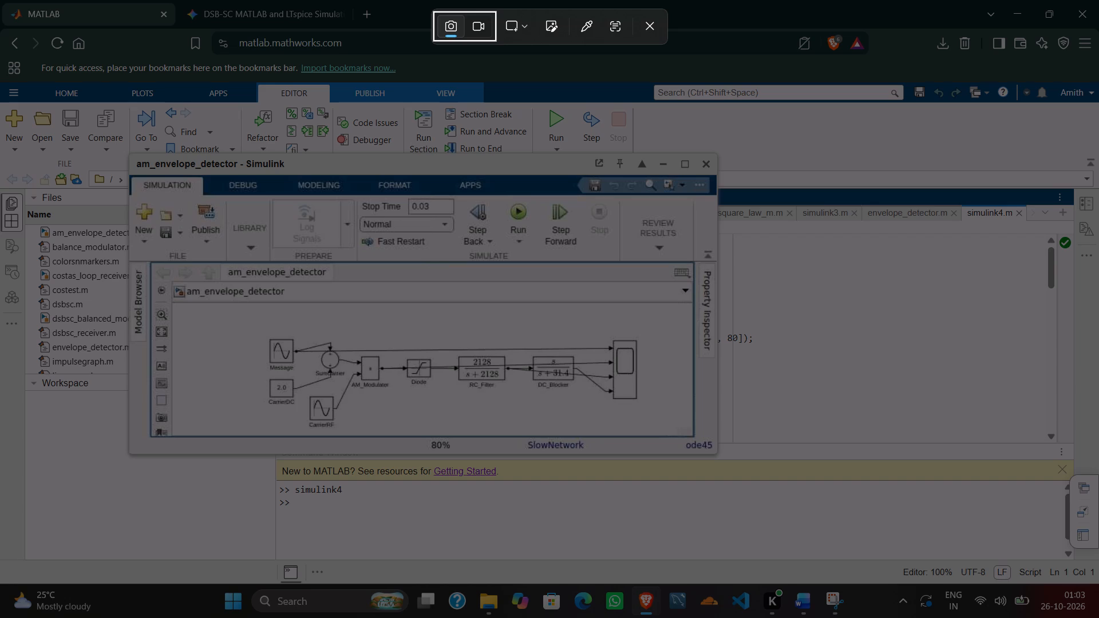
{"action": "left_click_drag", "start_coordinate": [261, 332], "coordinate": [647, 427]}
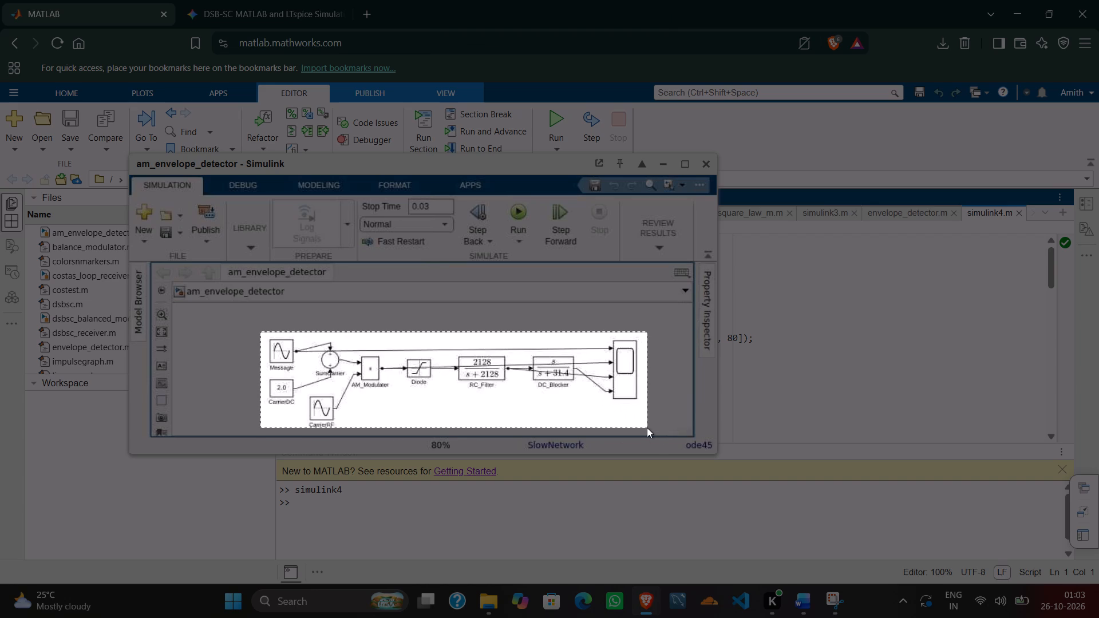
{"action": "left_click_drag", "start_coordinate": [647, 427], "coordinate": [645, 430]}
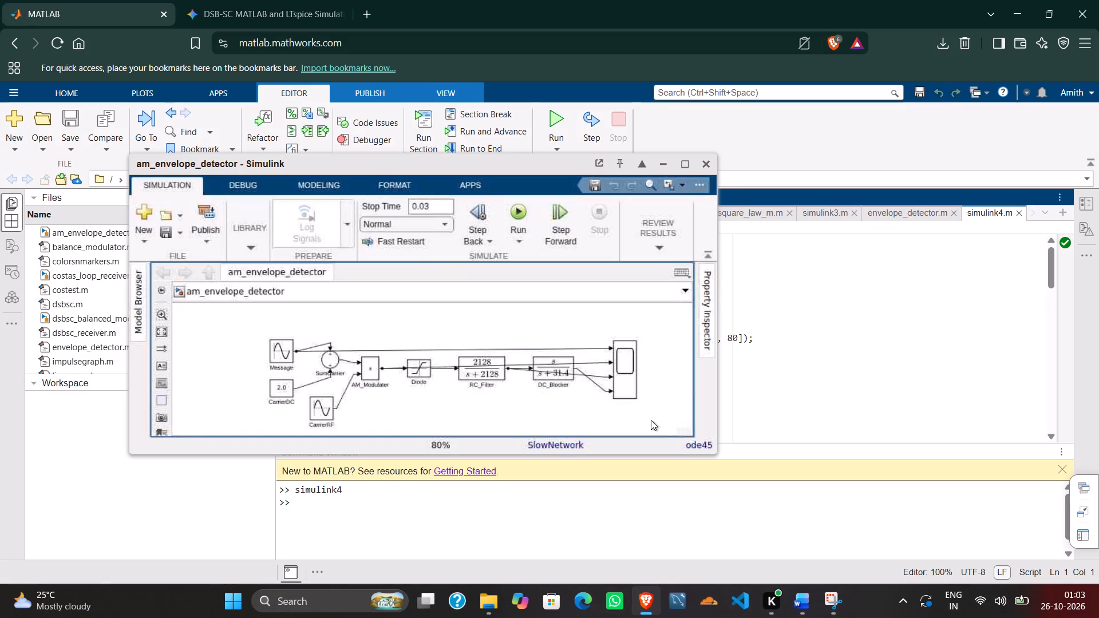
{"action": "left_click", "coordinate": [974, 412]}
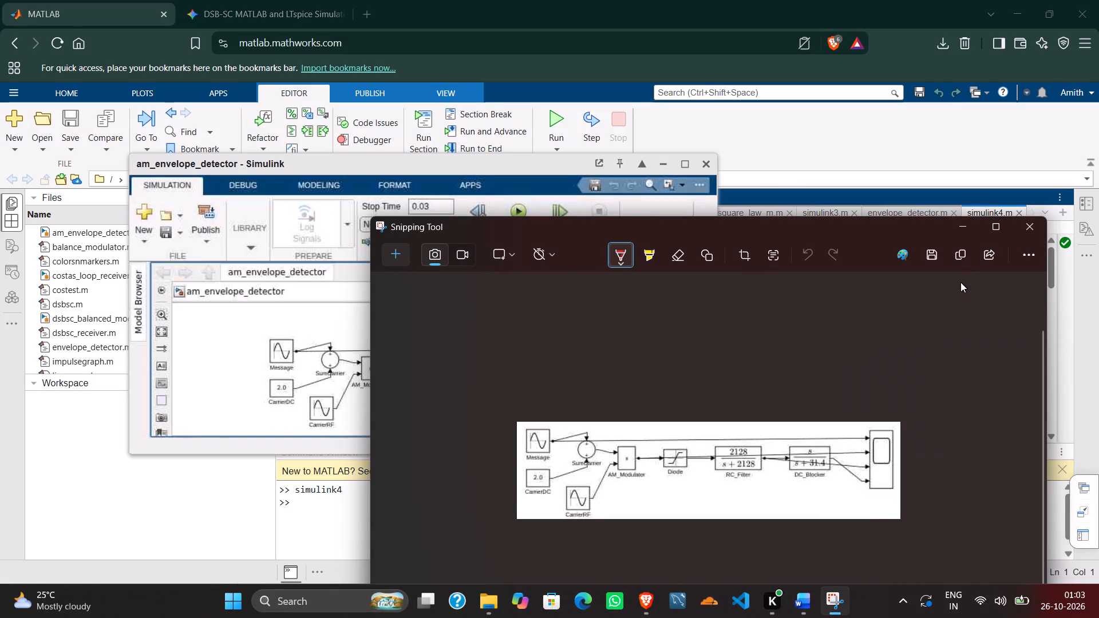
{"action": "left_click", "coordinate": [960, 259]}
Switch to the Word document and paste the diagram under the envelope detector's MATLAB SIMULINK CIRCUIT DIAGRAM heading.
{"action": "left_click", "coordinate": [809, 607]}
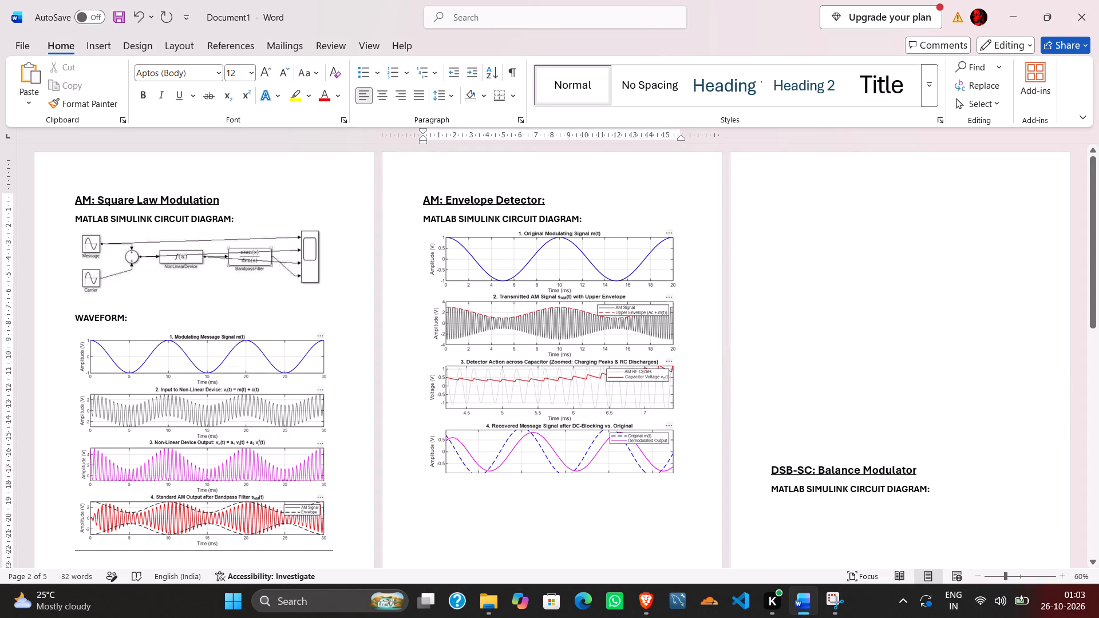
{"action": "key", "text": "ctrl+v"}
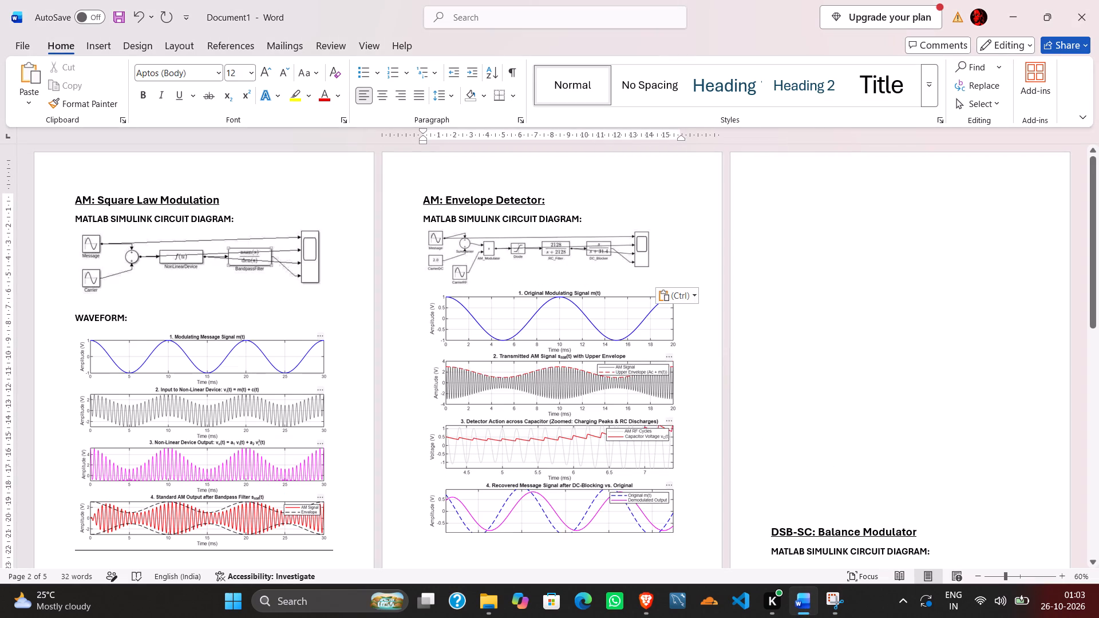
Add blank lines below the envelope detector diagram and insert a copy of page 1's WAVEFORM: label above the waveforms.
{"action": "left_click", "coordinate": [677, 273]}
{"action": "key", "text": "Return"}
{"action": "key", "text": "Return"}
{"action": "key", "text": "Return"}
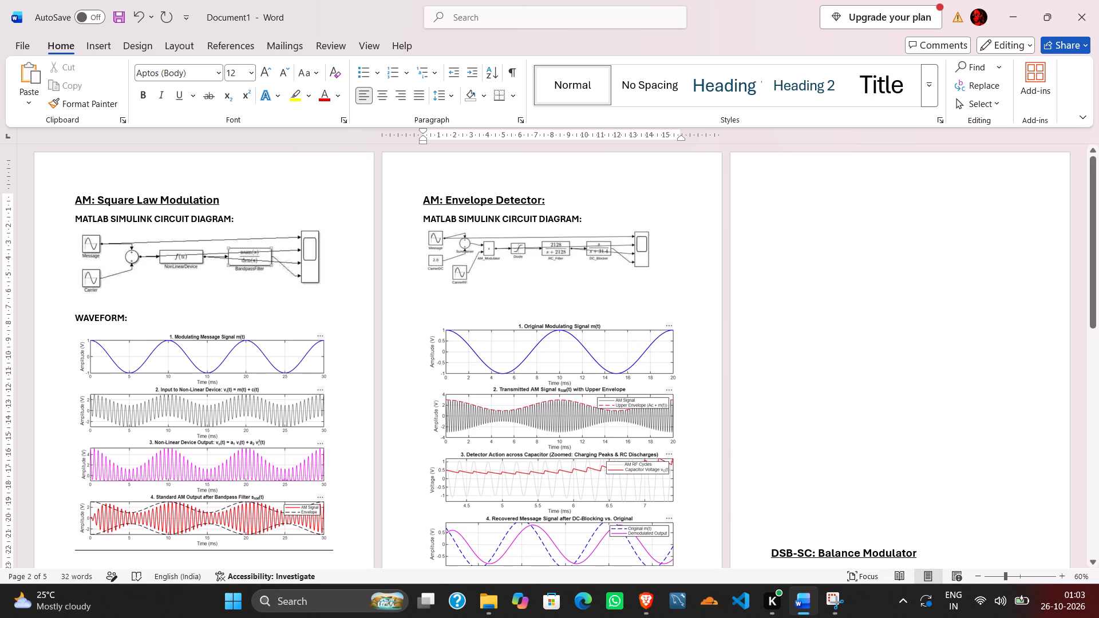
{"action": "left_click_drag", "start_coordinate": [74, 320], "coordinate": [136, 321]}
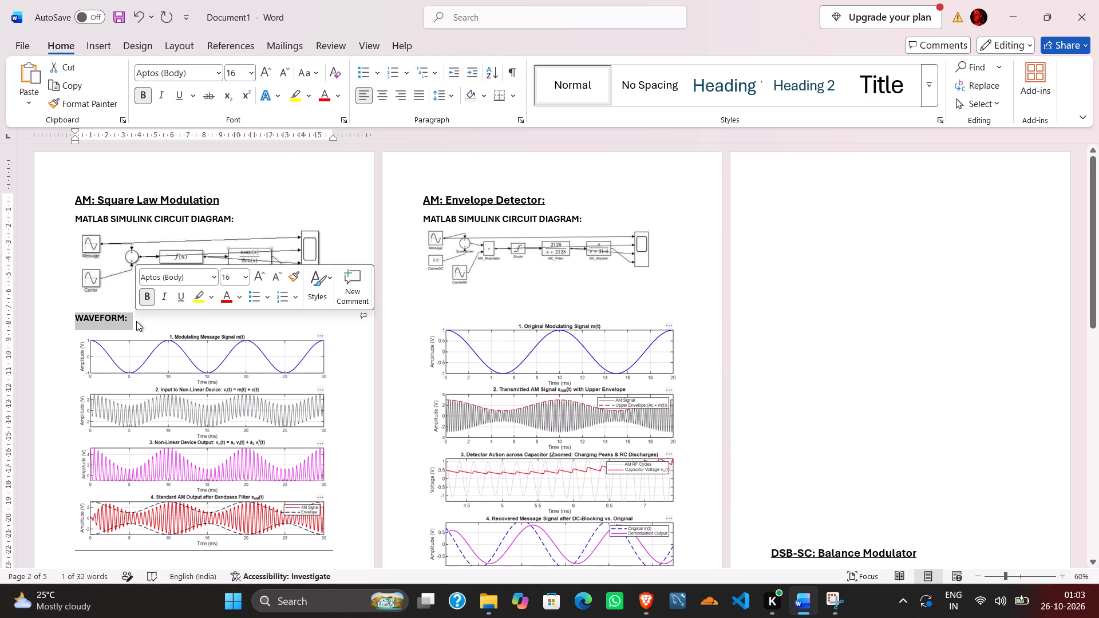
{"action": "key", "text": "ctrl+c"}
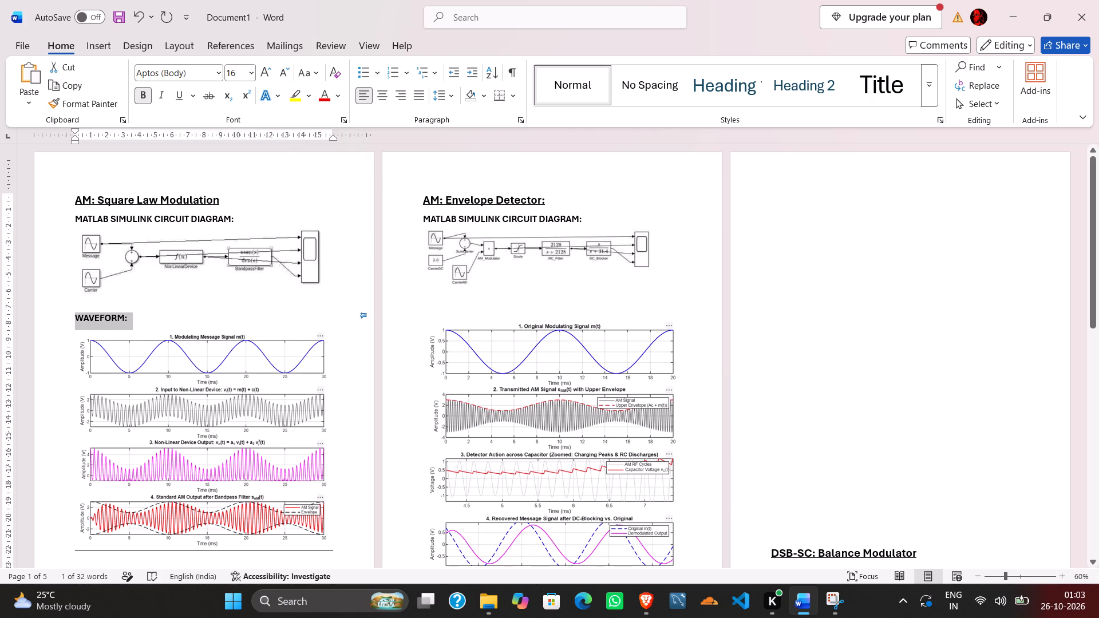
{"action": "left_click", "coordinate": [443, 300]}
{"action": "key", "text": "ctrl+v"}
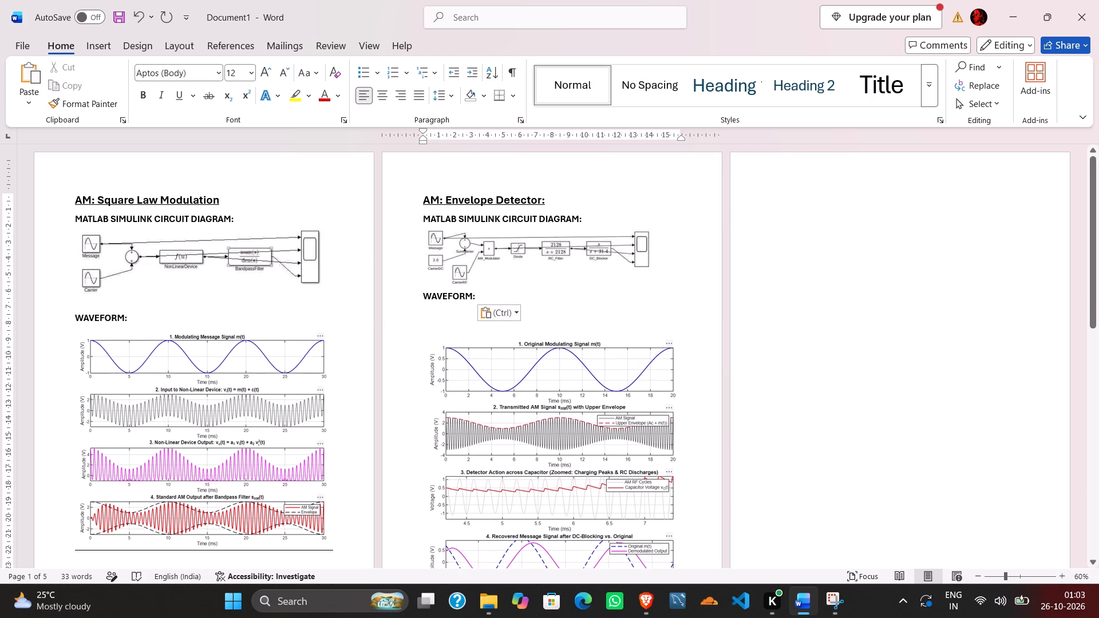
{"action": "key", "text": "BackSpace"}
Adjust the line breaks around the envelope detector diagram, keeping the heading above it as MATLAB SIMULINK CIRCUIT DIAGRAM: with its colon.
{"action": "left_click", "coordinate": [481, 285]}
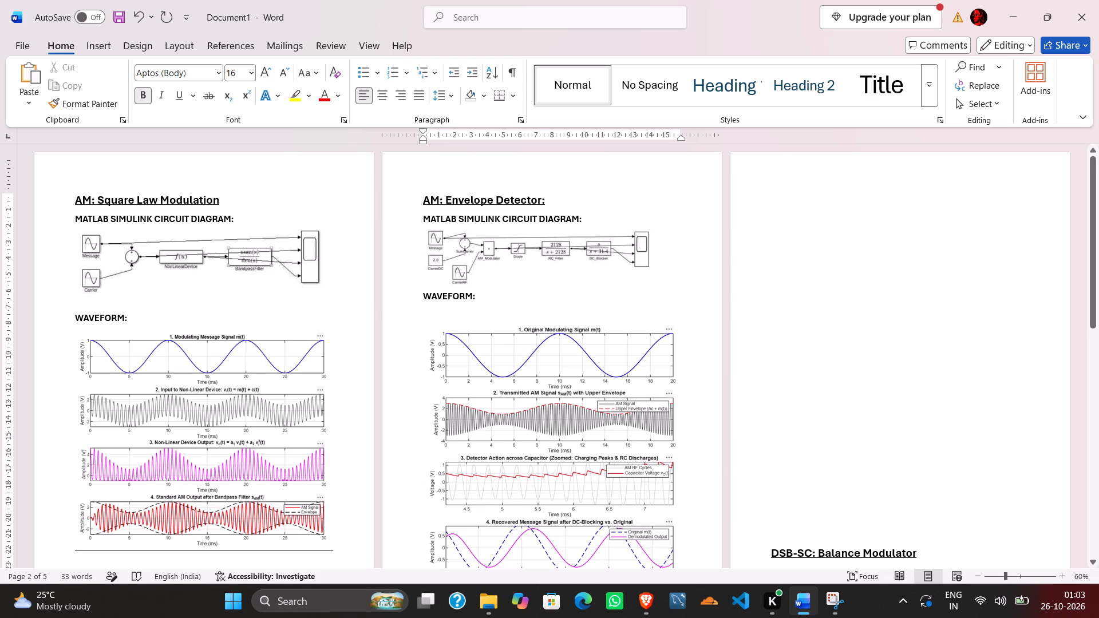
{"action": "key", "text": "BackSpace"}
{"action": "key", "text": "BackSpace"}
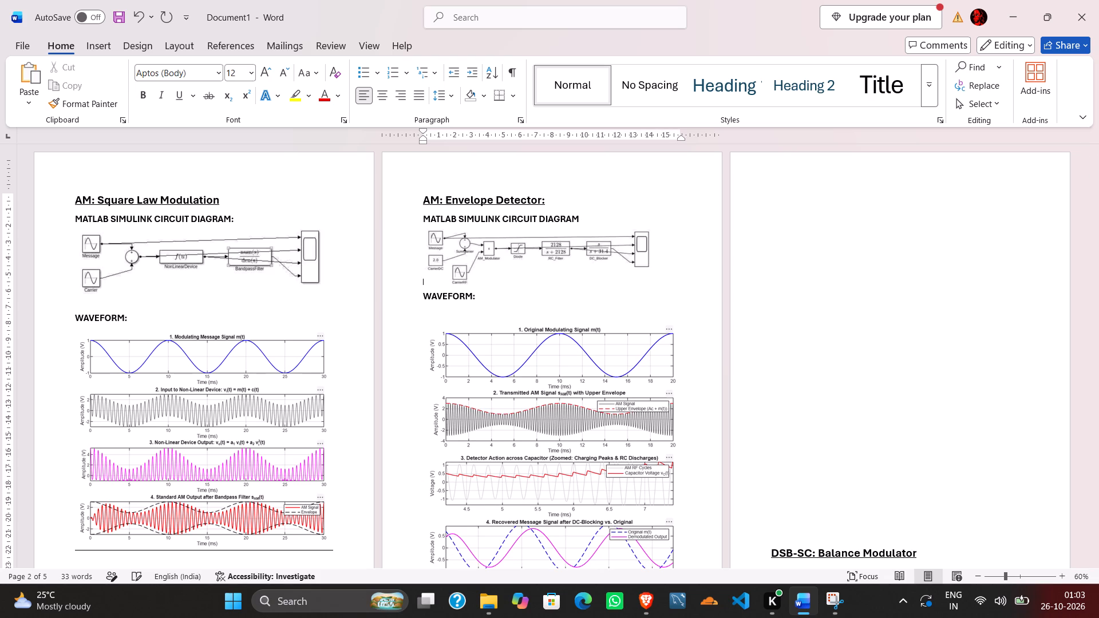
{"action": "key", "text": "Return"}
{"action": "key", "text": "Return"}
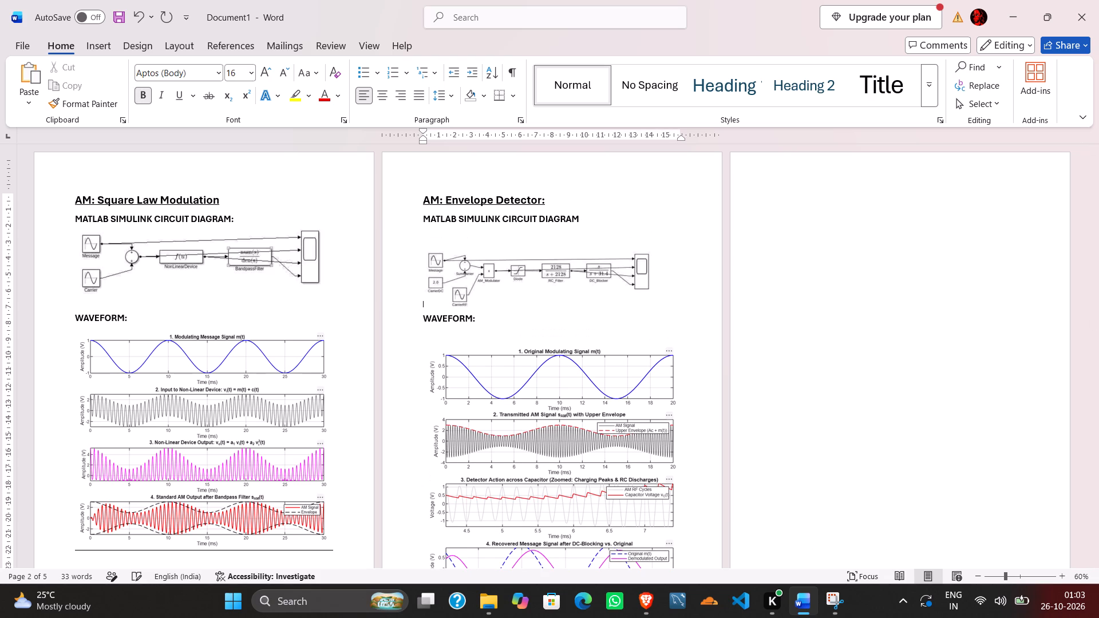
{"action": "key", "text": "BackSpace"}
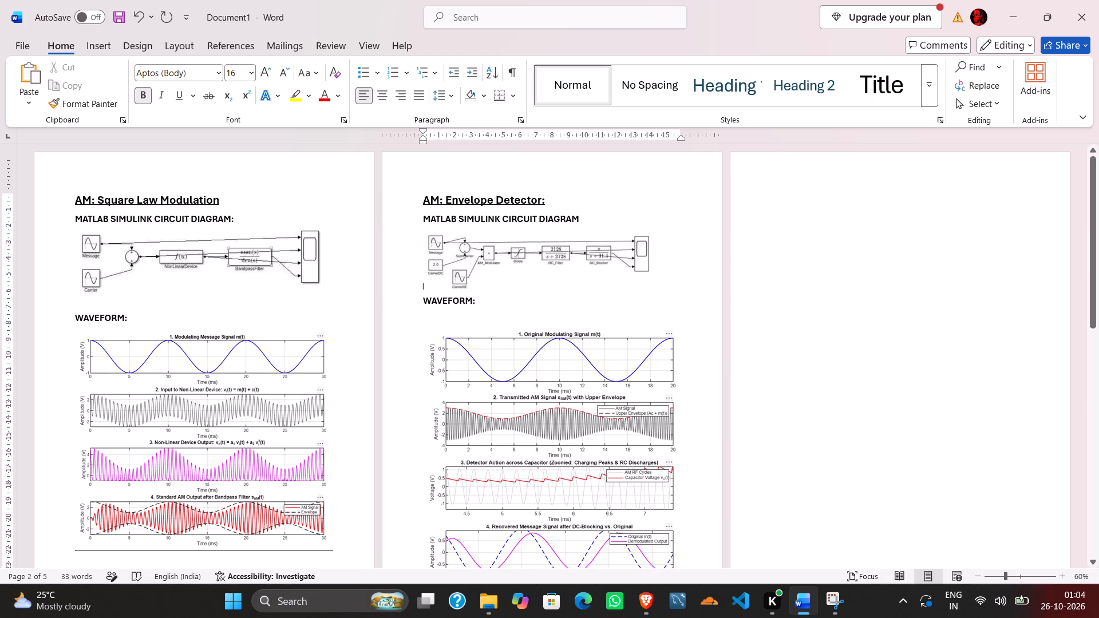
{"action": "left_click", "coordinate": [575, 218]}
{"action": "key", "text": "shift+colon"}
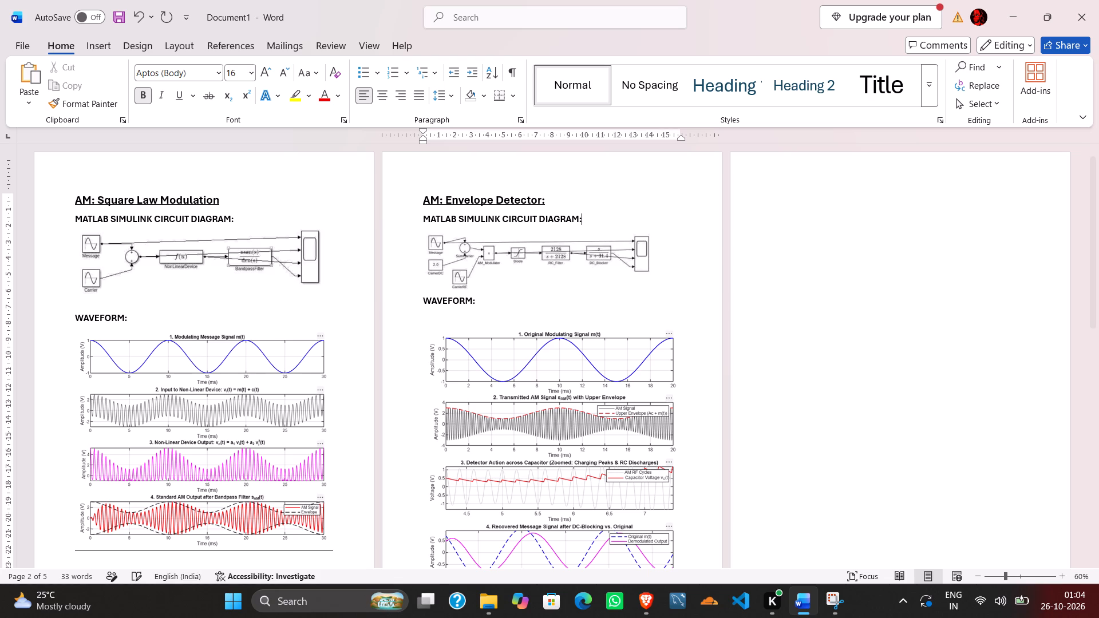
Remove the trailing colon from the AM: Envelope Detector title.
{"action": "left_click", "coordinate": [561, 199]}
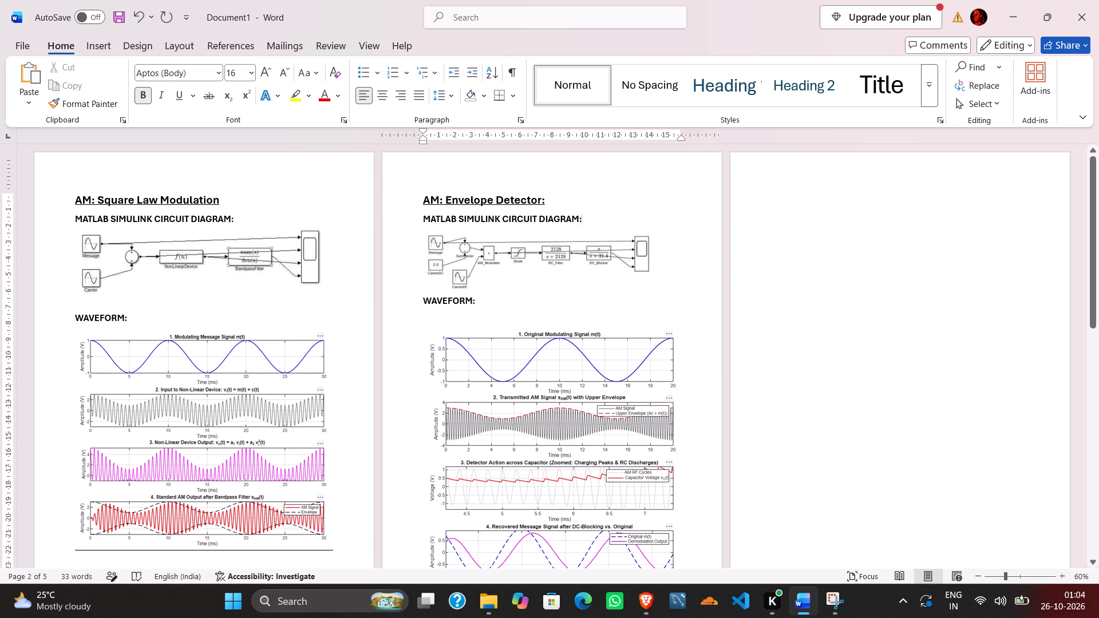
{"action": "key", "text": "BackSpace"}
Move the envelope detector's WAVEFORM: label one line down by replacing it with a blank line and pasting it again.
{"action": "scroll", "coordinate": [572, 215], "scroll_direction": "down", "scroll_amount": 2}
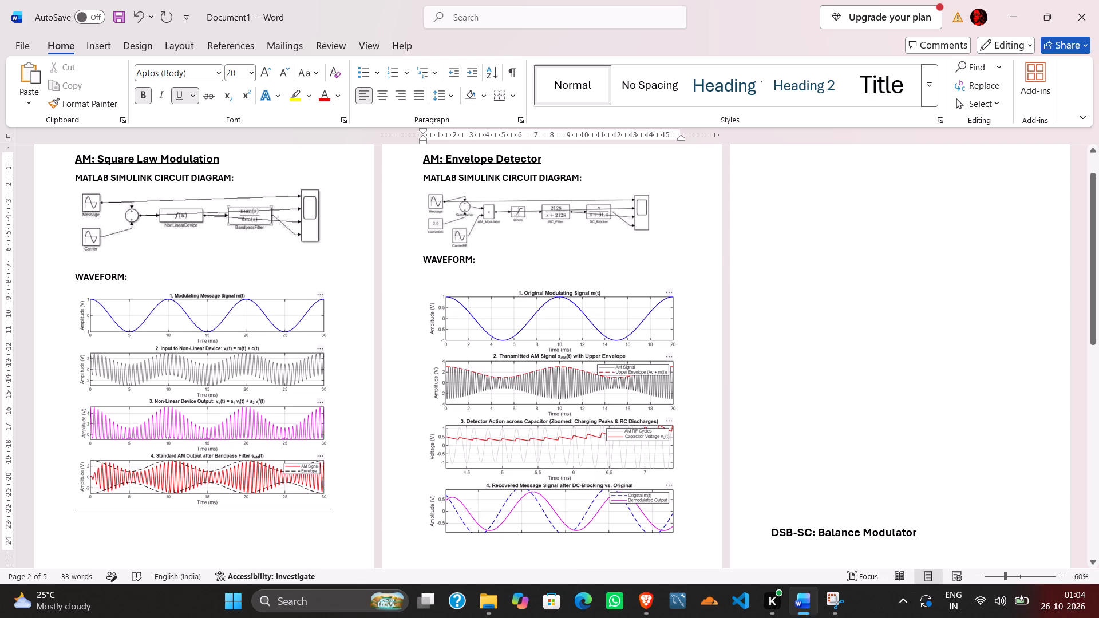
{"action": "left_click_drag", "start_coordinate": [420, 260], "coordinate": [477, 260]}
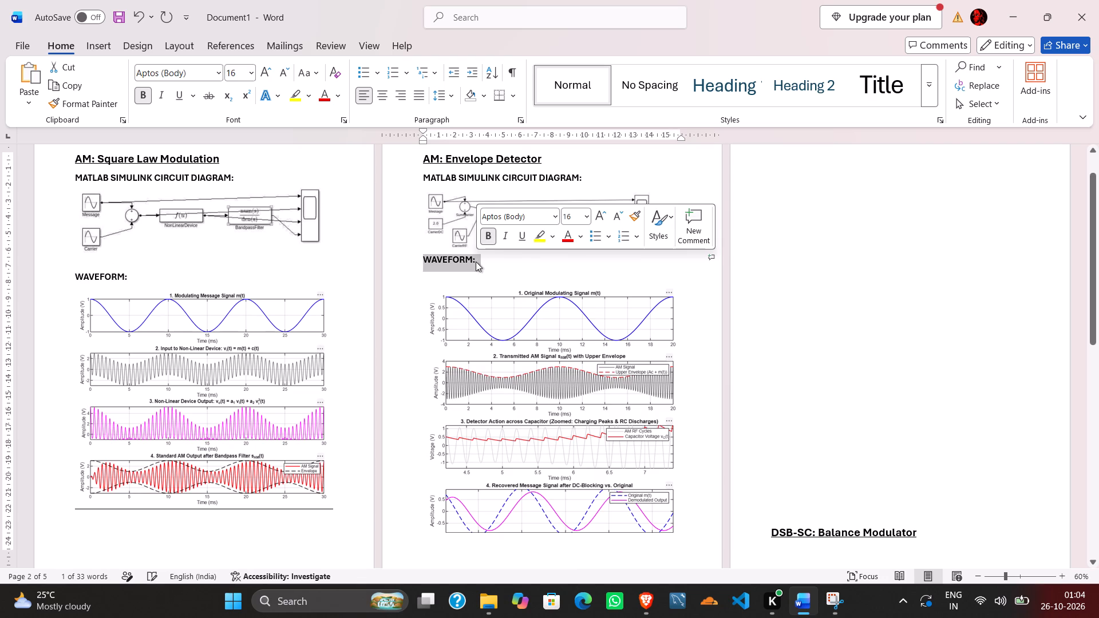
{"action": "key", "text": "Return"}
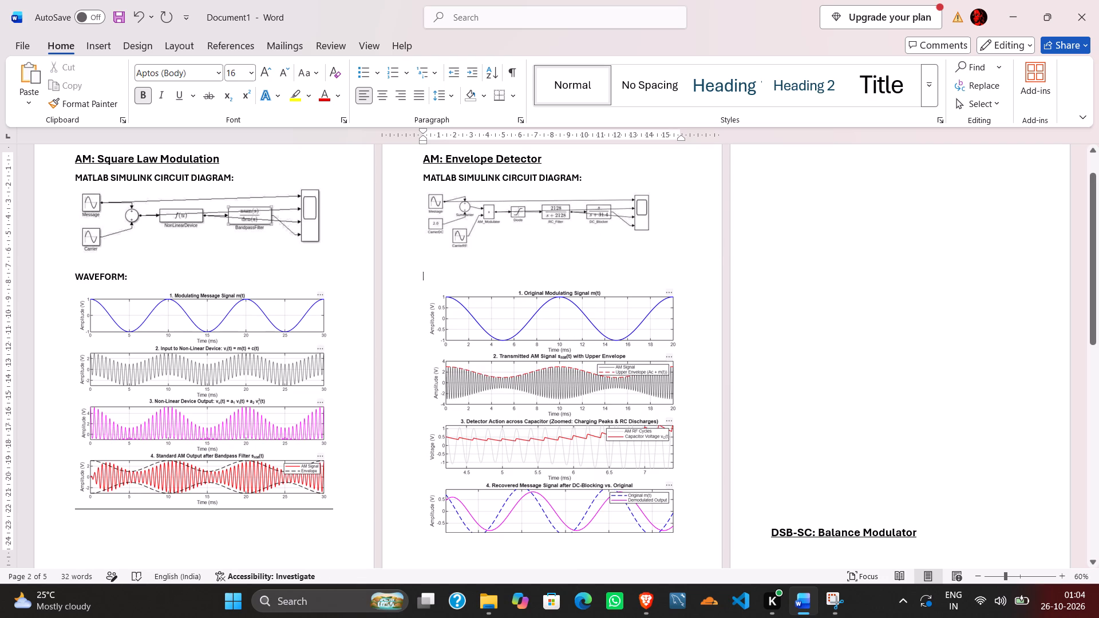
{"action": "key", "text": "ctrl+v"}
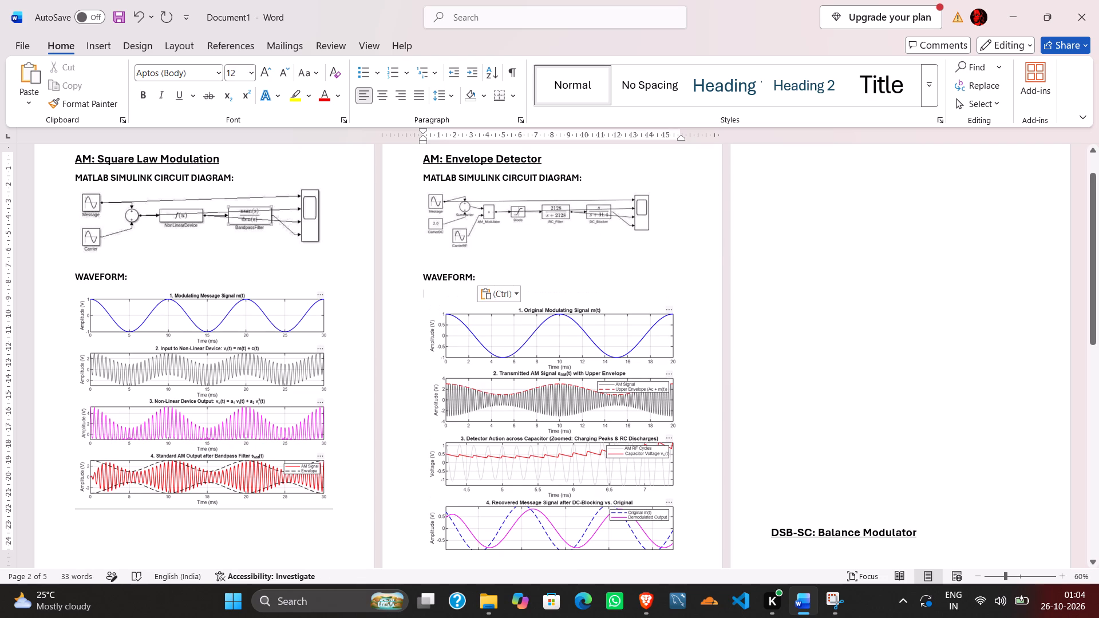
{"action": "key", "text": "BackSpace"}
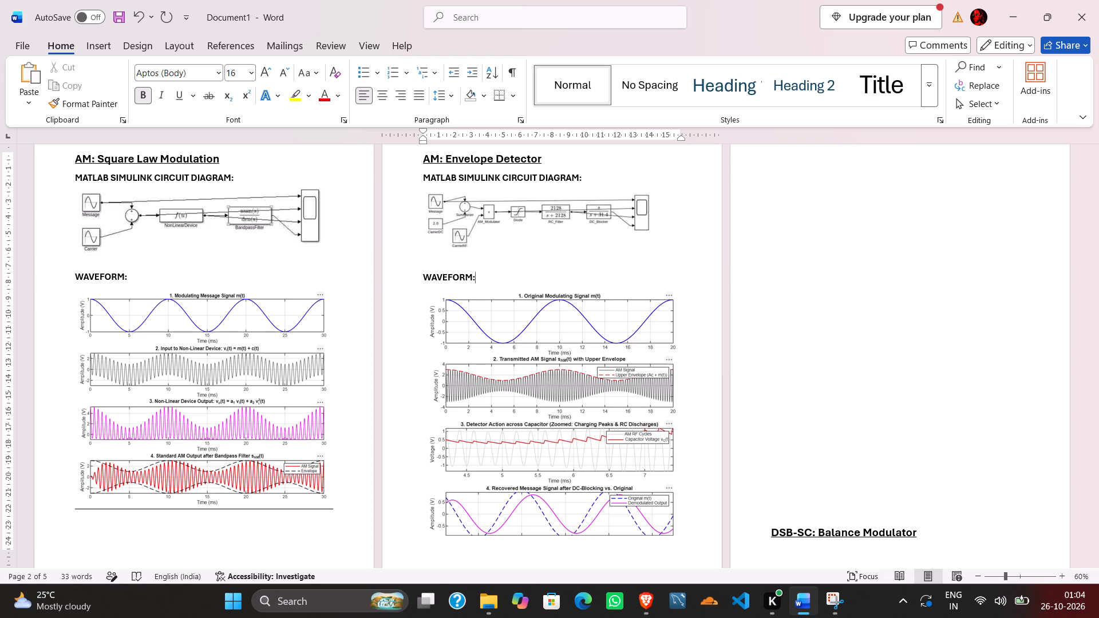
Delete the blank lines above the DSB-SC: Balance Modulator title so its section starts at the top of page 3.
{"action": "scroll", "coordinate": [541, 441], "scroll_direction": "down", "scroll_amount": 3}
{"action": "scroll", "coordinate": [537, 453], "scroll_direction": "up", "scroll_amount": 5}
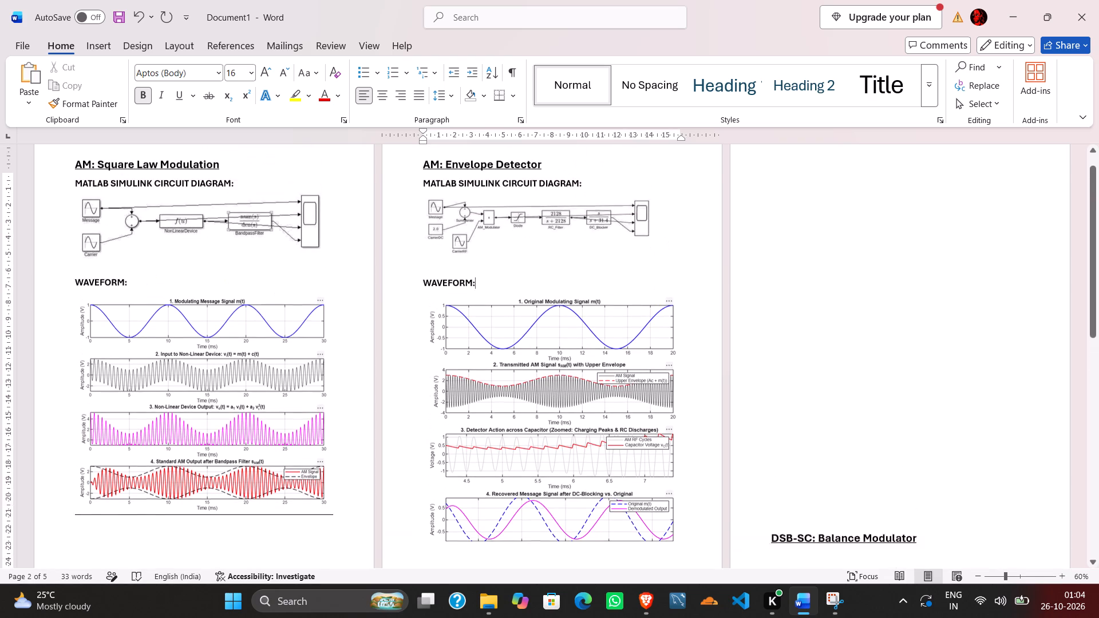
{"action": "scroll", "coordinate": [539, 453], "scroll_direction": "up", "scroll_amount": 4}
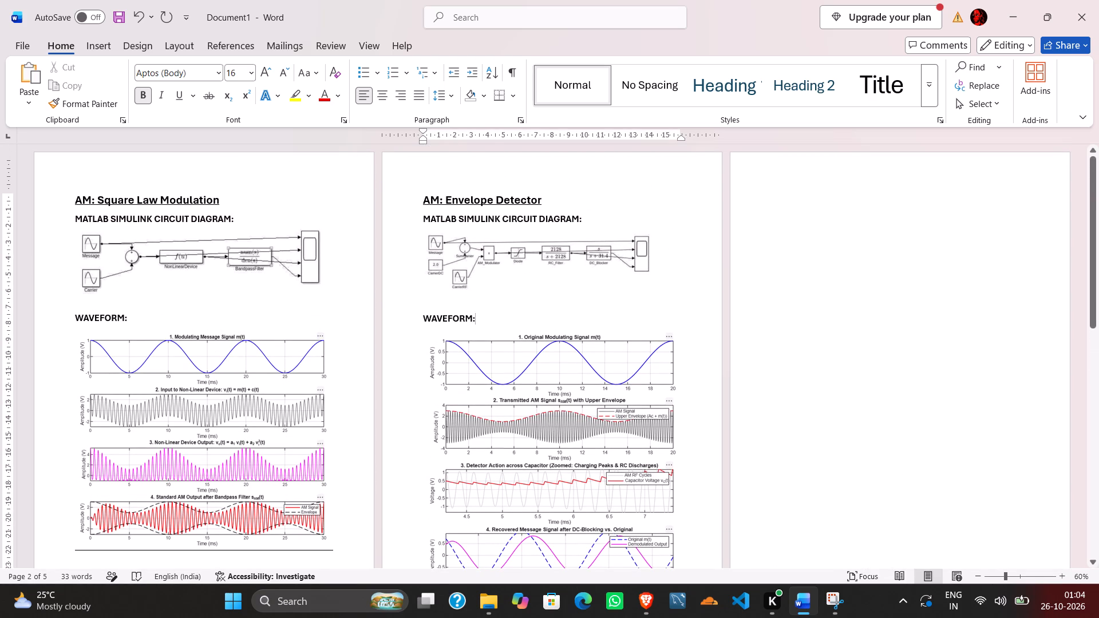
{"action": "scroll", "coordinate": [534, 451], "scroll_direction": "down", "scroll_amount": 10}
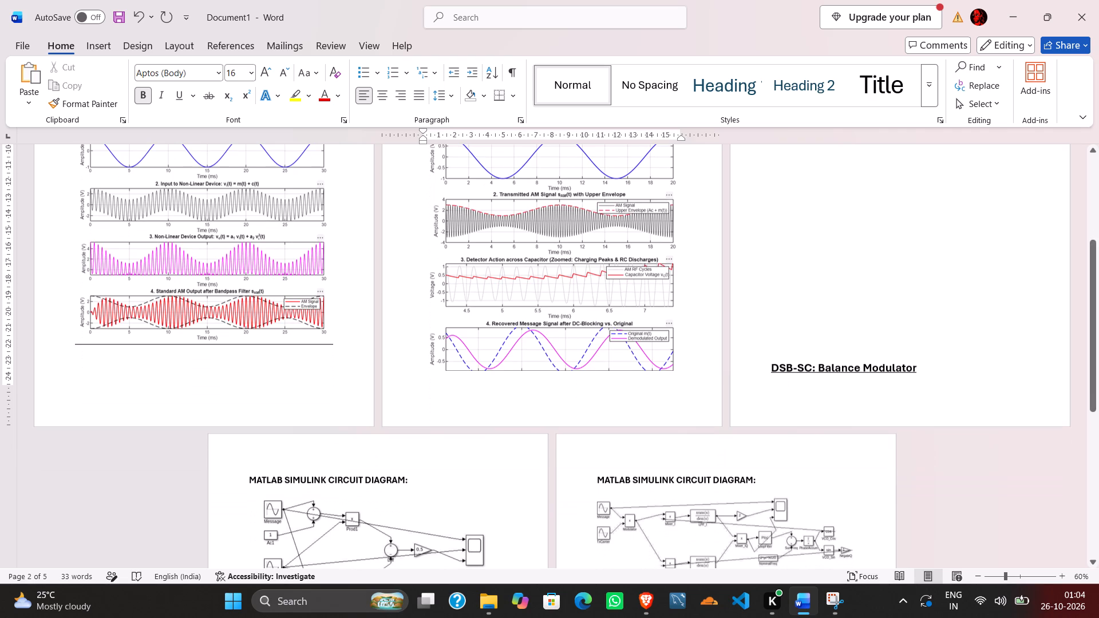
{"action": "left_click", "coordinate": [776, 365]}
{"action": "left_click", "coordinate": [780, 363]}
{"action": "left_click", "coordinate": [769, 364]}
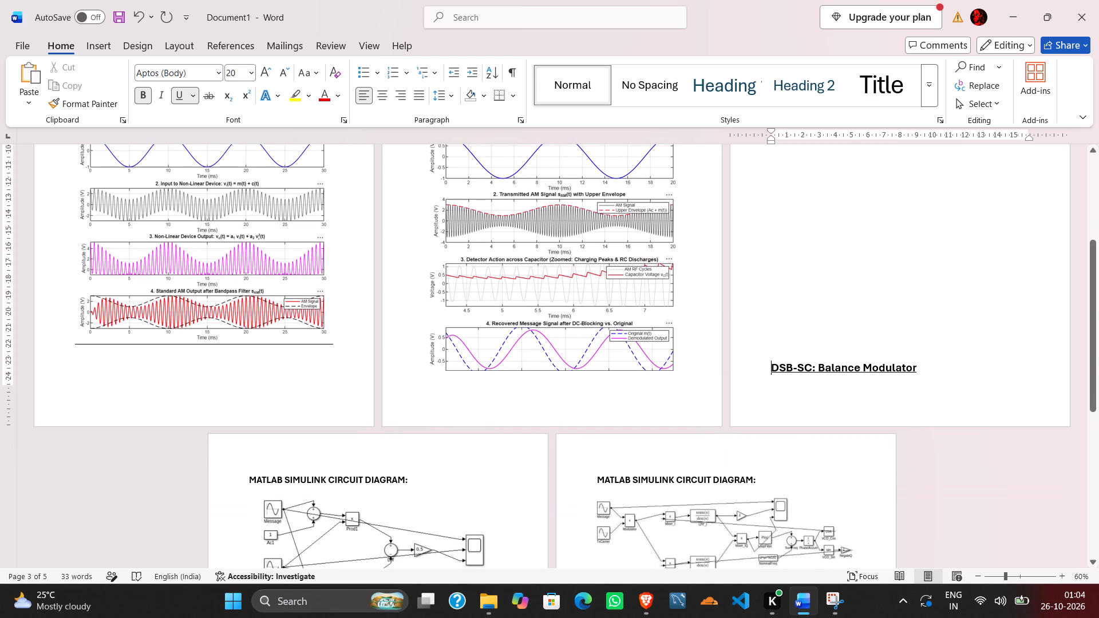
{"action": "key", "text": "BackSpace"}
{"action": "key", "text": "BackSpace"}
{"action": "key", "text": "BackSpace"}
{"action": "key", "text": "BackSpace"}
{"action": "key", "text": "BackSpace"}
{"action": "key", "text": "BackSpace"}
{"action": "key", "text": "BackSpace"}
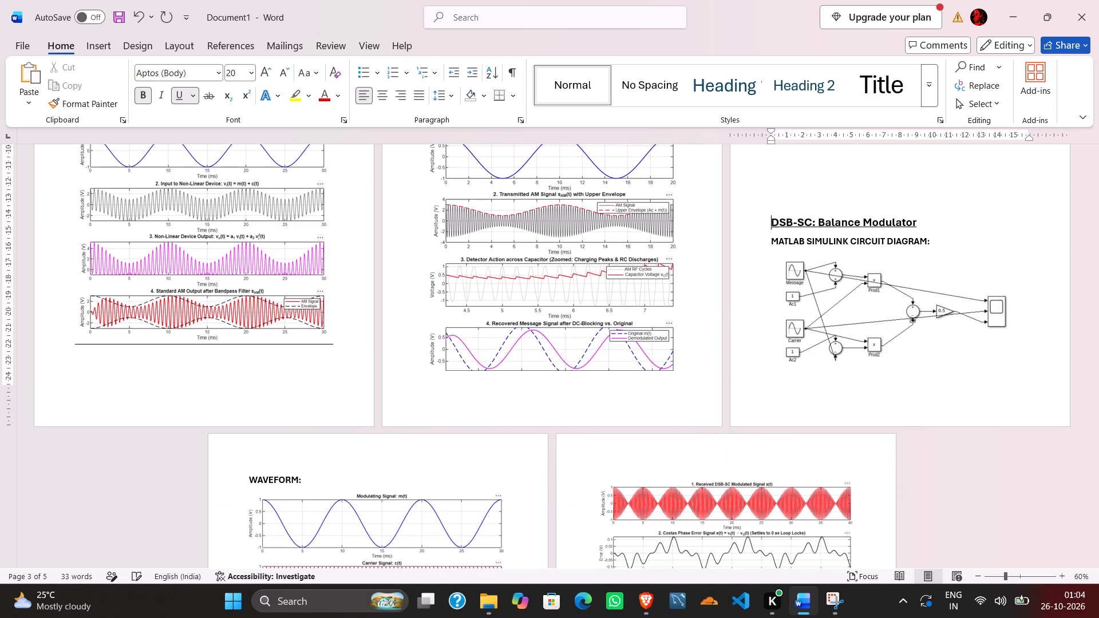
{"action": "key", "text": "BackSpace"}
{"action": "key", "text": "BackSpace"}
{"action": "key", "text": "BackSpace"}
{"action": "key", "text": "BackSpace"}
{"action": "key", "text": "BackSpace"}
{"action": "scroll", "coordinate": [759, 375], "scroll_direction": "up", "scroll_amount": 3}
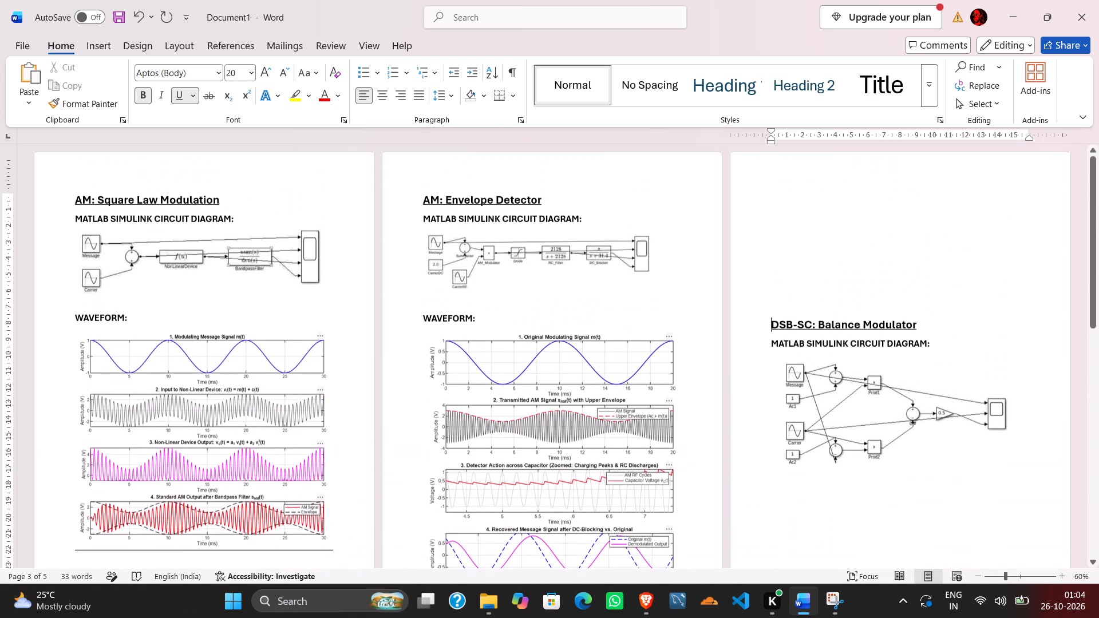
{"action": "key", "text": "BackSpace"}
{"action": "key", "text": "BackSpace"}
{"action": "key", "text": "BackSpace"}
{"action": "key", "text": "BackSpace"}
{"action": "key", "text": "BackSpace"}
{"action": "key", "text": "BackSpace"}
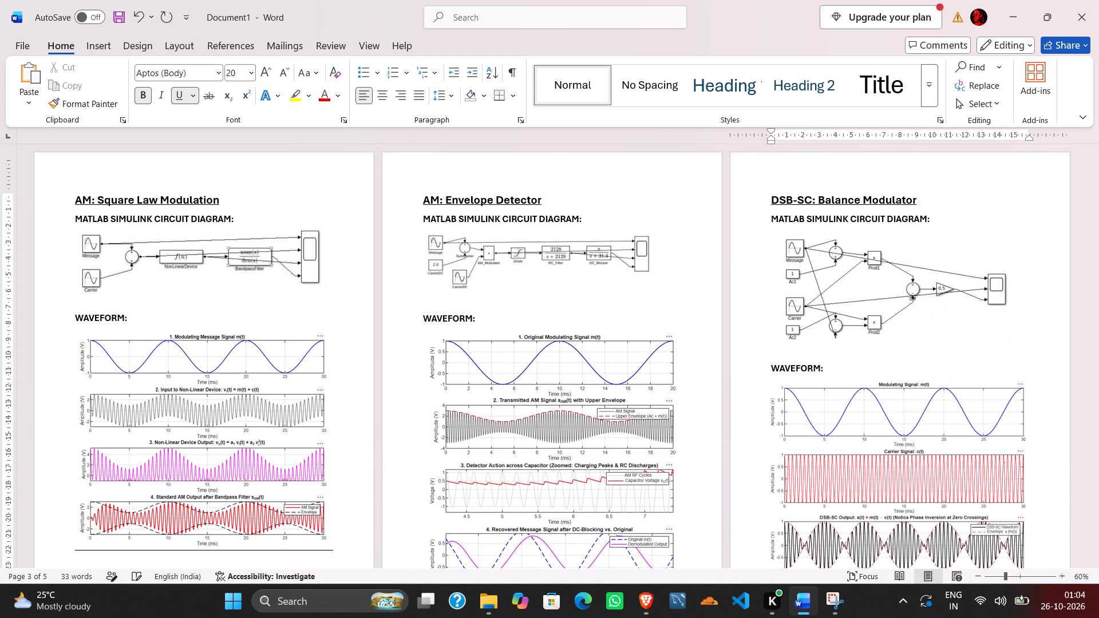
Review the layout of the remaining pages through the DSB-SC: Costas receiver section.
{"action": "scroll", "coordinate": [759, 375], "scroll_direction": "down", "scroll_amount": 3}
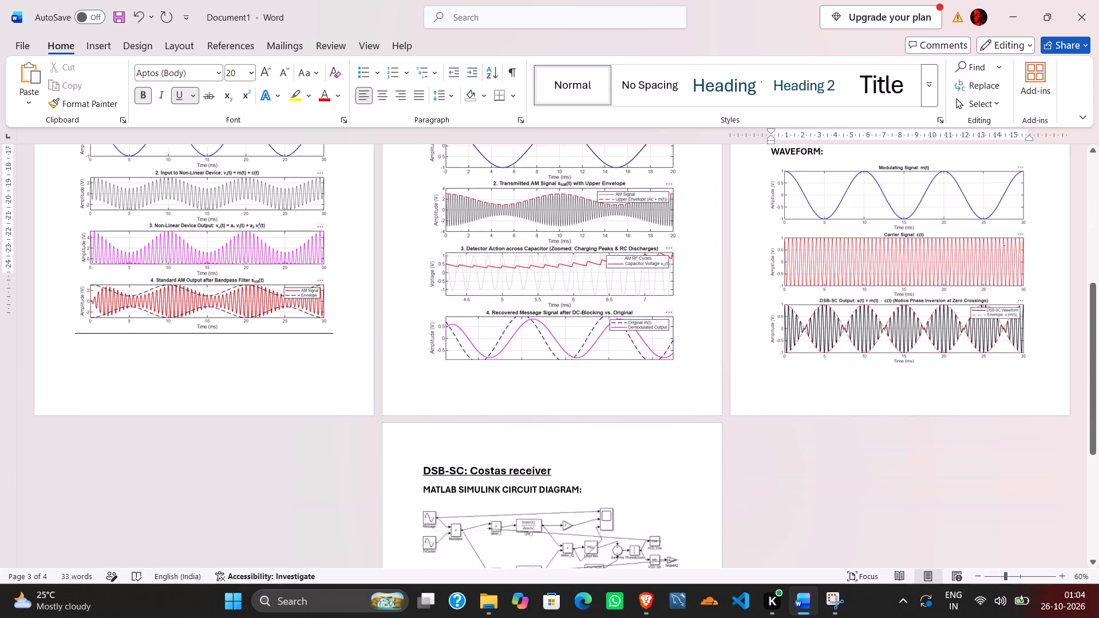
{"action": "scroll", "coordinate": [759, 375], "scroll_direction": "down", "scroll_amount": 4}
{"action": "scroll", "coordinate": [759, 375], "scroll_direction": "up", "scroll_amount": 1}
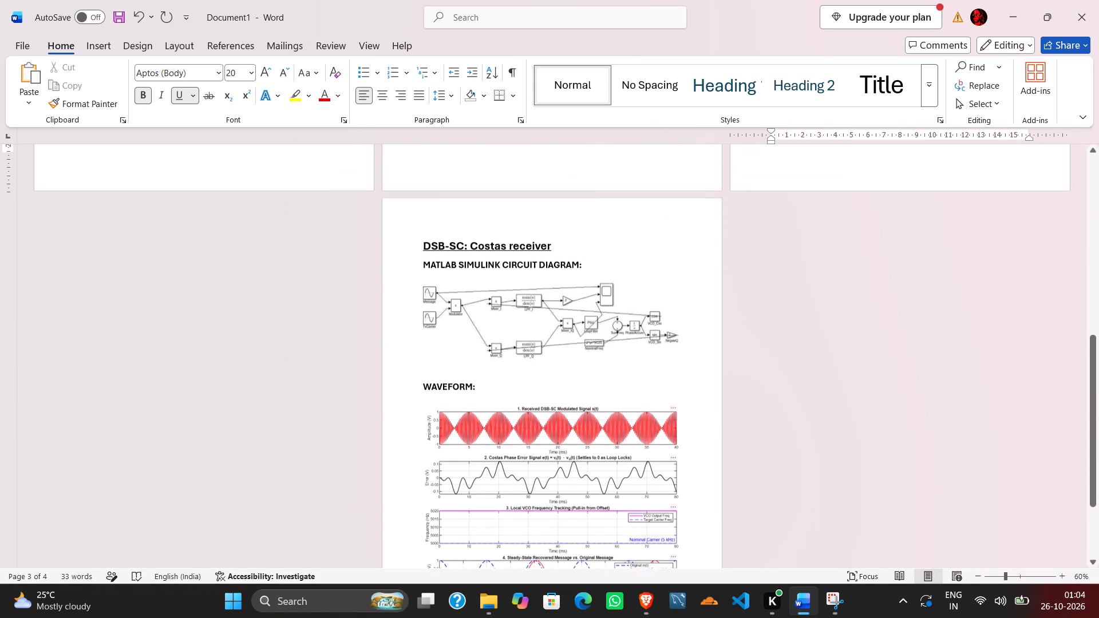
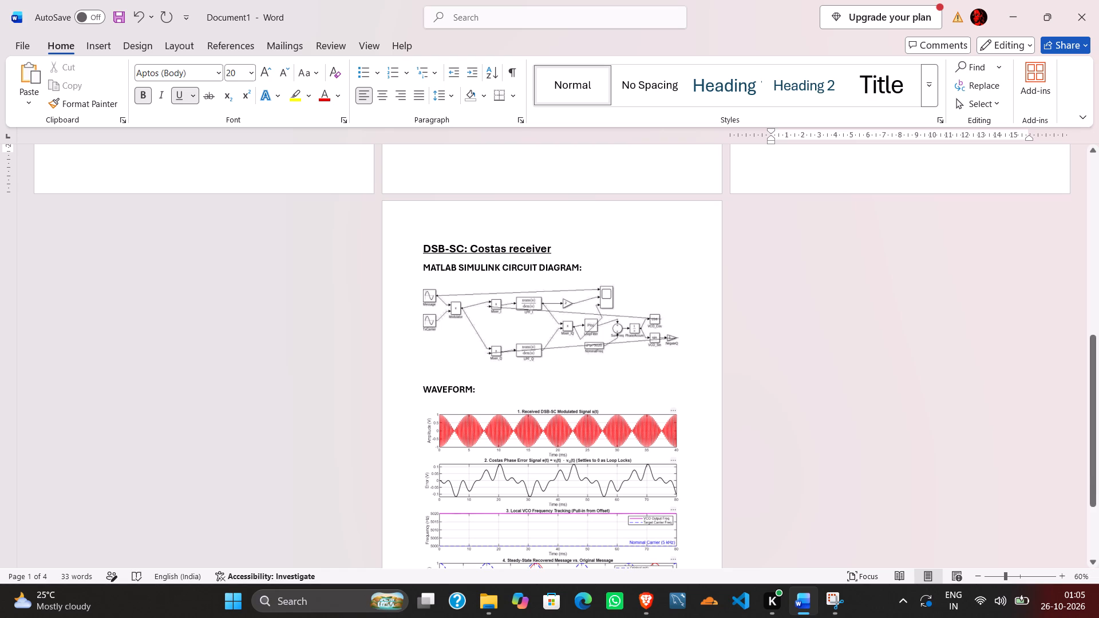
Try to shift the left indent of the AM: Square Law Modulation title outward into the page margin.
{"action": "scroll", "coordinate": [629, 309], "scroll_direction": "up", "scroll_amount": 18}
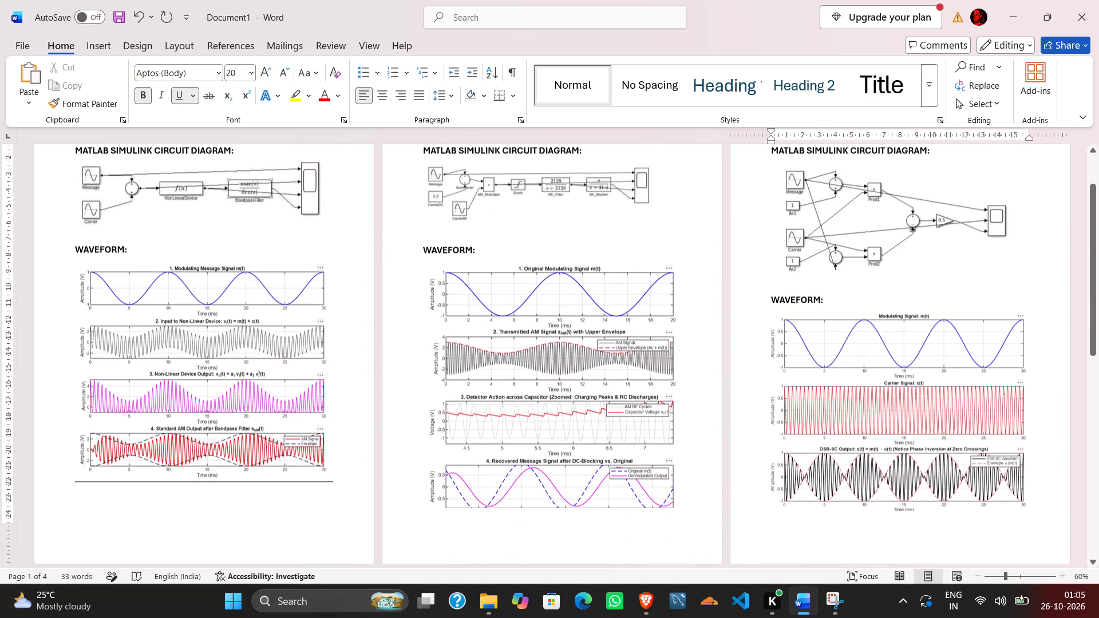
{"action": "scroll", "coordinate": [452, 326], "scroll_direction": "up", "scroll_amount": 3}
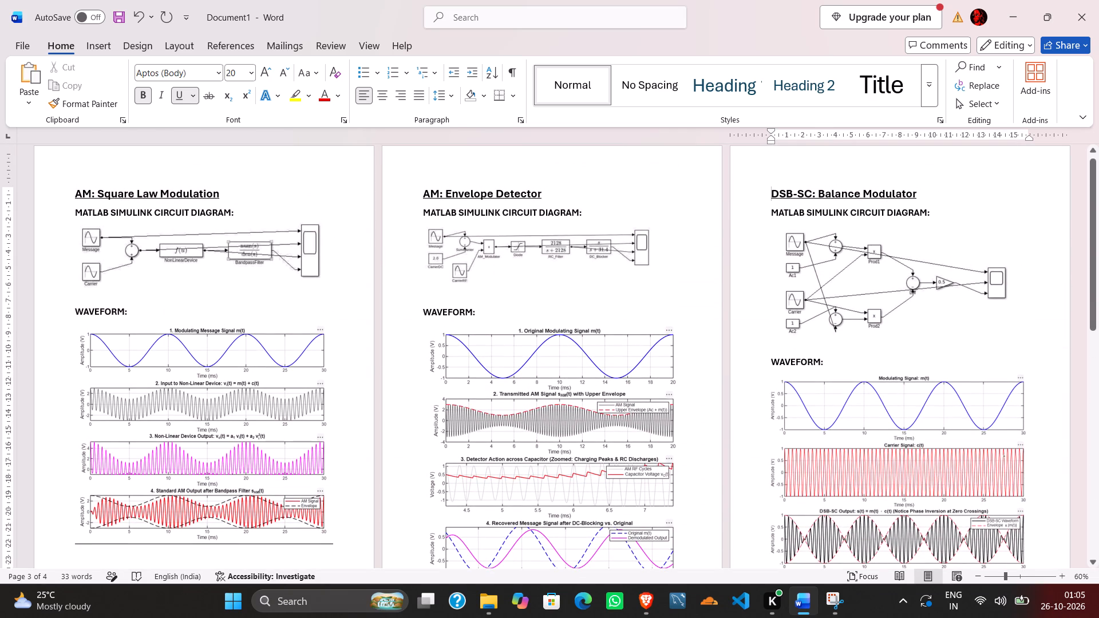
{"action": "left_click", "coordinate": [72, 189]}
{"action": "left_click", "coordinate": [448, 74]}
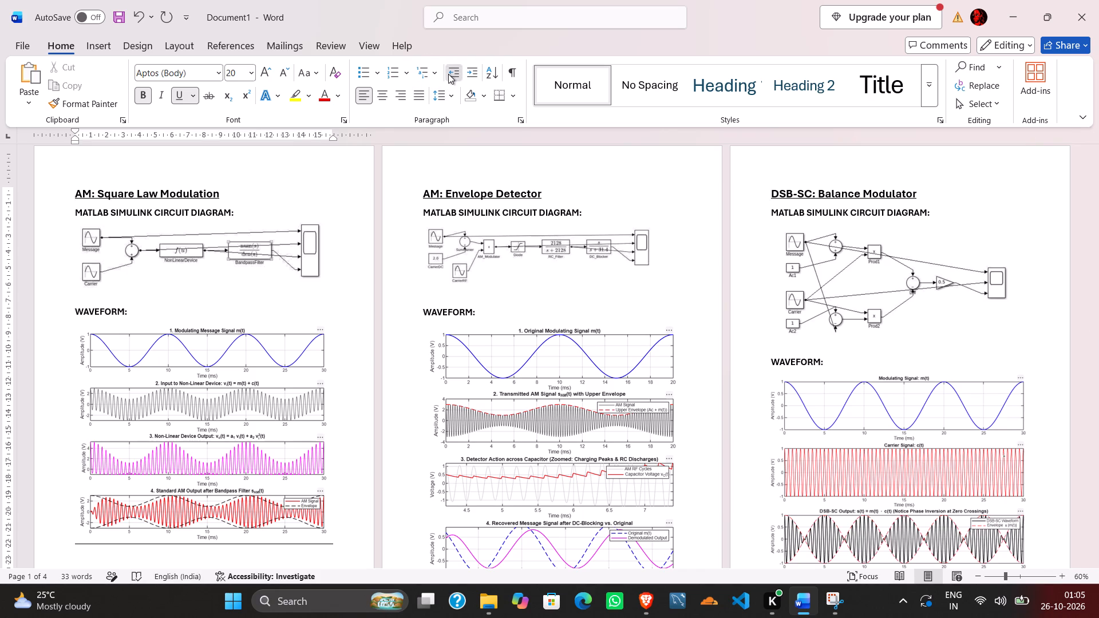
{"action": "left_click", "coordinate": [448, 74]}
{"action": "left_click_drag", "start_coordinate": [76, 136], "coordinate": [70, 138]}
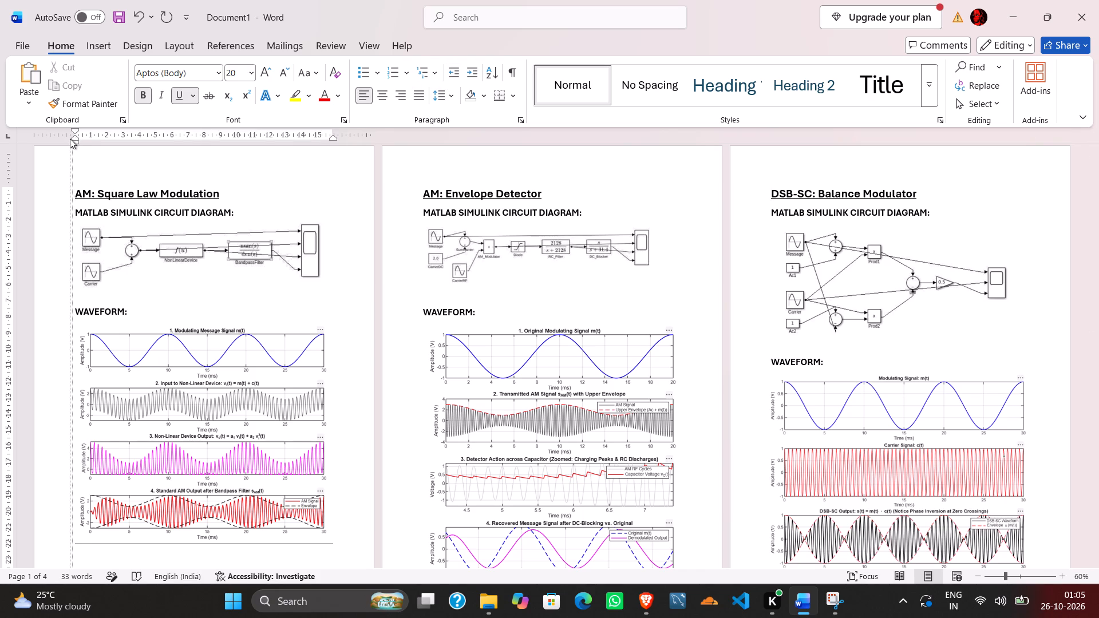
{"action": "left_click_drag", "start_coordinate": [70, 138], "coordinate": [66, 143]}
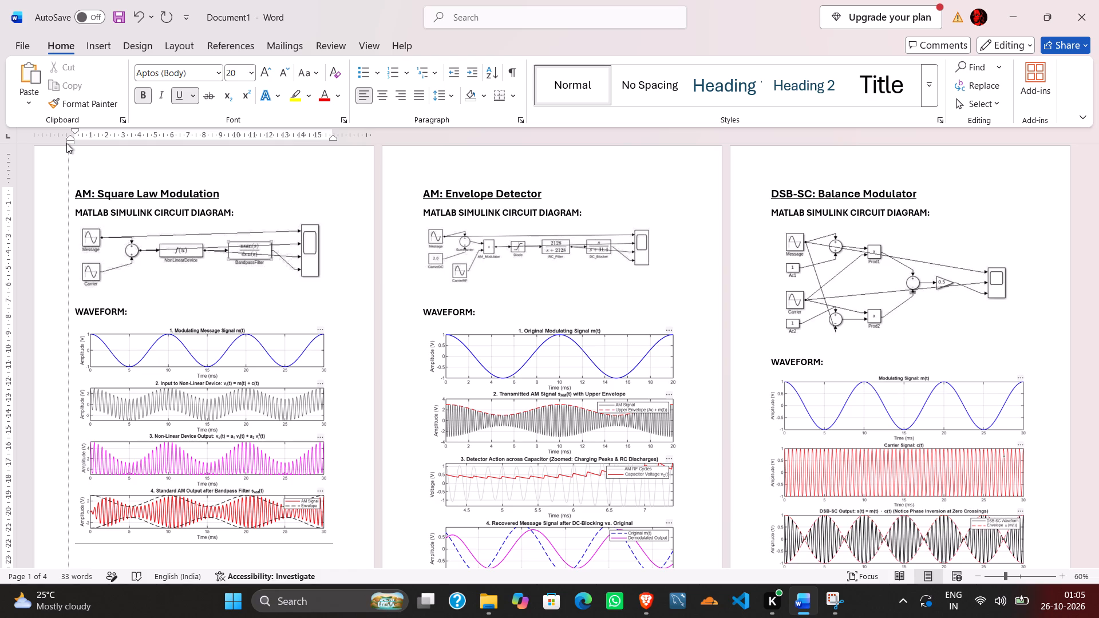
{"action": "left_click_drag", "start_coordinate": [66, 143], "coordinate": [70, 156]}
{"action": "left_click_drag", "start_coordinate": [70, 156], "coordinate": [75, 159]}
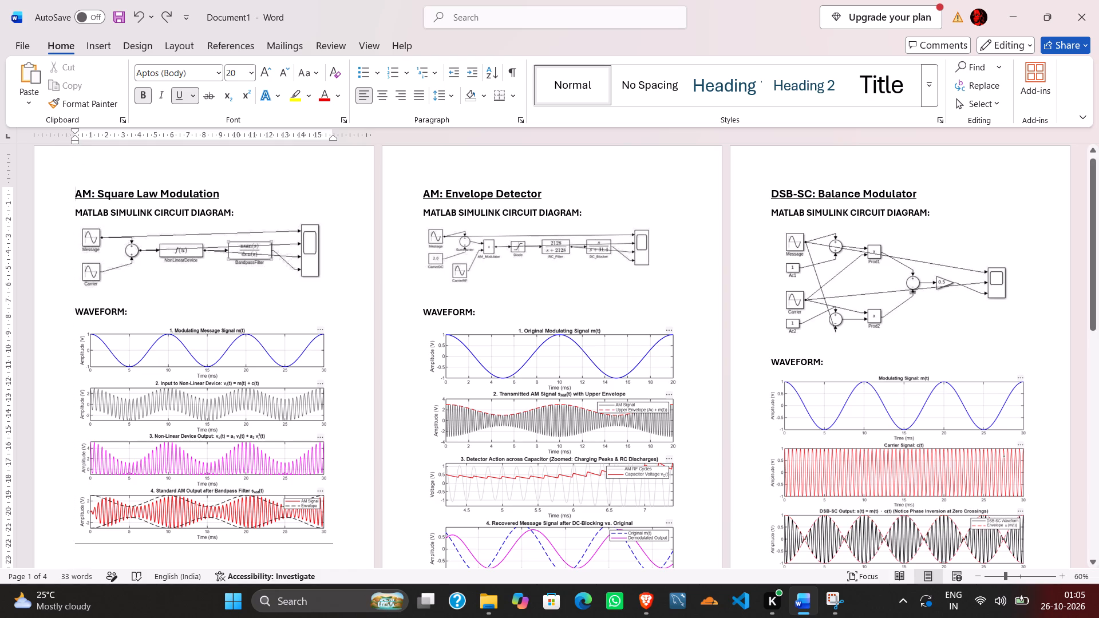
Compare the left alignment of the section titles across all four pages and examine the Costas receiver page layout.
{"action": "left_click", "coordinate": [433, 198]}
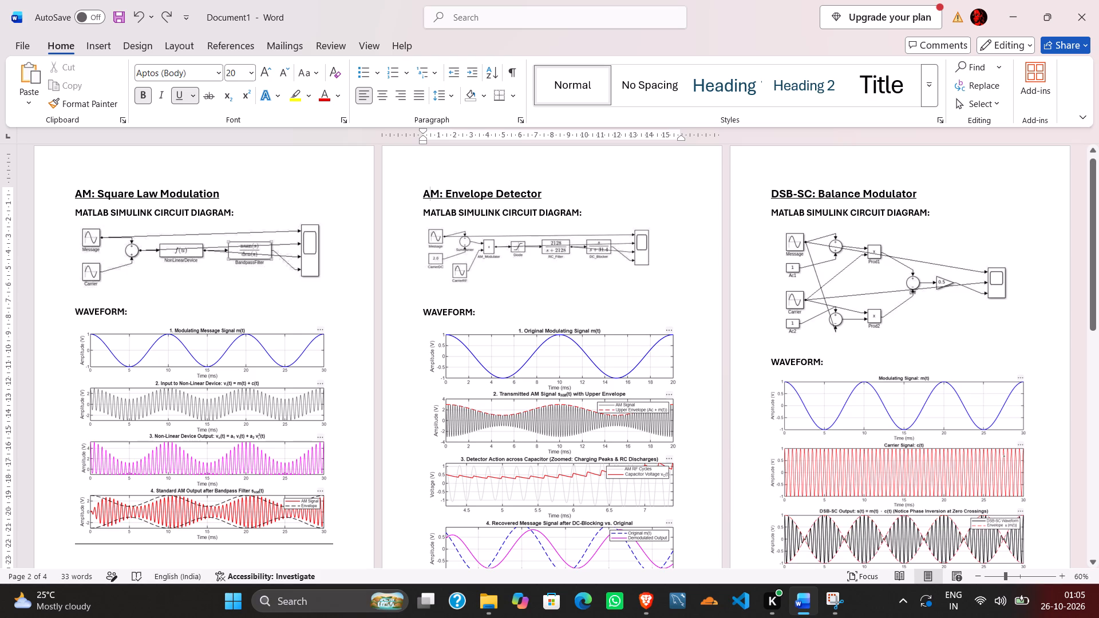
{"action": "left_click", "coordinate": [76, 189]}
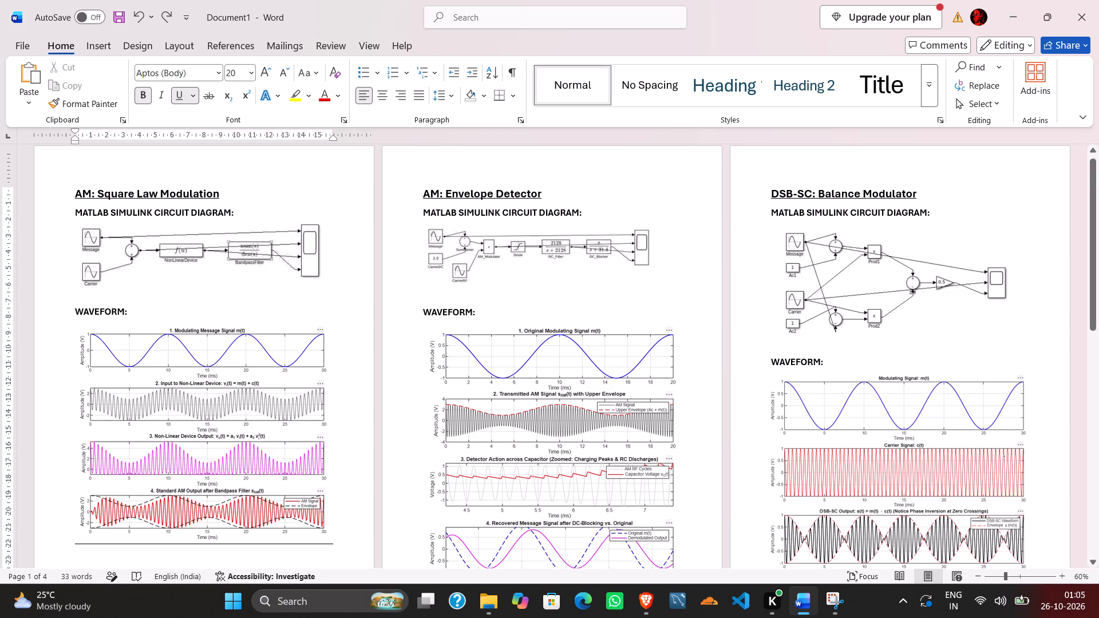
{"action": "left_click", "coordinate": [420, 191]}
{"action": "left_click", "coordinate": [426, 195]}
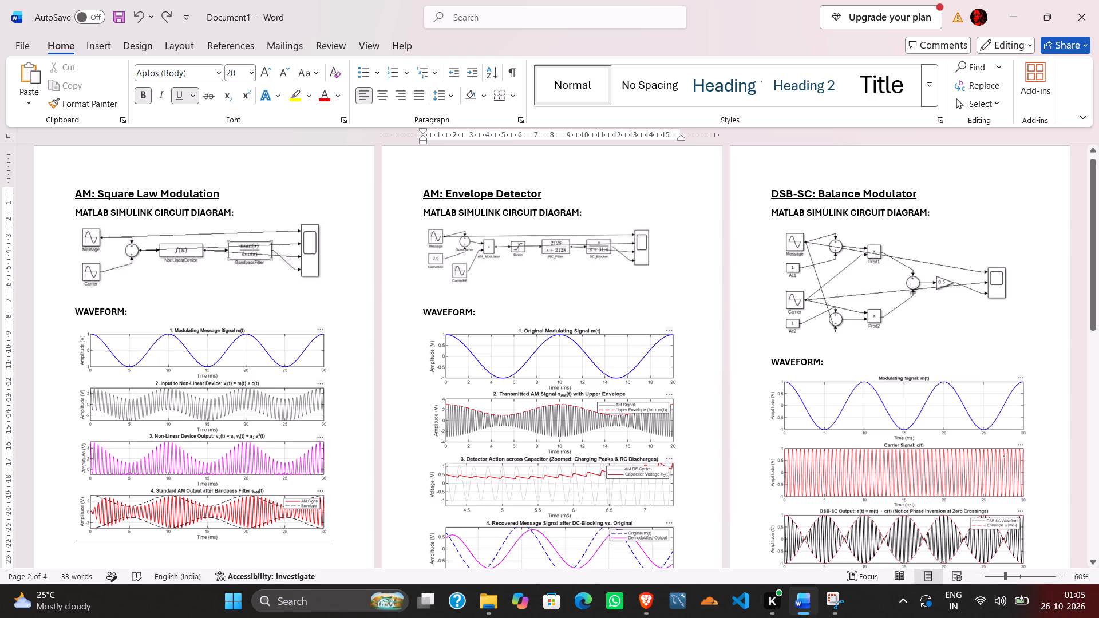
{"action": "key", "text": "Left"}
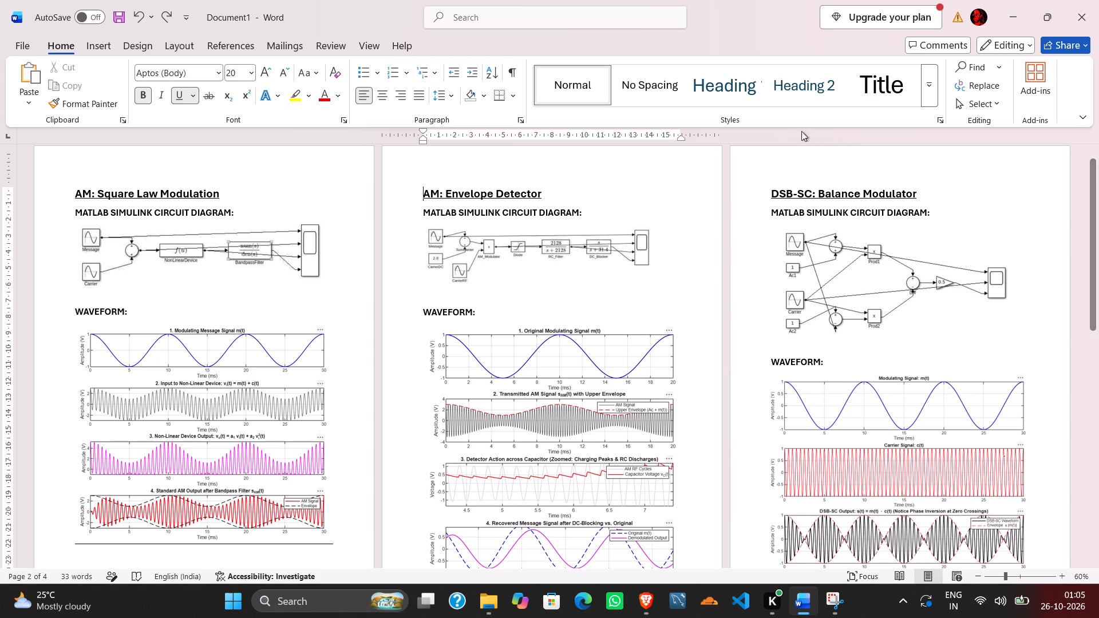
{"action": "left_click", "coordinate": [772, 196]}
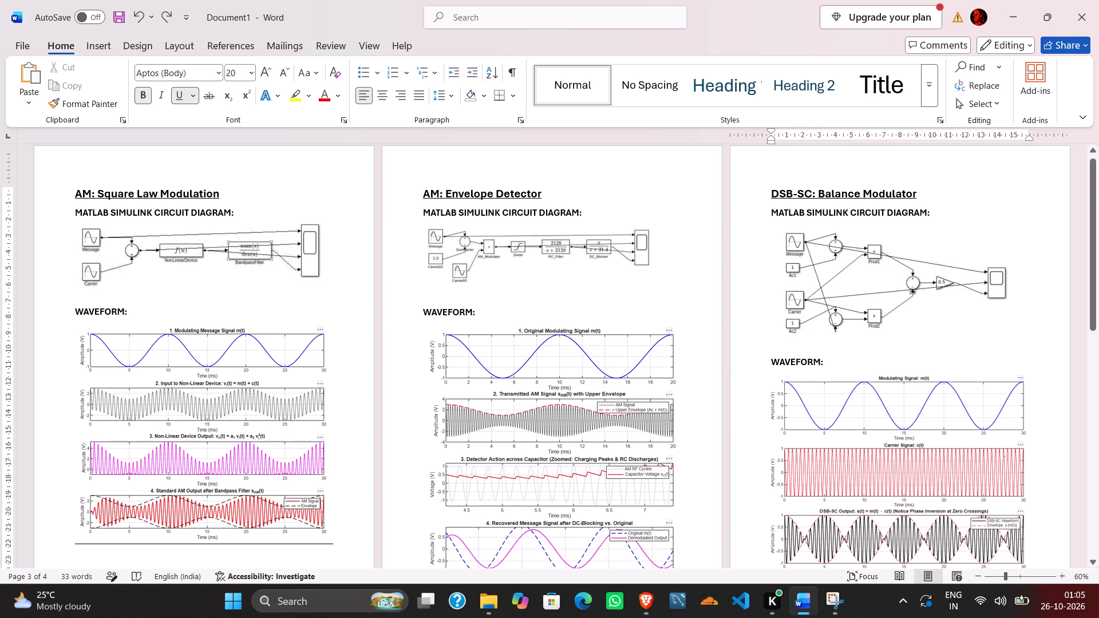
{"action": "scroll", "coordinate": [764, 201], "scroll_direction": "down", "scroll_amount": 20}
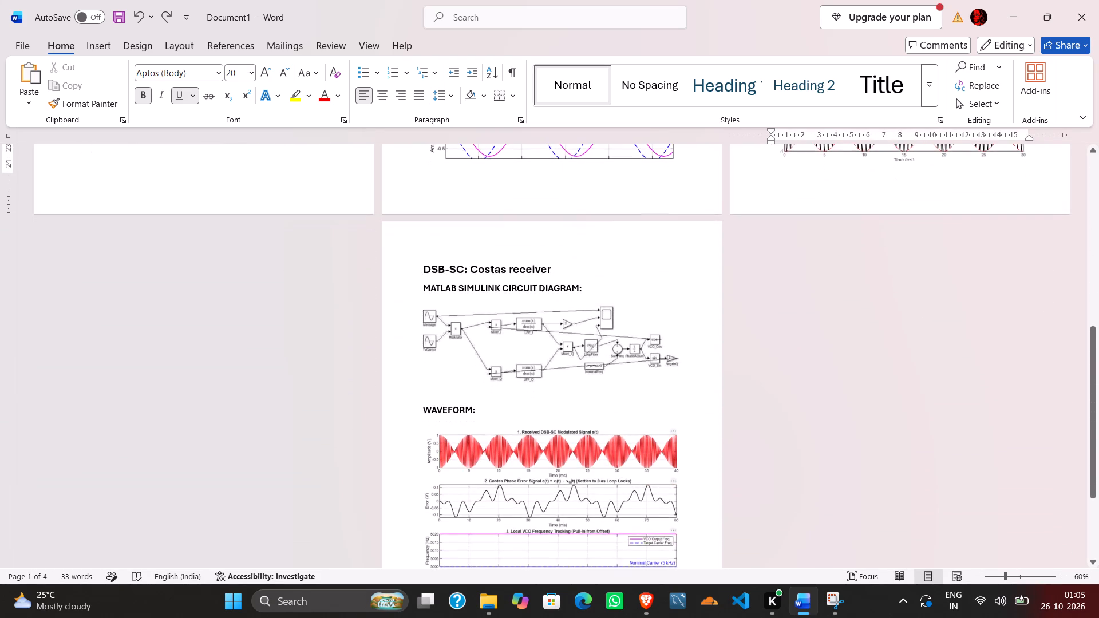
{"action": "scroll", "coordinate": [757, 207], "scroll_direction": "down", "scroll_amount": 1}
{"action": "left_click", "coordinate": [425, 249]}
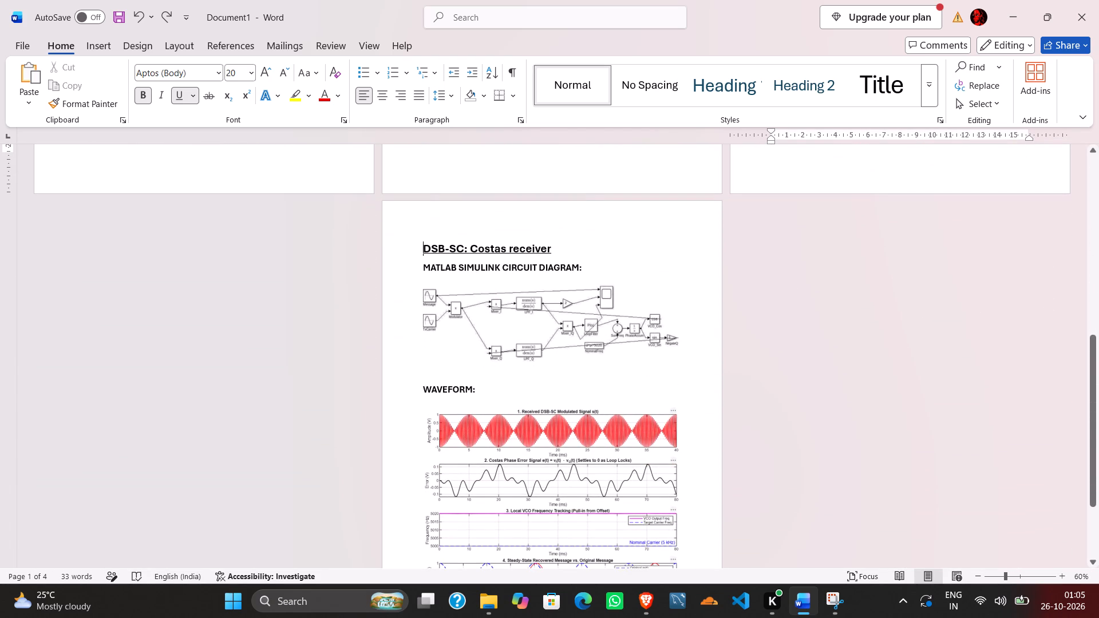
{"action": "scroll", "coordinate": [416, 398], "scroll_direction": "down", "scroll_amount": 4}
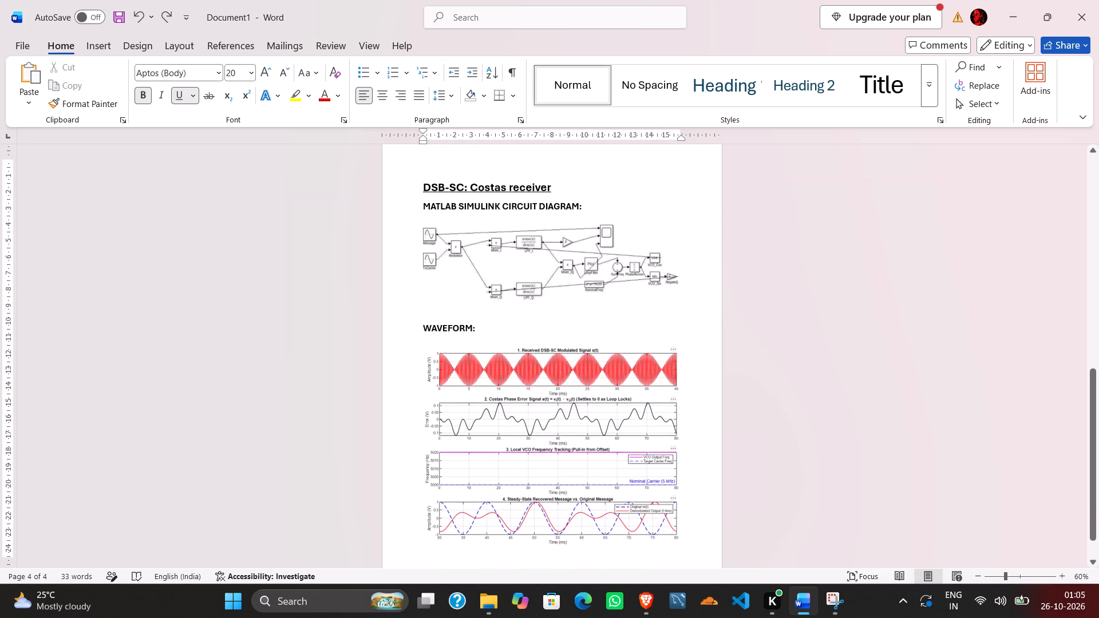
{"action": "left_click", "coordinate": [624, 461]}
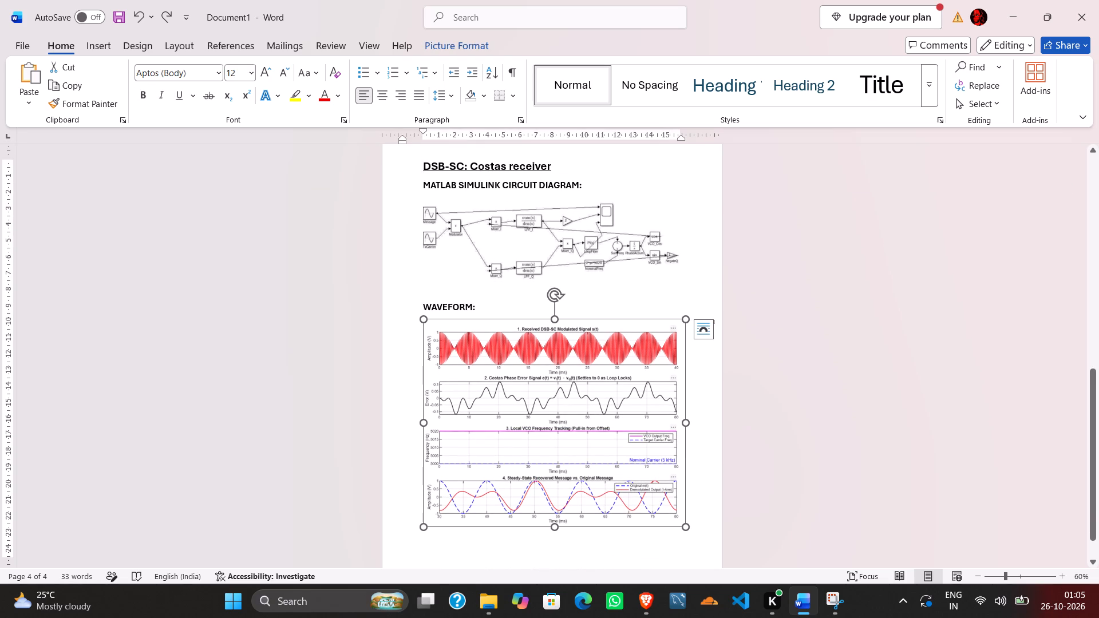
{"action": "scroll", "coordinate": [740, 401], "scroll_direction": "up", "scroll_amount": 20}
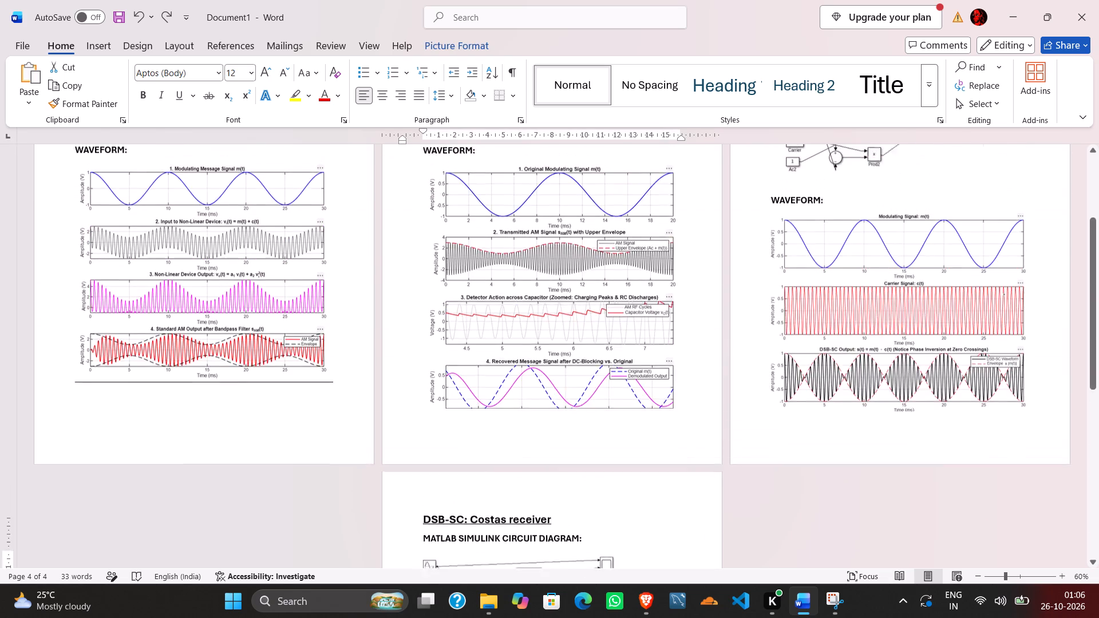
{"action": "scroll", "coordinate": [716, 395], "scroll_direction": "up", "scroll_amount": 6}
{"action": "scroll", "coordinate": [540, 364], "scroll_direction": "up", "scroll_amount": 5}
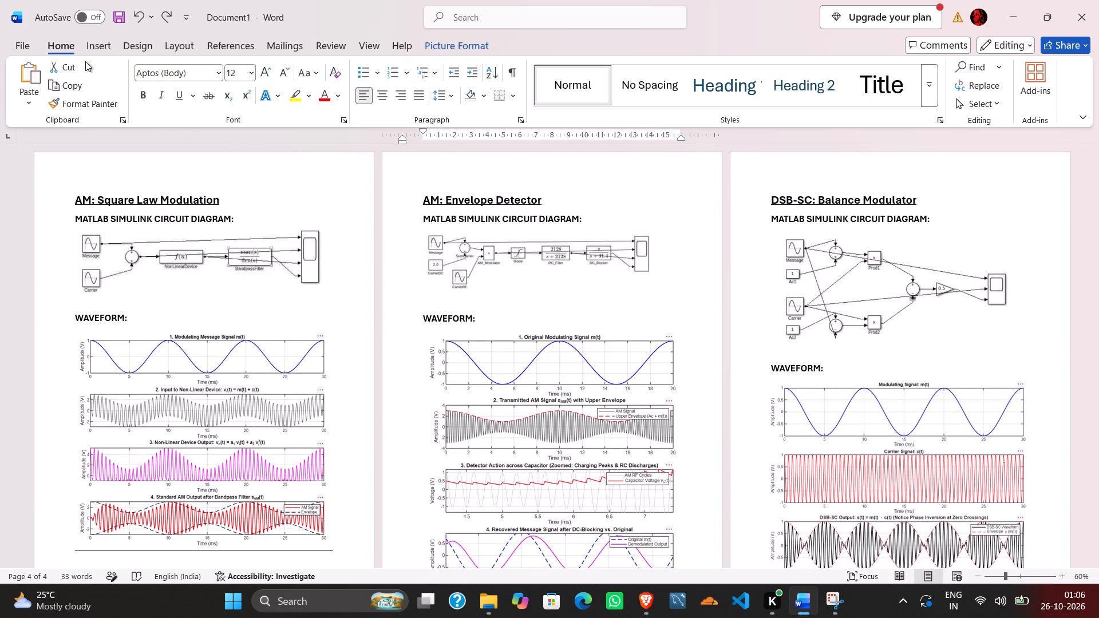
Start saving the document and enter the file name analog_communication_assig..t.
{"action": "left_click", "coordinate": [117, 15]}
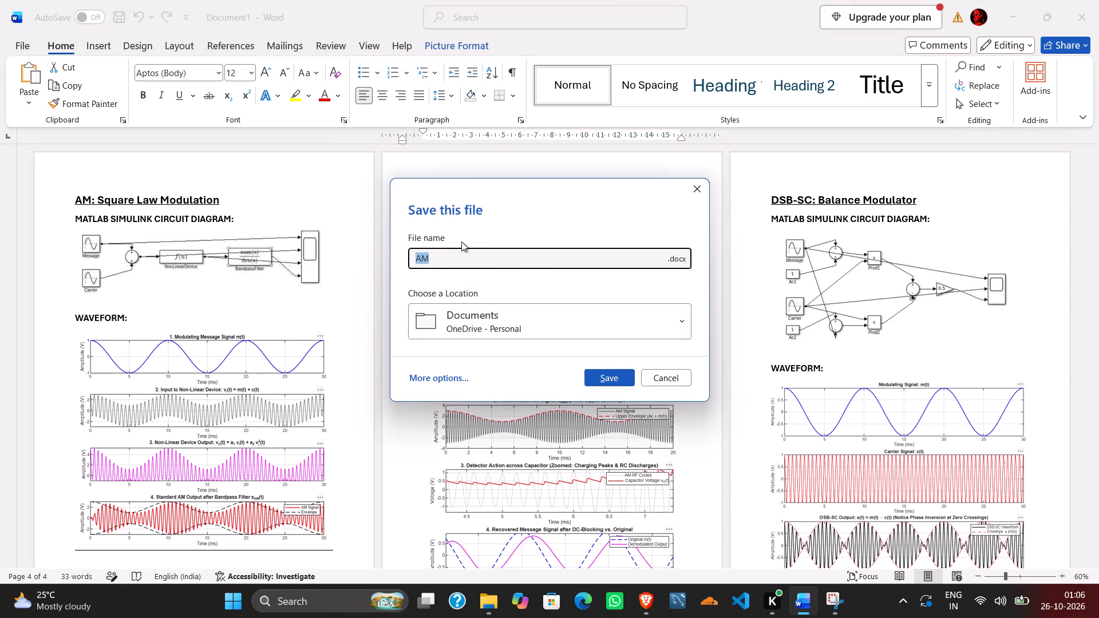
{"action": "key", "text": "BackSpace"}
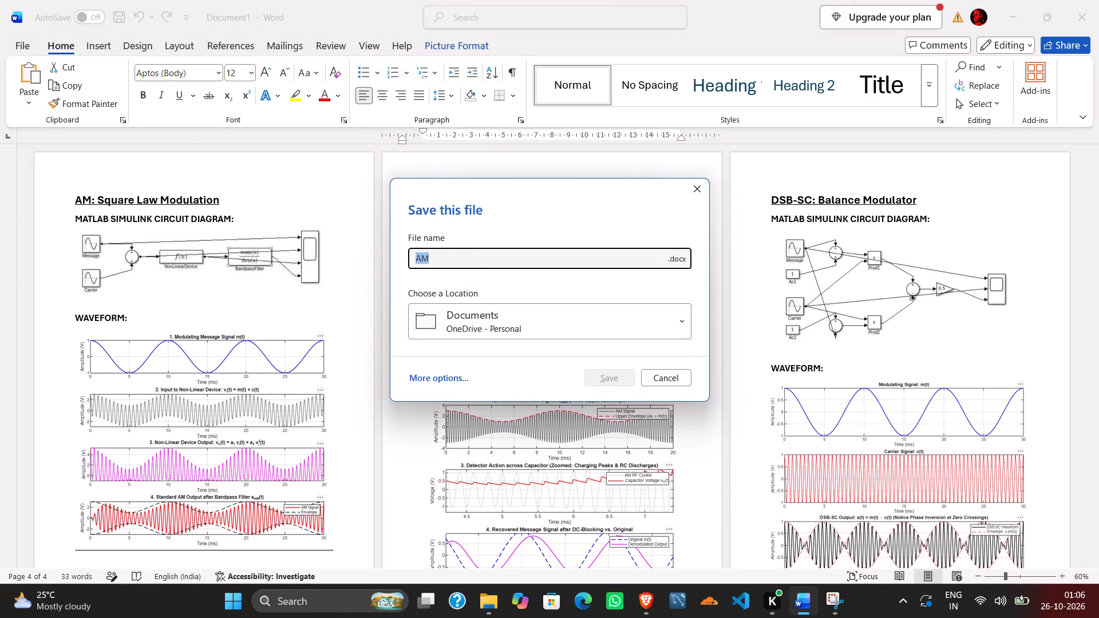
{"action": "key", "text": "a"}
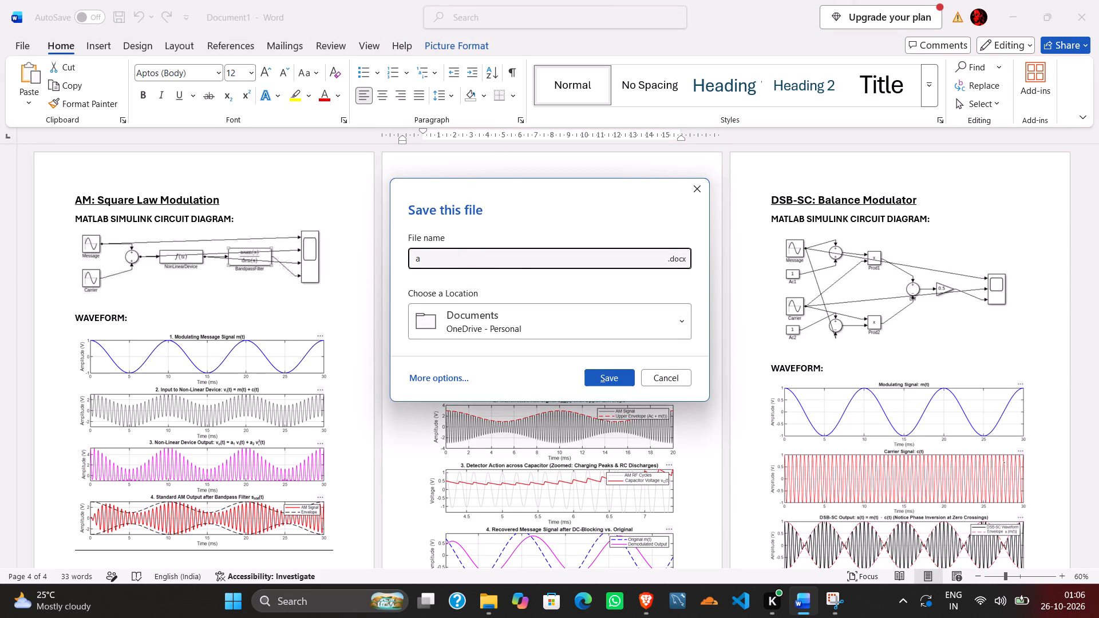
{"action": "type", "text": "na"}
{"action": "type", "text": "log"}
{"action": "type", "text": "_communi"}
{"action": "type", "text": "catipn"}
{"action": "key", "text": "BackSpace"}
{"action": "key", "text": "BackSpace"}
{"action": "type", "text": "on"}
{"action": "key", "text": "shift+underscore"}
{"action": "type", "text": "assig"}
{"action": "type", "text": ".."}
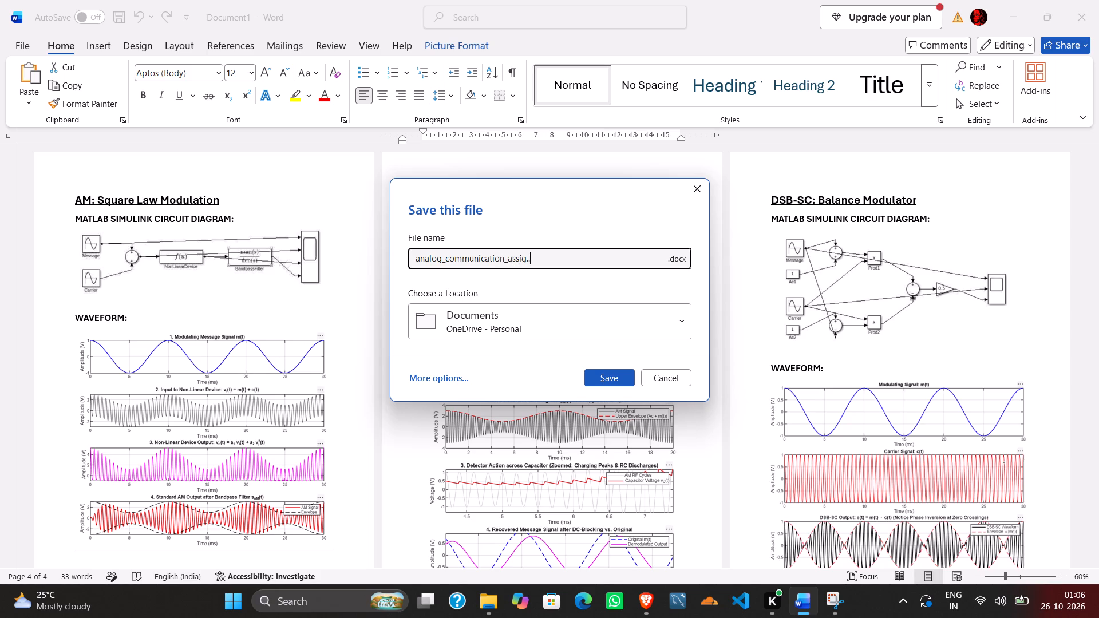
{"action": "key", "text": "t"}
Choose the 5th sem folder on the OneDrive Desktop as the location and save the document there.
{"action": "left_click", "coordinate": [675, 323]}
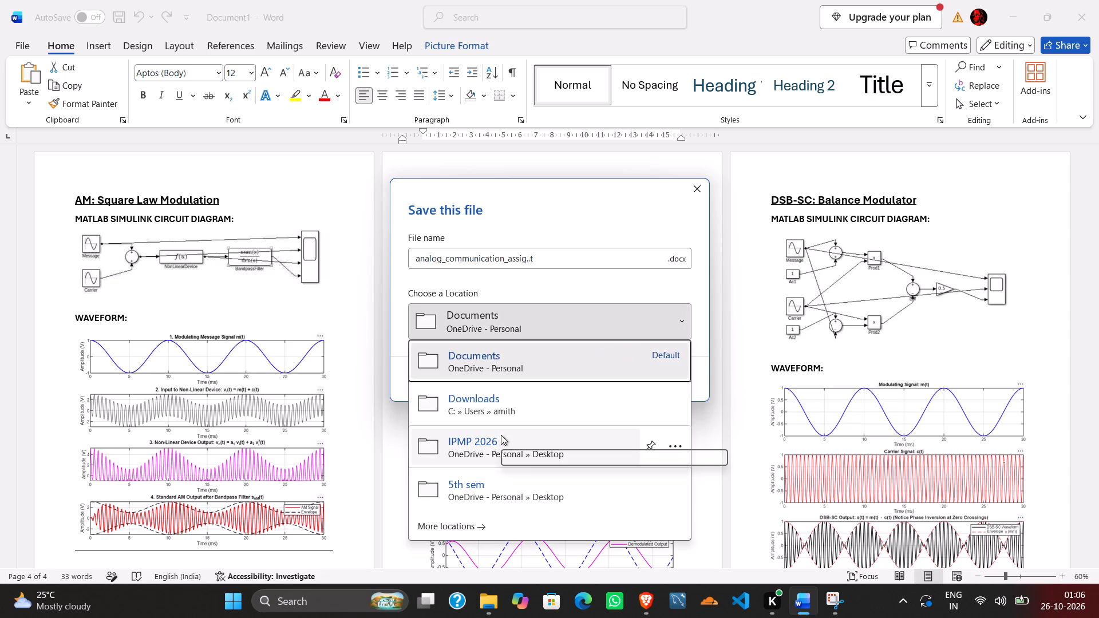
{"action": "scroll", "coordinate": [505, 452], "scroll_direction": "down", "scroll_amount": 1}
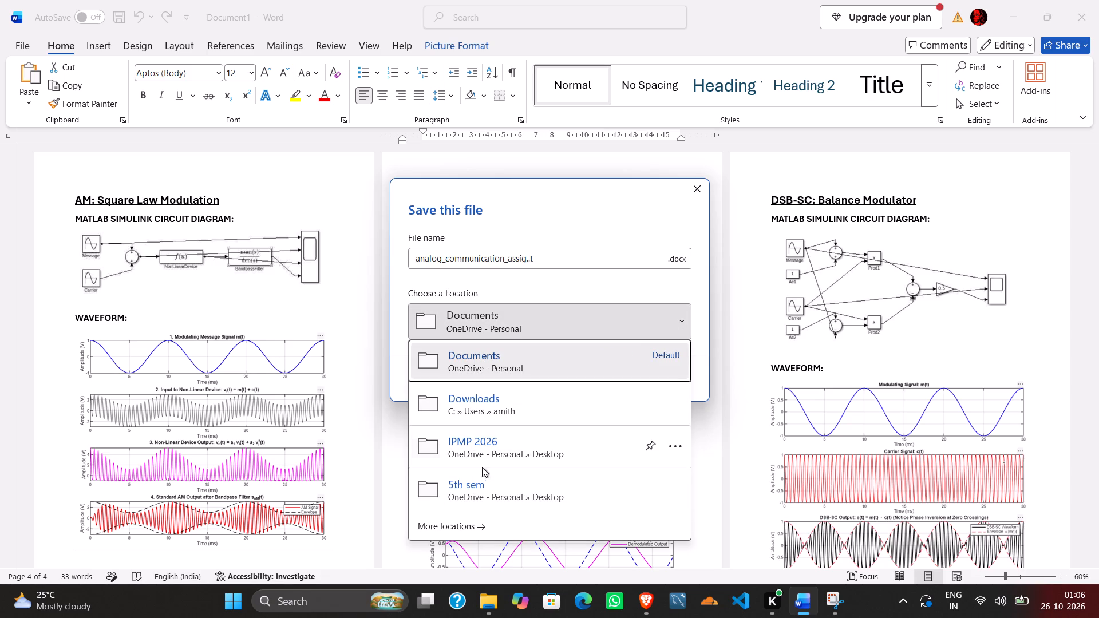
{"action": "left_click", "coordinate": [475, 494]}
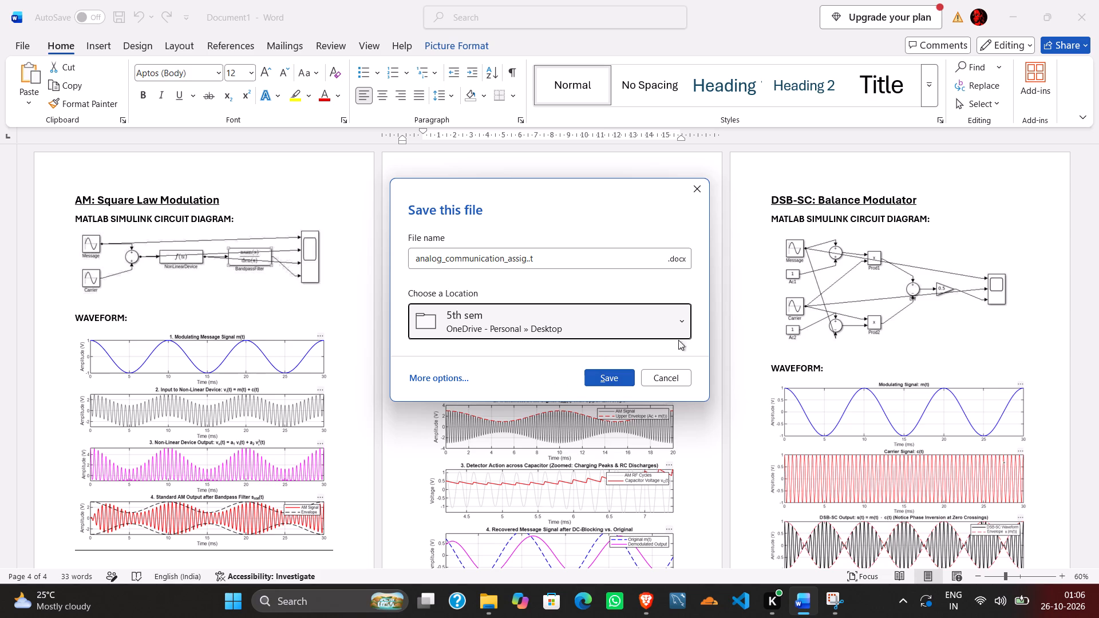
{"action": "left_click", "coordinate": [680, 322]}
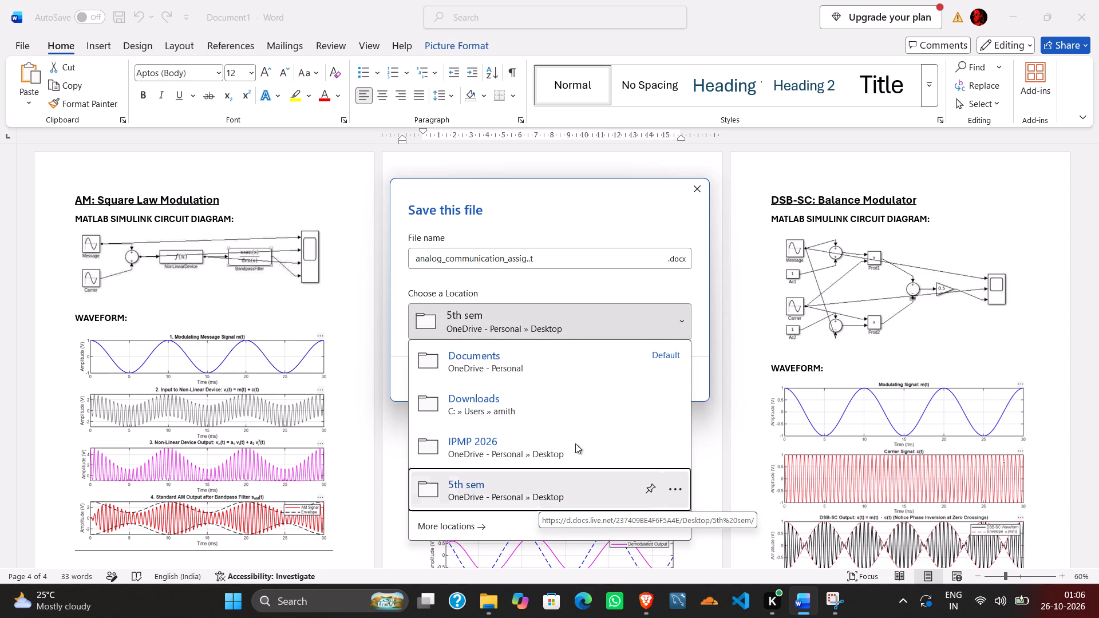
{"action": "left_click", "coordinate": [494, 491]}
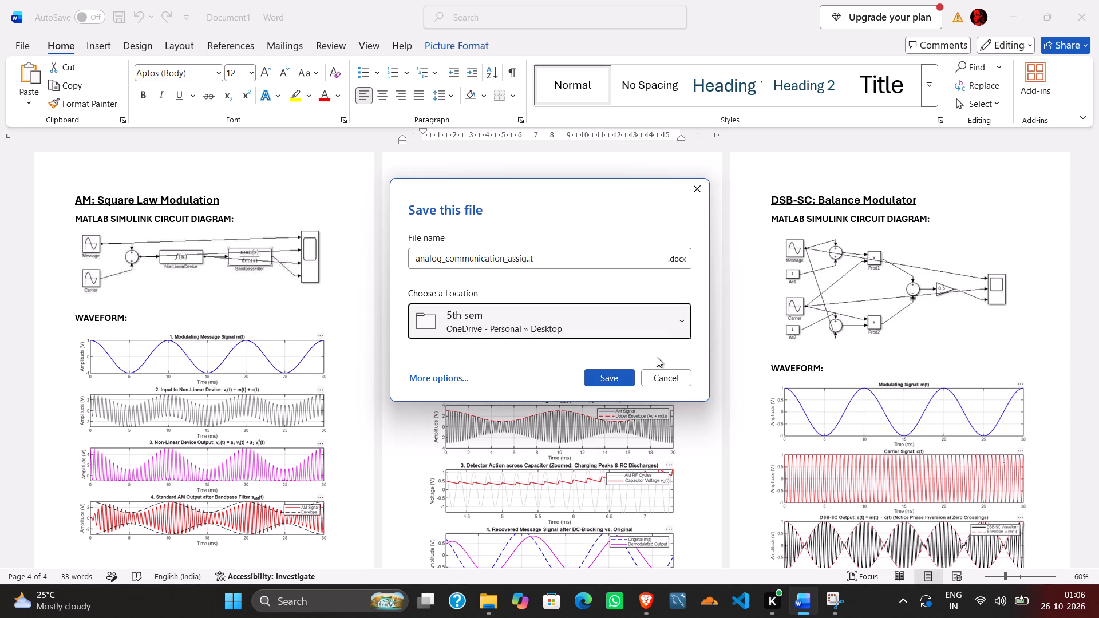
{"action": "left_click", "coordinate": [611, 375]}
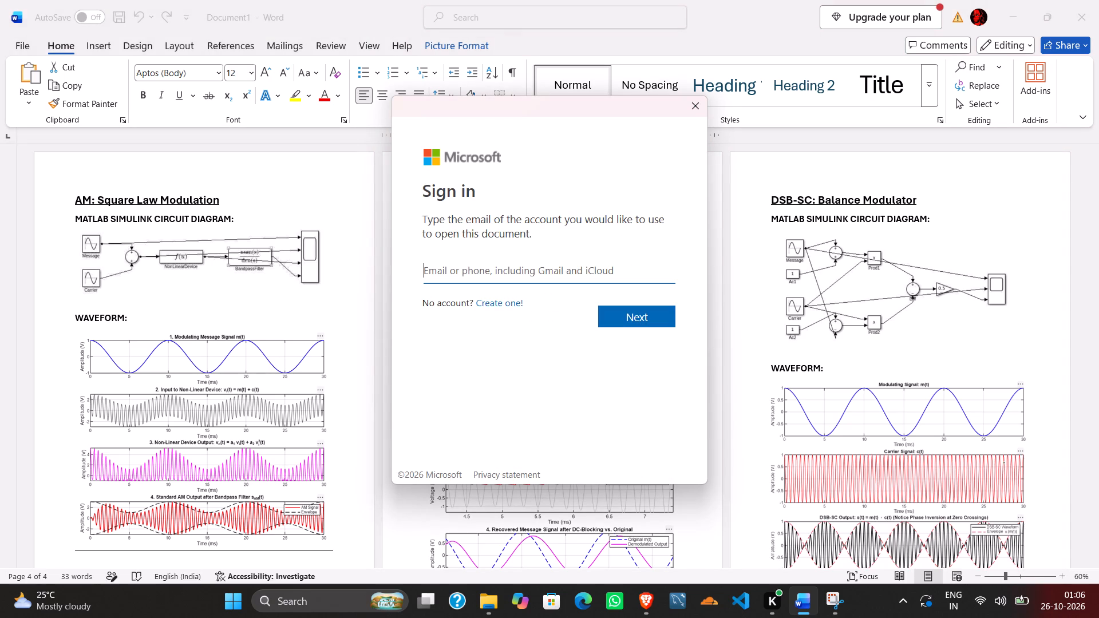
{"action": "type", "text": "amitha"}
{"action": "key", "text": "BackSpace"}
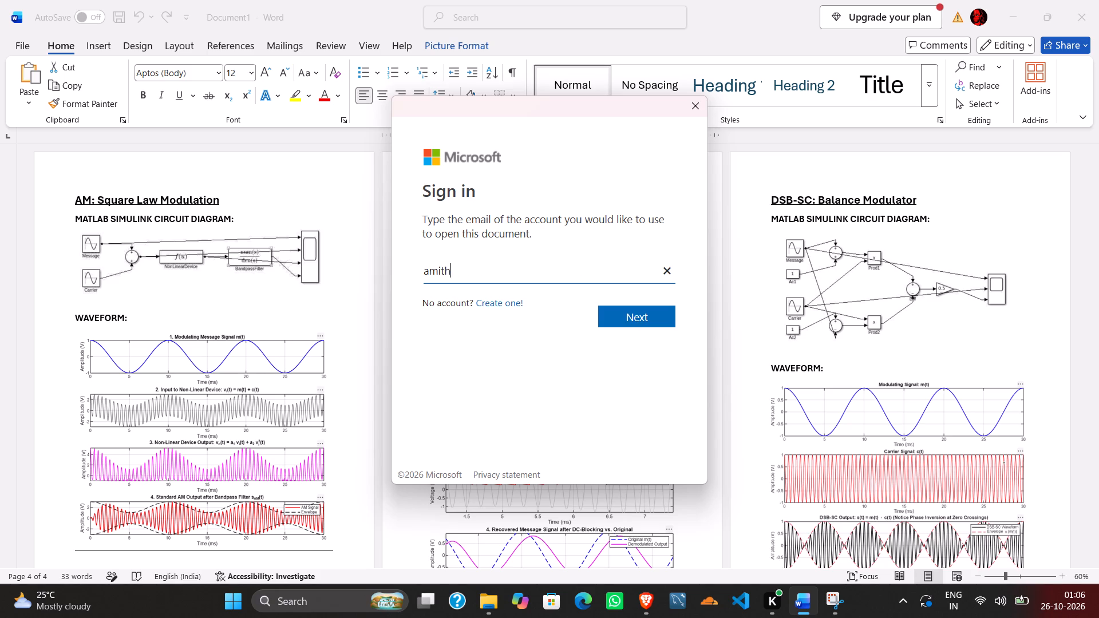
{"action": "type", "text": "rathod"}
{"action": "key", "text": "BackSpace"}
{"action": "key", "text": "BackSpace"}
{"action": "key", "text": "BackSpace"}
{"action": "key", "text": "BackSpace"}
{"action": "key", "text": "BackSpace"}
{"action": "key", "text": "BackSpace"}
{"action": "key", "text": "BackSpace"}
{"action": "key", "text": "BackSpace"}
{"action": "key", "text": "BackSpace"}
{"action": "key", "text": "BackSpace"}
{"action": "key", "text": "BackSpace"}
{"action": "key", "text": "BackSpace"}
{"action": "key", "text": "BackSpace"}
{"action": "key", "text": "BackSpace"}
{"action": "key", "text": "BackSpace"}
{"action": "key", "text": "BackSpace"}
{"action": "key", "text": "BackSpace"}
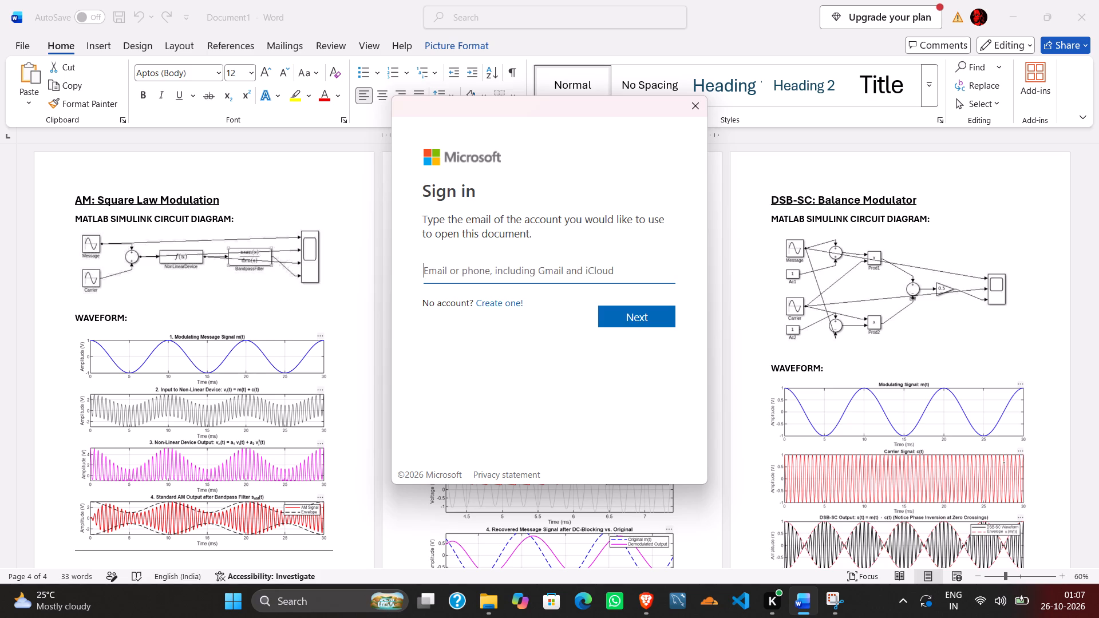
Dismiss the Microsoft sign-in prompt without signing in.
{"action": "left_click", "coordinate": [690, 105]}
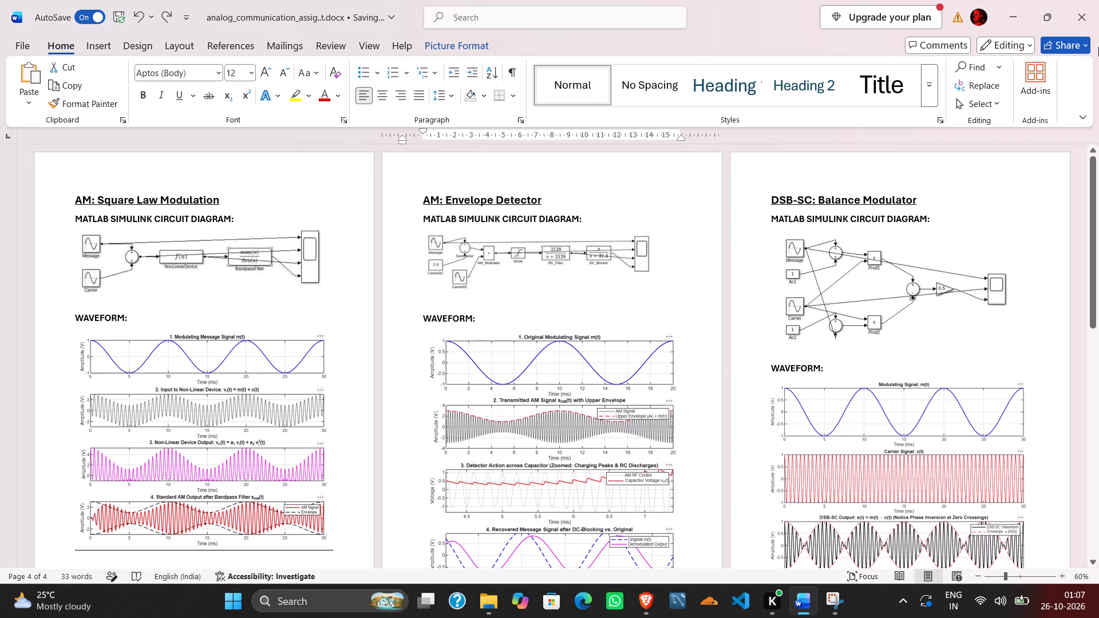
Minimize the Word document, and close the leftover Snipping Tool capture and am_envelope_detector Simulink windows.
{"action": "left_click", "coordinate": [1011, 19]}
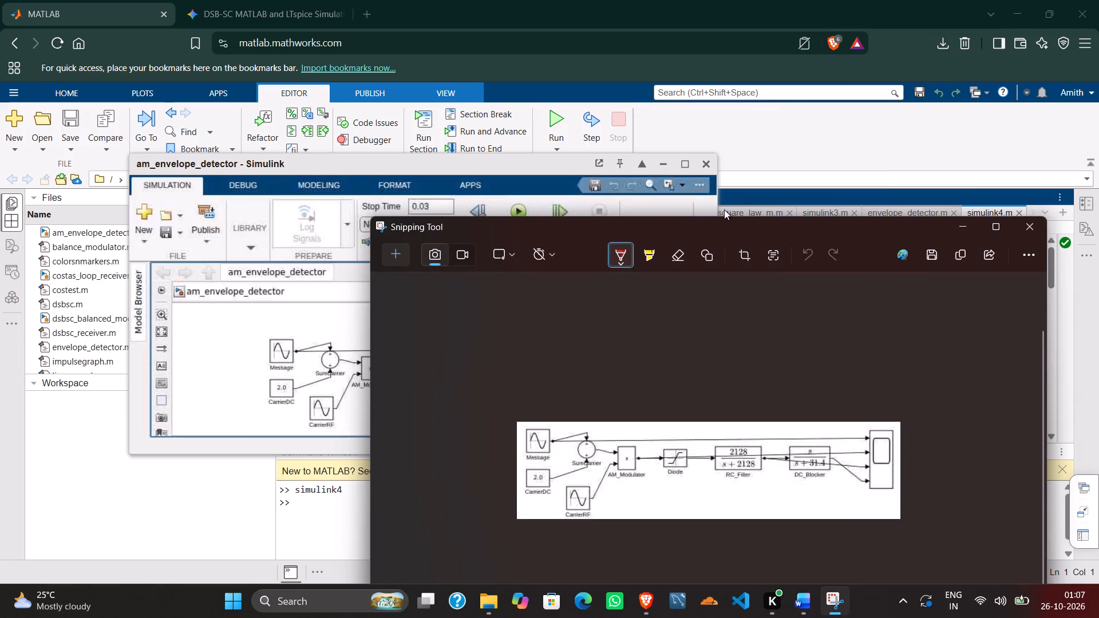
{"action": "left_click", "coordinate": [1026, 223]}
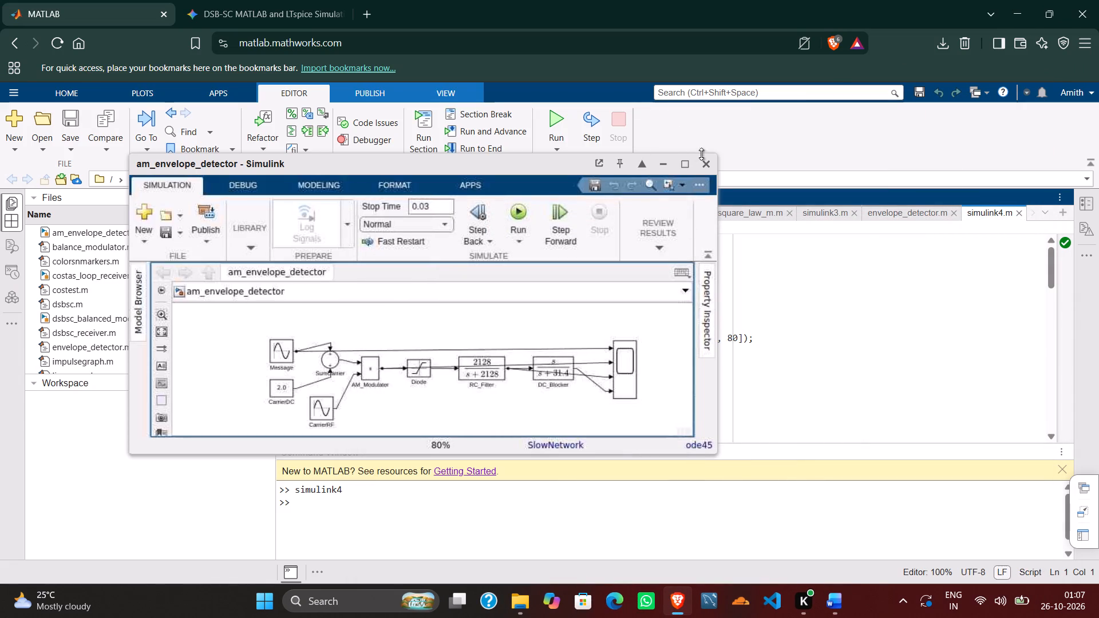
{"action": "left_click", "coordinate": [705, 163]}
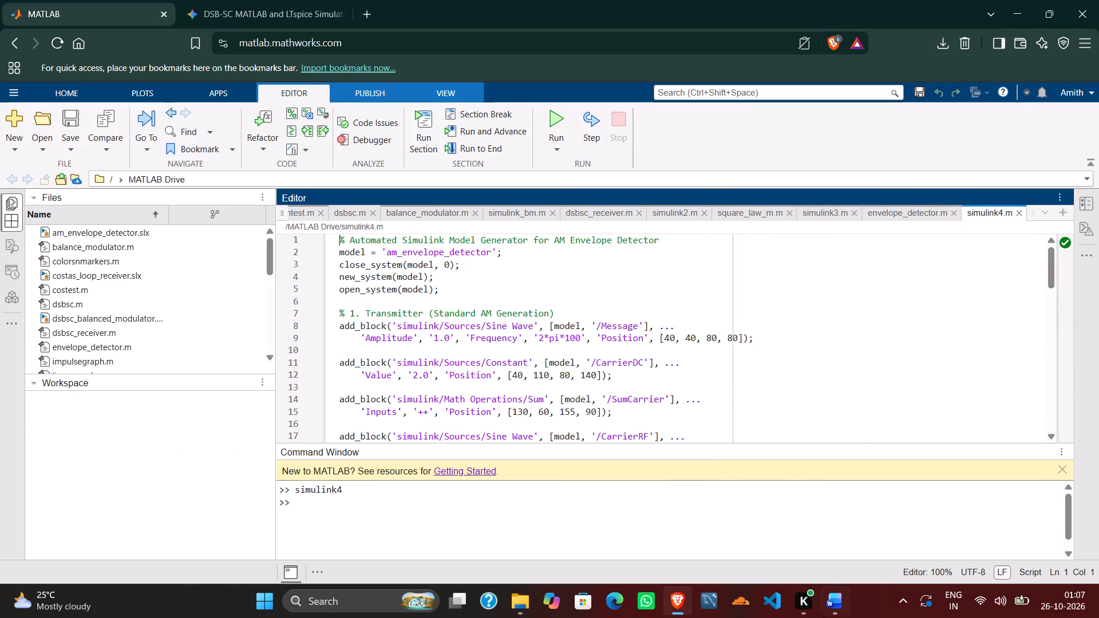
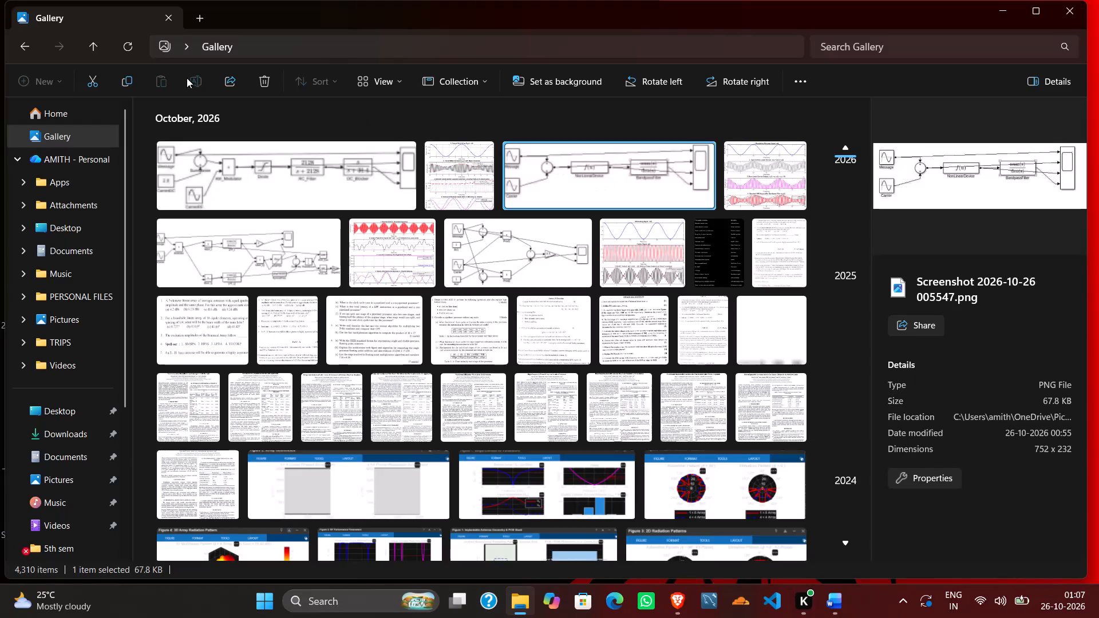
Delete the screenshots of the nonlinear-device modulator, RC-filter detector and large two-branch Simulink diagrams from the October 2026 Gallery group.
{"action": "left_click", "coordinate": [268, 77]}
{"action": "left_click", "coordinate": [337, 162]}
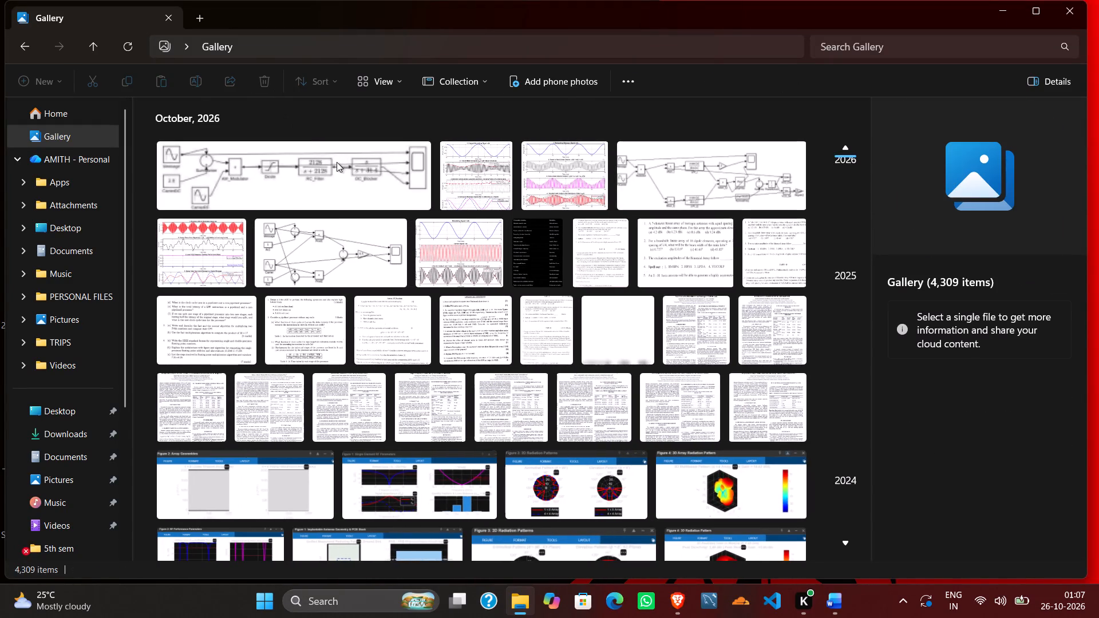
{"action": "left_click", "coordinate": [260, 76]}
{"action": "left_click", "coordinate": [343, 160]}
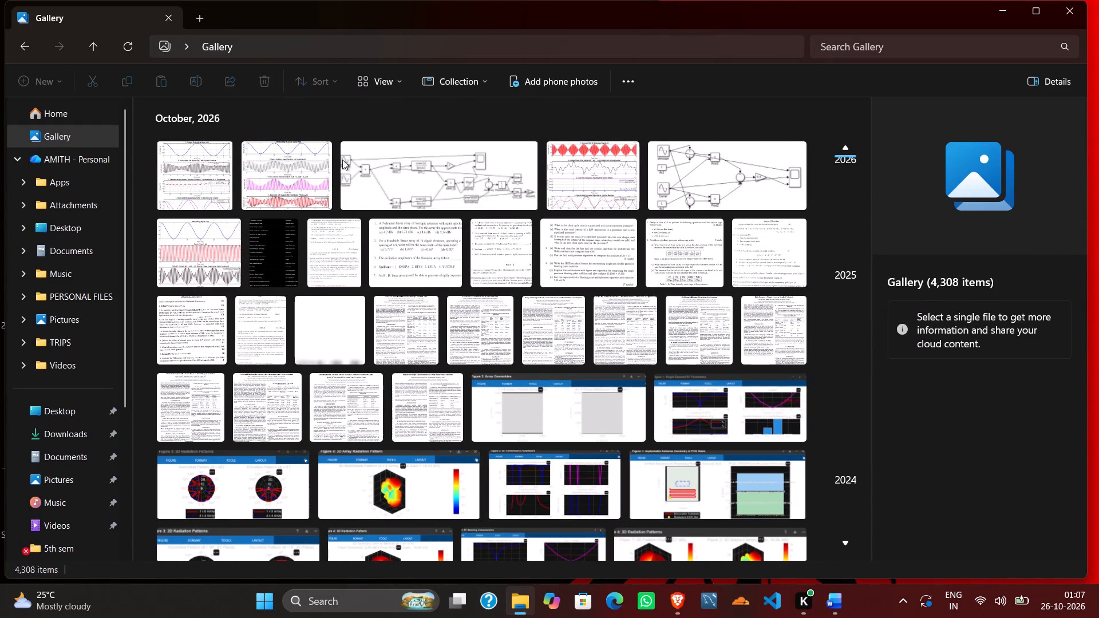
{"action": "left_click", "coordinate": [270, 80]}
Delete the three waveform screenshots: the pink-and-red four-plot one, Screenshot 2026-10-26 010139.png and Screenshot 2026-10-26 003800.png.
{"action": "left_click", "coordinate": [271, 138]}
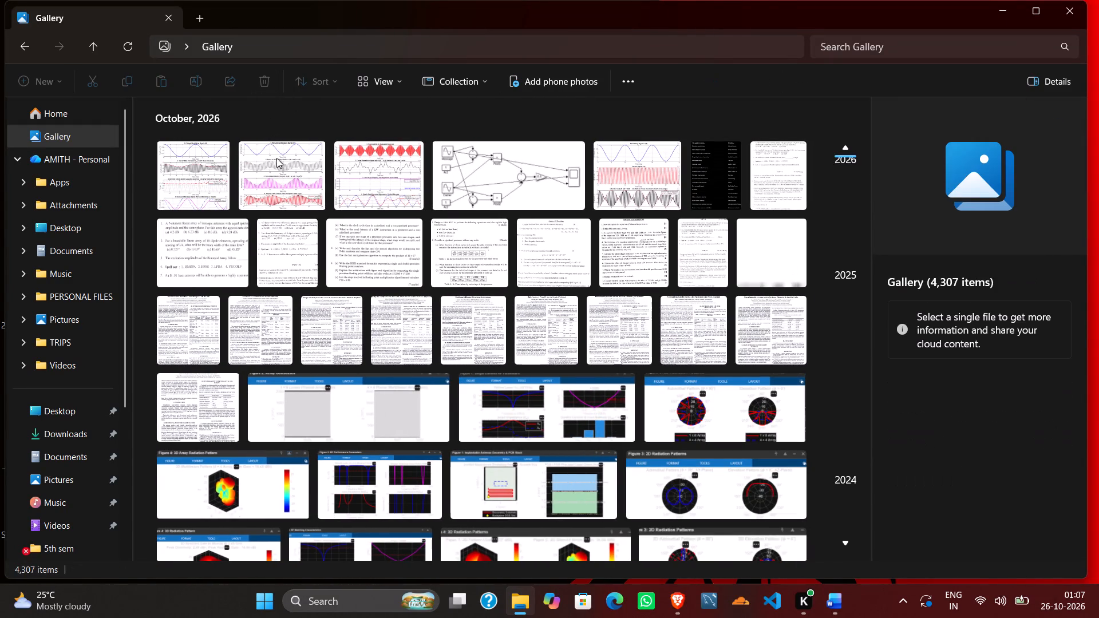
{"action": "left_click", "coordinate": [276, 158]}
{"action": "left_click", "coordinate": [265, 76]}
{"action": "left_click", "coordinate": [208, 147]}
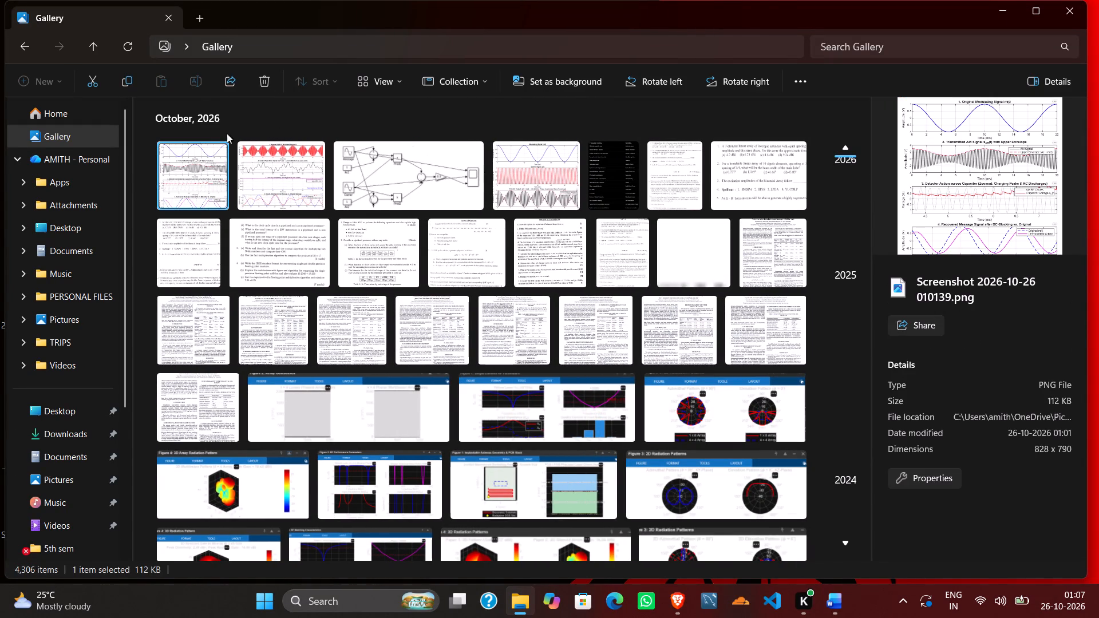
{"action": "left_click", "coordinate": [260, 77]}
{"action": "left_click", "coordinate": [235, 159]}
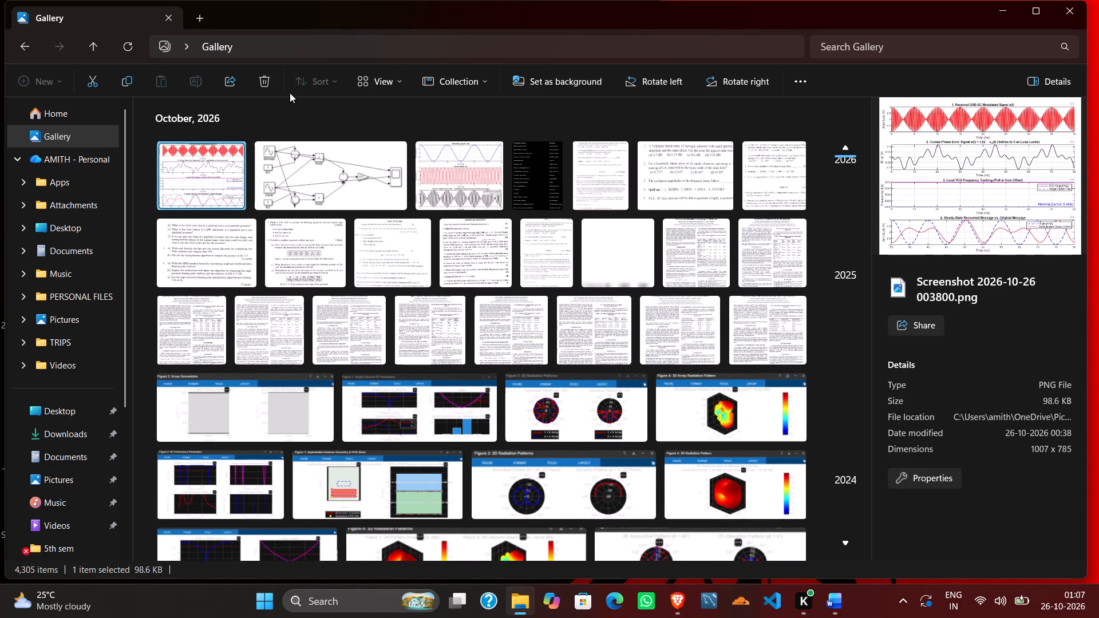
{"action": "left_click", "coordinate": [268, 84]}
Delete the remaining 26 October Simulink captures, diagram Screenshot 2026-10-26 002347.png and waveform Screenshot 2026-10-26 002101.png.
{"action": "left_click", "coordinate": [229, 167]}
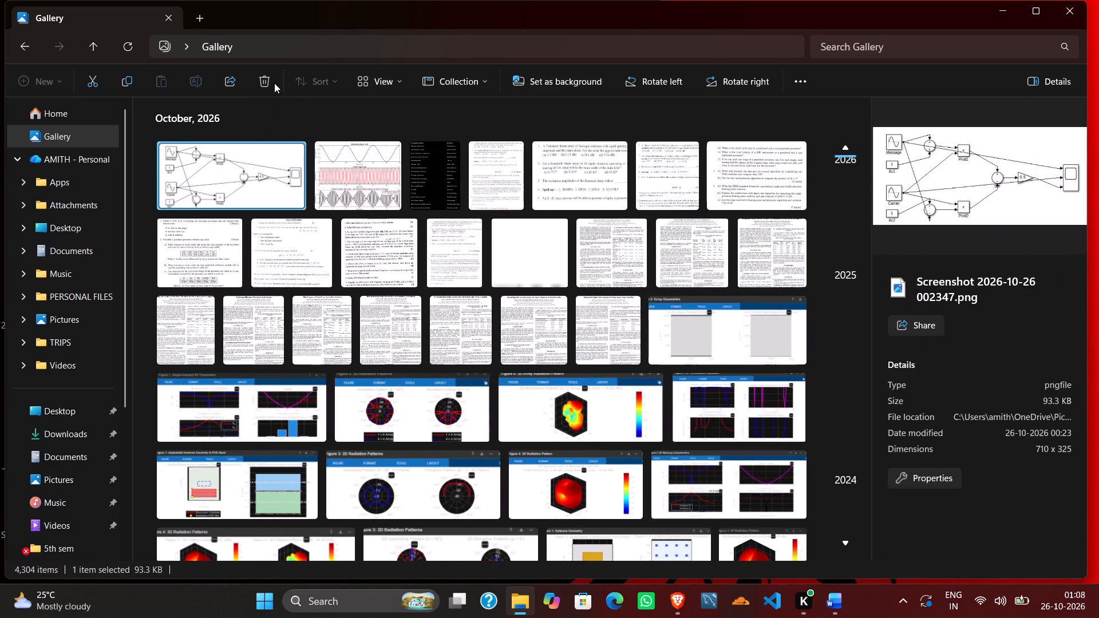
{"action": "left_click", "coordinate": [265, 82]}
{"action": "left_click", "coordinate": [236, 168]}
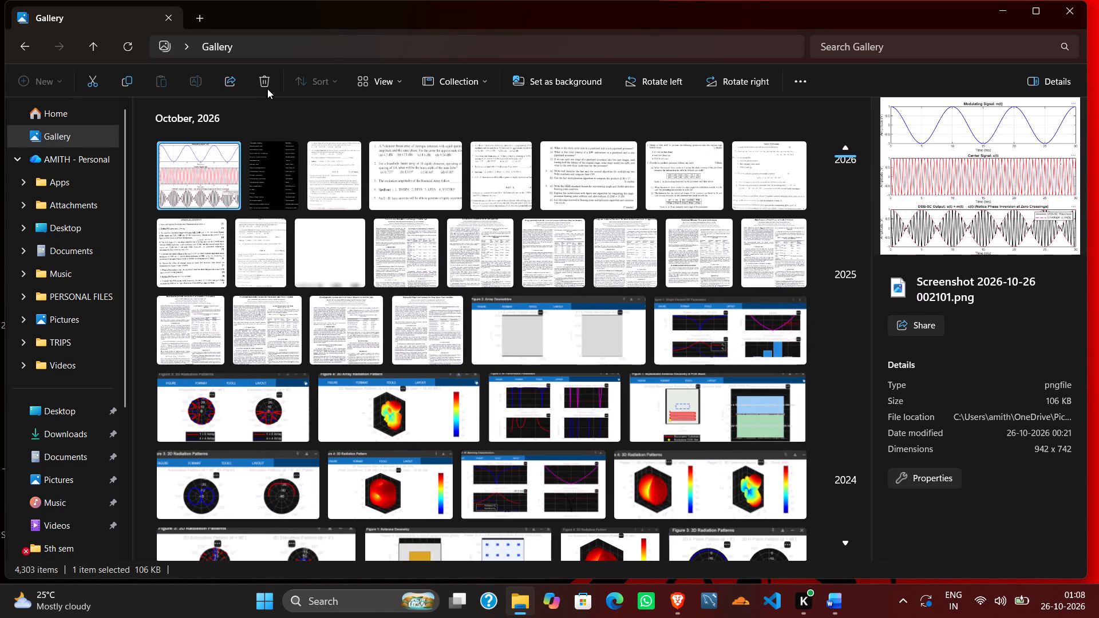
{"action": "left_click", "coordinate": [263, 82]}
Delete the dark Screenshot 2026-10-16 231740.png and the question-paper captures Screenshot 2026-10-14 085912.png and 085901.png.
{"action": "left_click", "coordinate": [201, 181]}
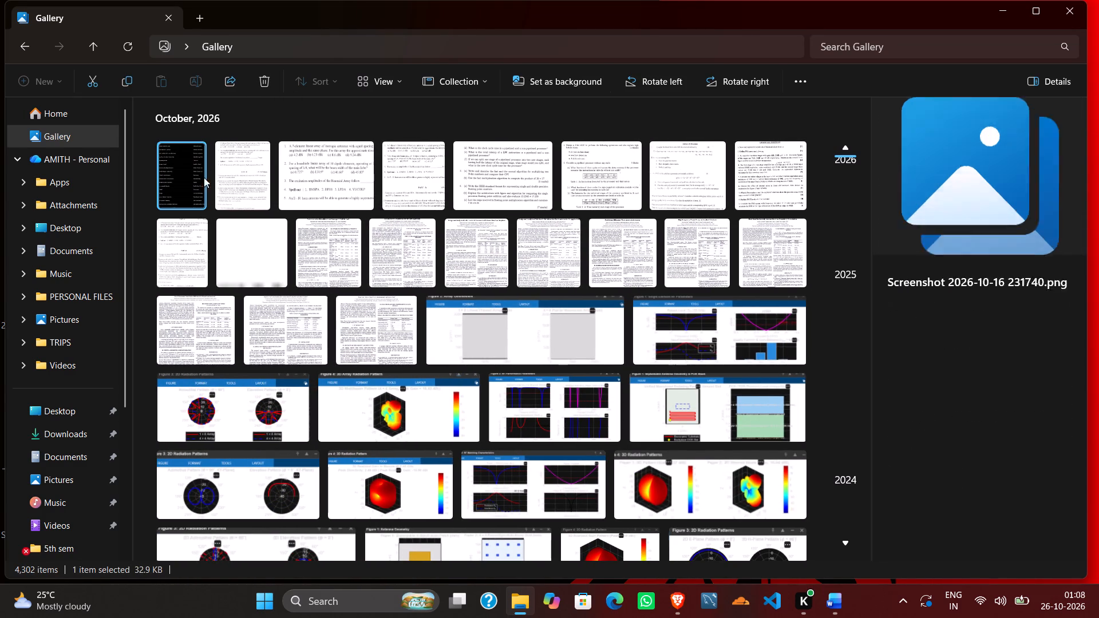
{"action": "left_click", "coordinate": [265, 70]}
{"action": "left_click", "coordinate": [227, 166]}
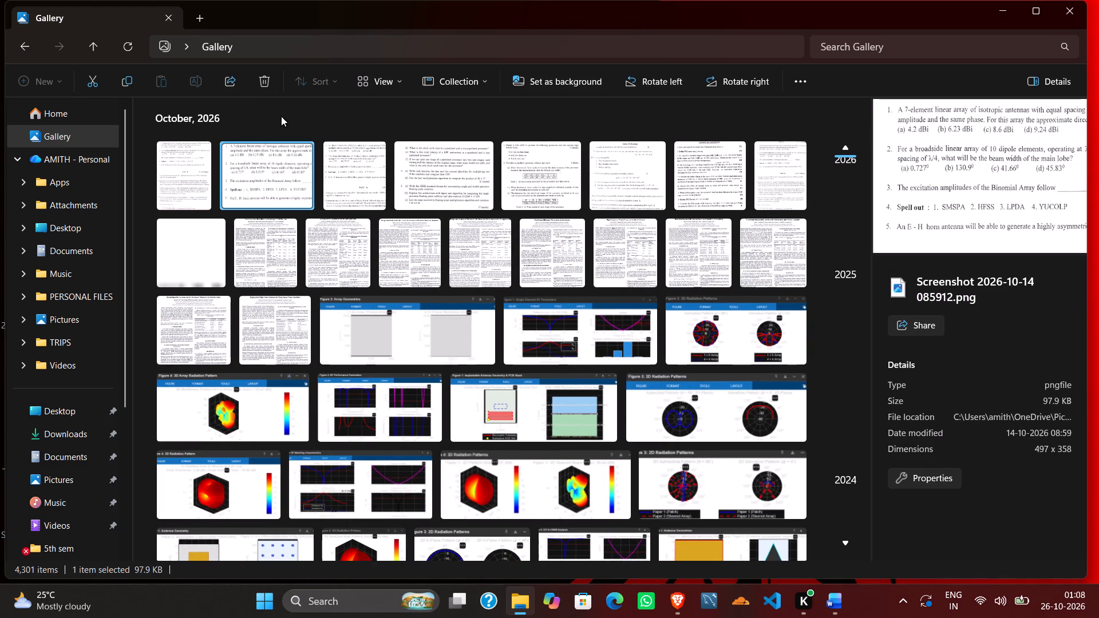
{"action": "left_click", "coordinate": [267, 80]}
{"action": "left_click", "coordinate": [250, 164]}
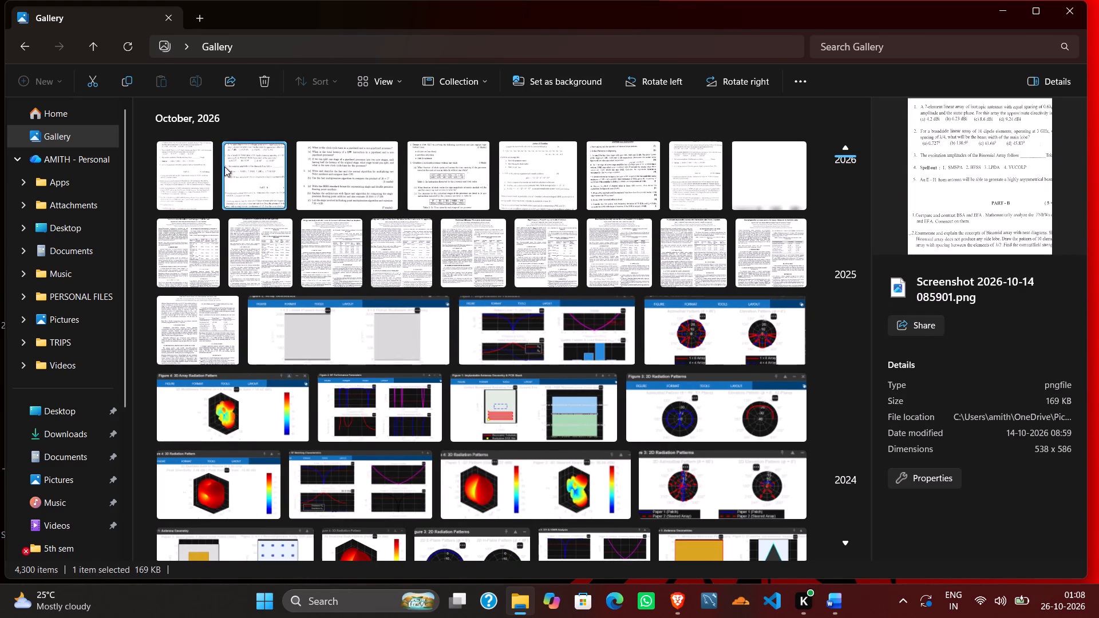
{"action": "left_click", "coordinate": [267, 88]}
Try to select several of the remaining October 2026 question-paper screenshots together in the Gallery.
{"action": "left_click_drag", "start_coordinate": [155, 146], "coordinate": [164, 146]}
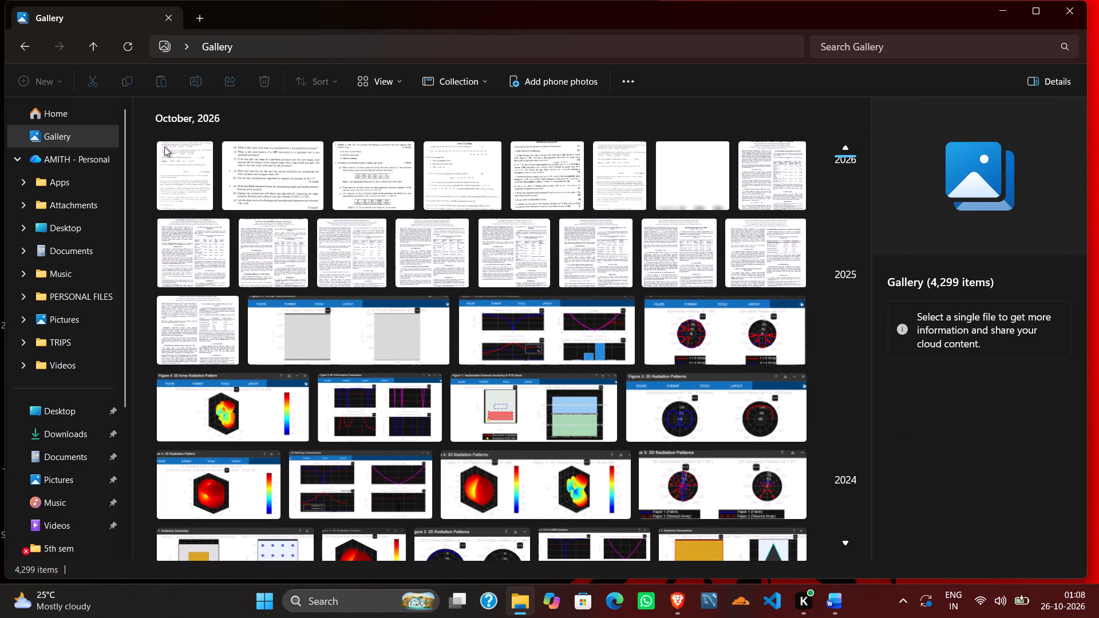
{"action": "left_click_drag", "start_coordinate": [164, 146], "coordinate": [319, 229]}
{"action": "left_click_drag", "start_coordinate": [153, 132], "coordinate": [242, 188]}
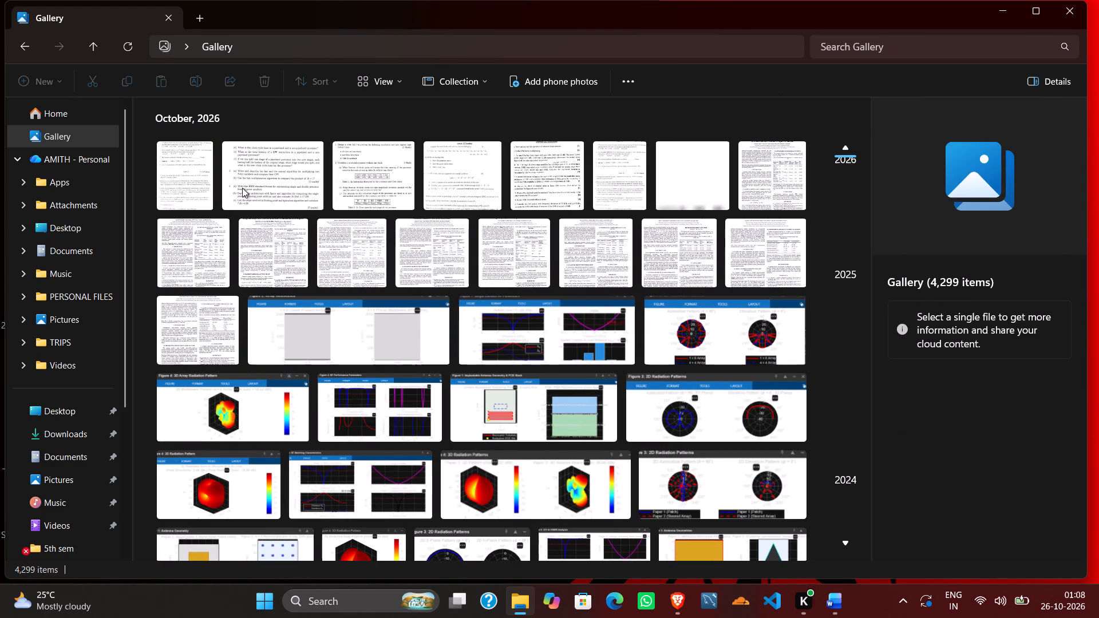
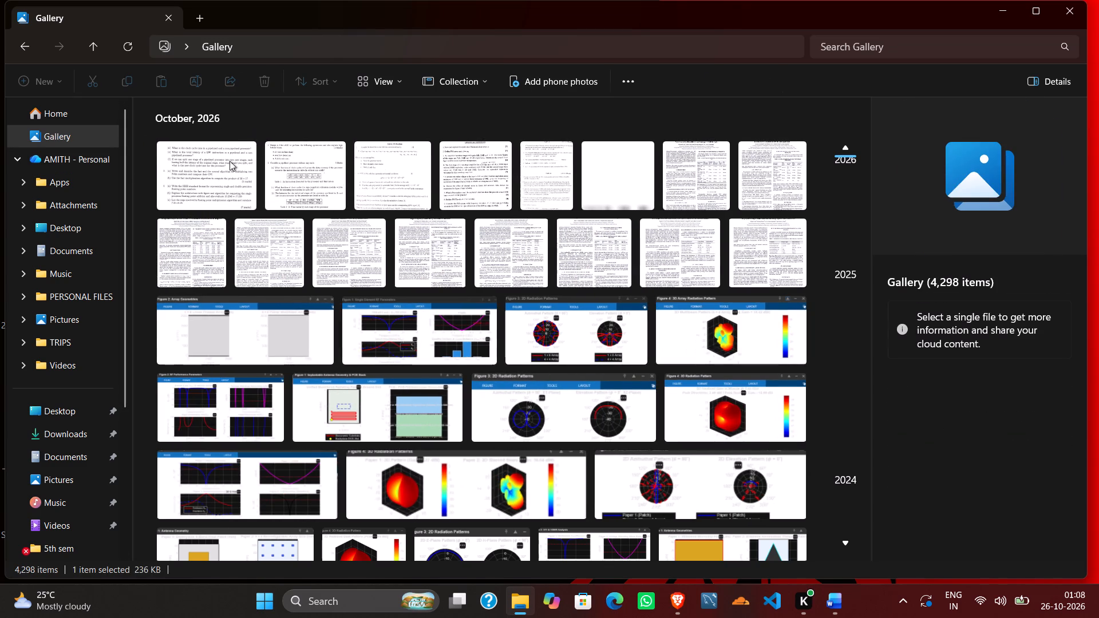
Delete the first four question-paper captures of October 2026, including Screenshot 2026-10-12 222541.png and Screenshot 2026-10-11 221752.png.
{"action": "left_click", "coordinate": [271, 74]}
{"action": "left_click", "coordinate": [234, 179]}
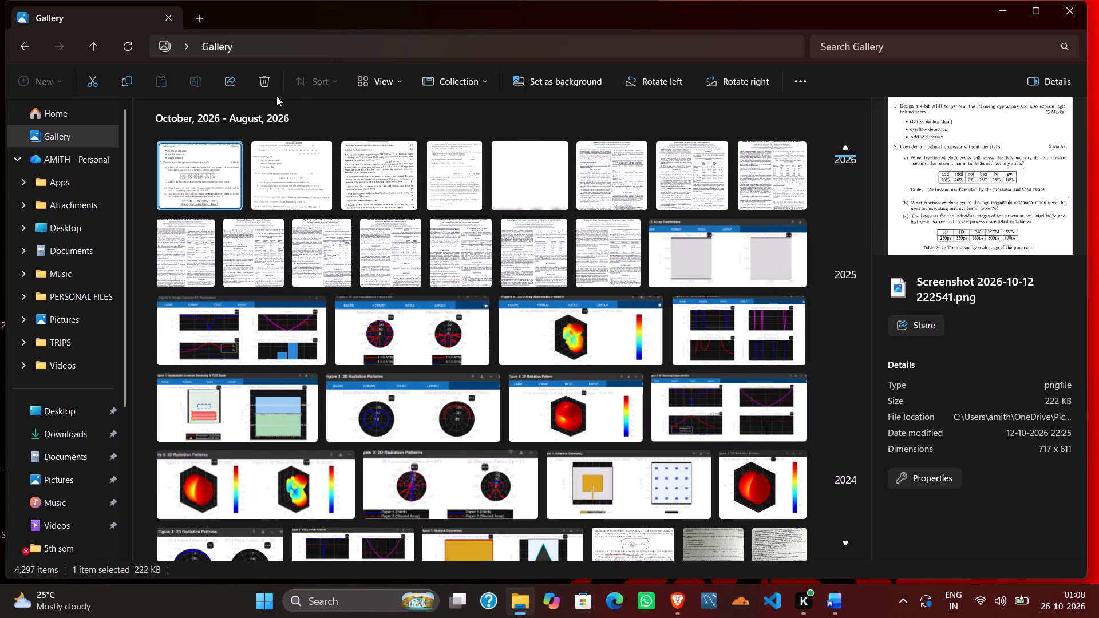
{"action": "left_click", "coordinate": [266, 80]}
{"action": "left_click", "coordinate": [216, 171]}
{"action": "left_click", "coordinate": [267, 76]}
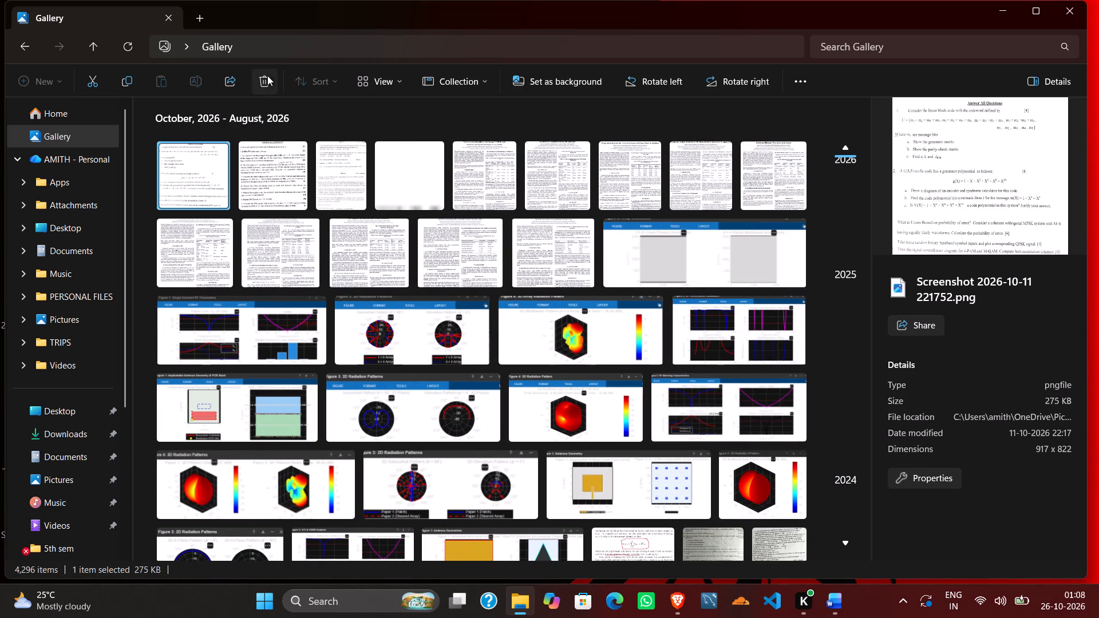
{"action": "left_click", "coordinate": [192, 176]}
{"action": "left_click", "coordinate": [266, 73]}
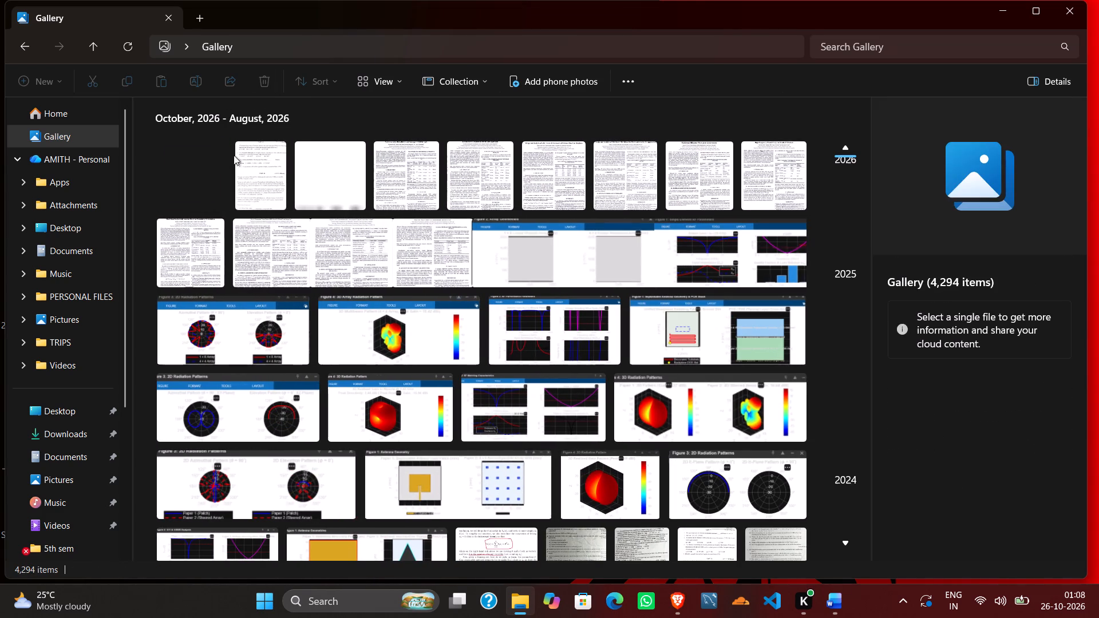
Delete the nearly blank October capture and the first four two-column research-paper screenshots, including Screenshot 2026-10-08 212723.png.
{"action": "left_click", "coordinate": [228, 171]}
{"action": "left_click", "coordinate": [260, 78]}
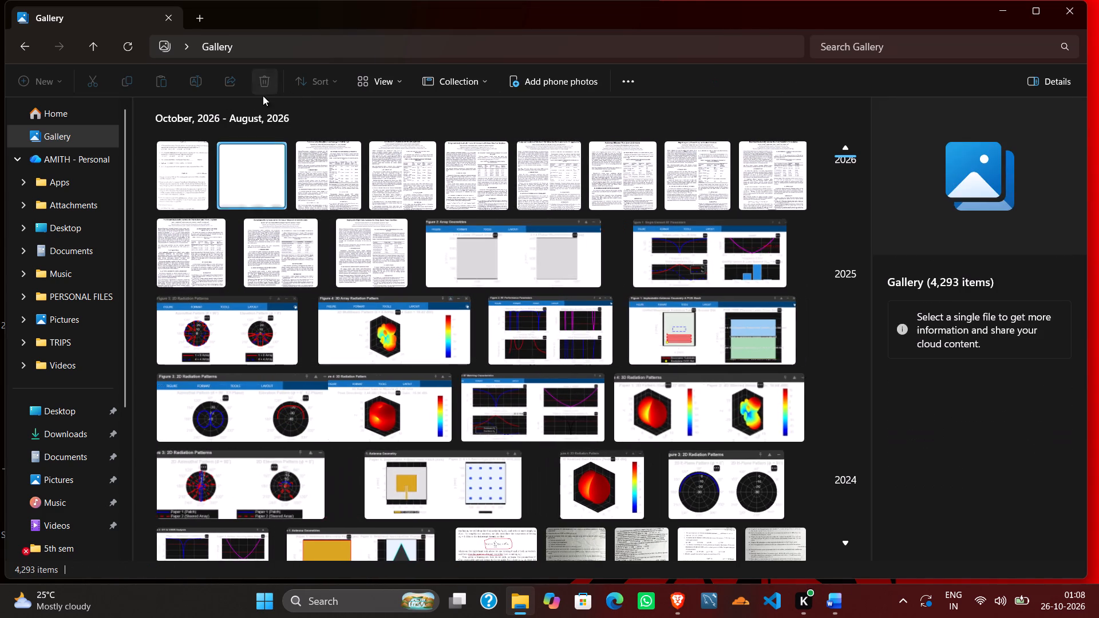
{"action": "left_click", "coordinate": [261, 179]}
{"action": "left_click", "coordinate": [271, 78]}
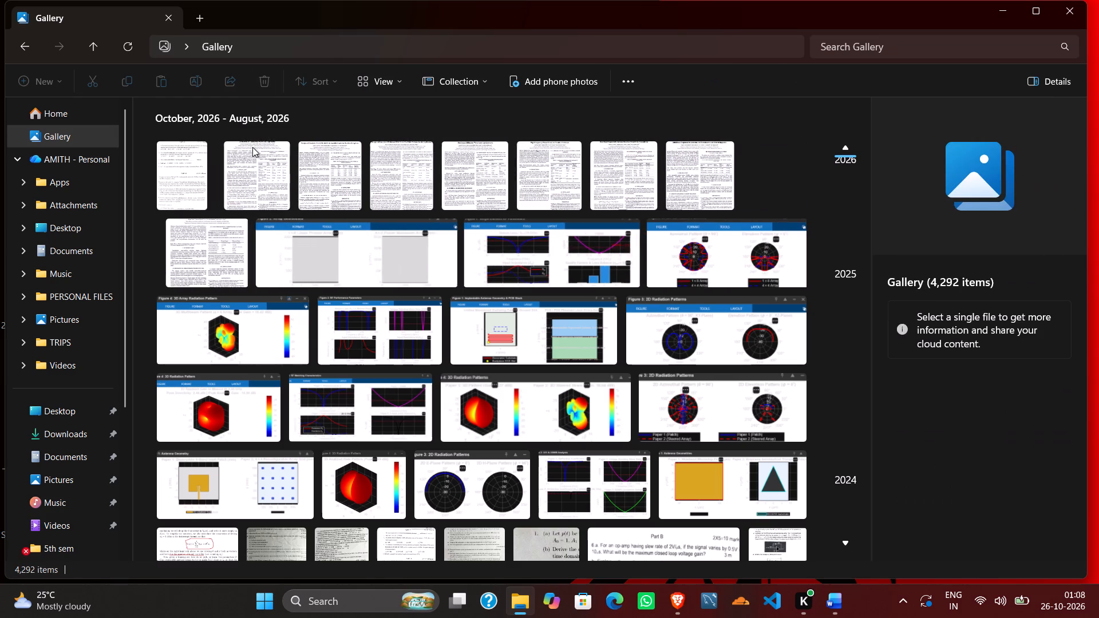
{"action": "left_click", "coordinate": [252, 152]}
{"action": "left_click", "coordinate": [267, 80]}
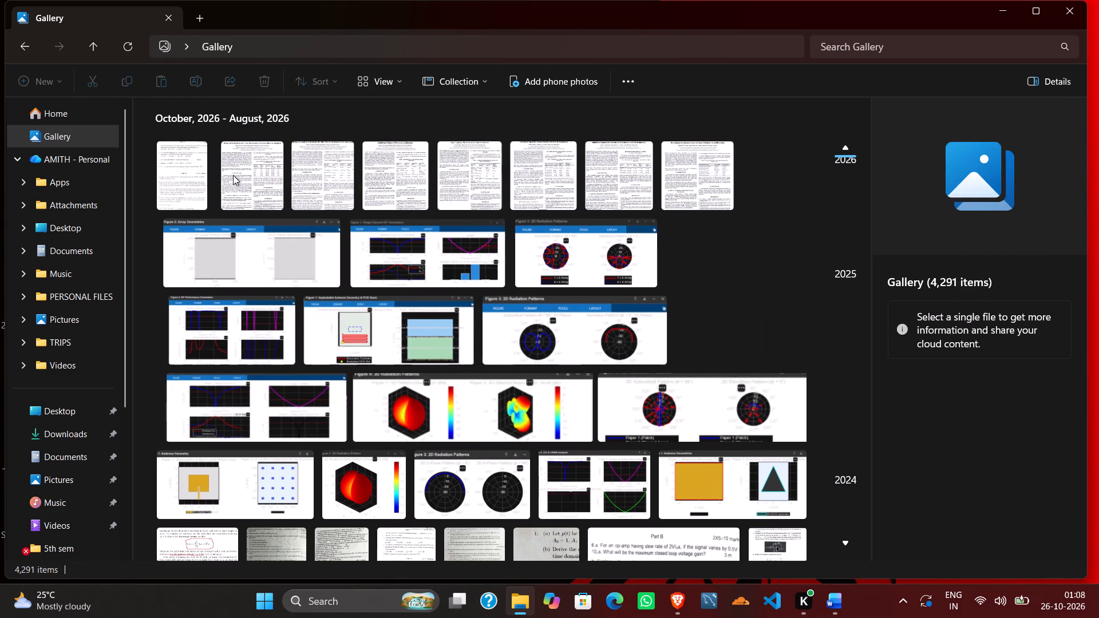
{"action": "left_click", "coordinate": [233, 175]}
{"action": "left_click", "coordinate": [272, 84]}
{"action": "left_click", "coordinate": [261, 165]}
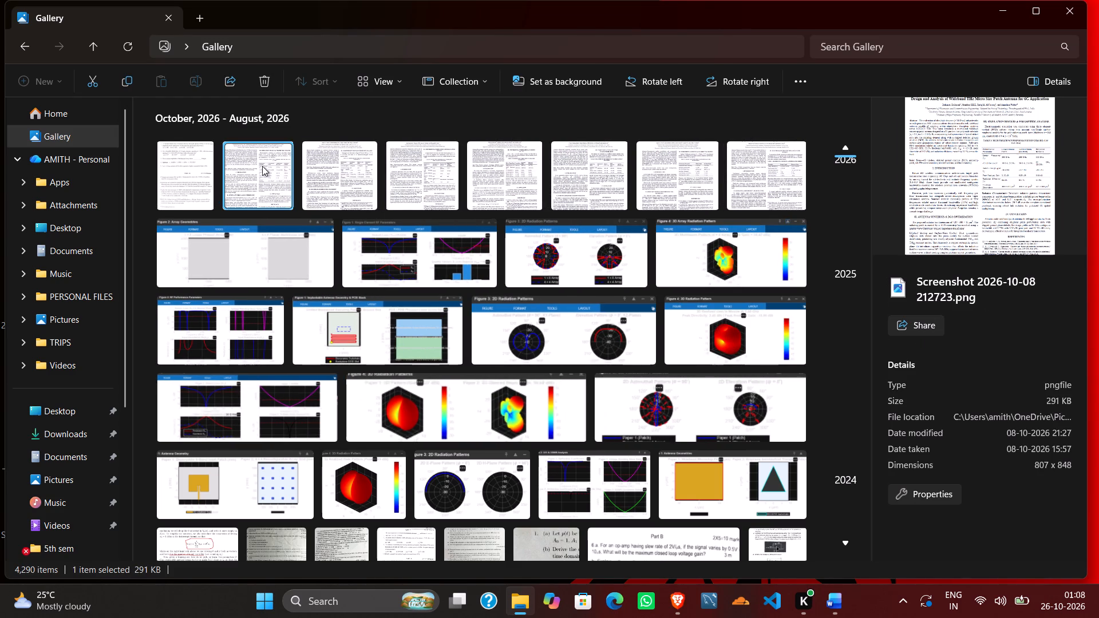
{"action": "left_click", "coordinate": [269, 86]}
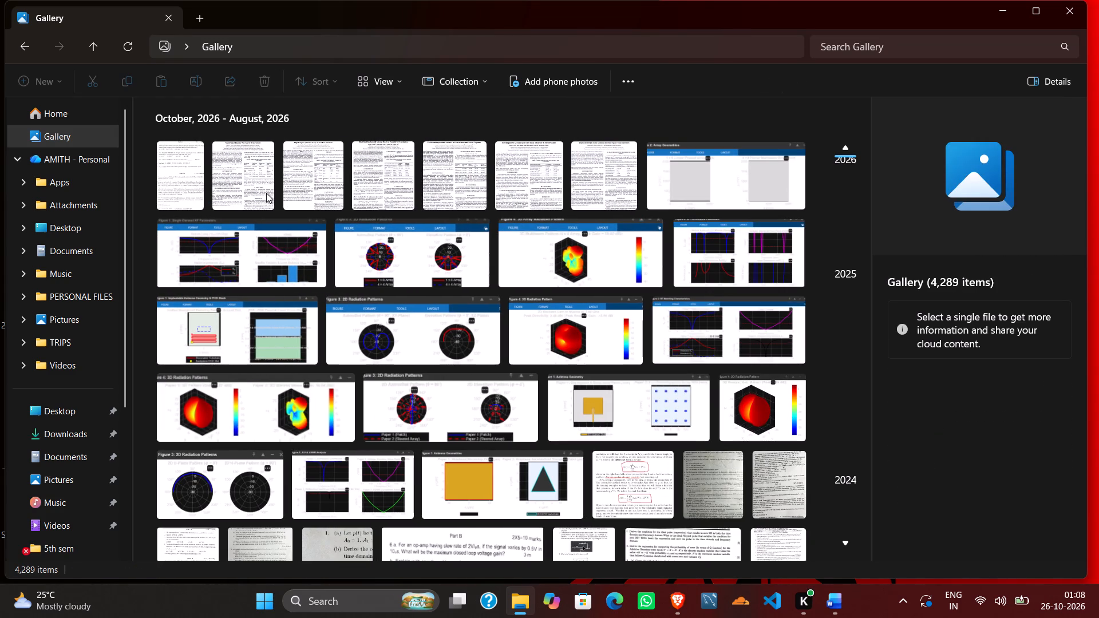
Delete the question-paper Screenshot 2026-10-10 114024.png and the adjoining research-paper Screenshot 2026-10-08 212304.png.
{"action": "left_click_drag", "start_coordinate": [156, 160], "coordinate": [335, 314]}
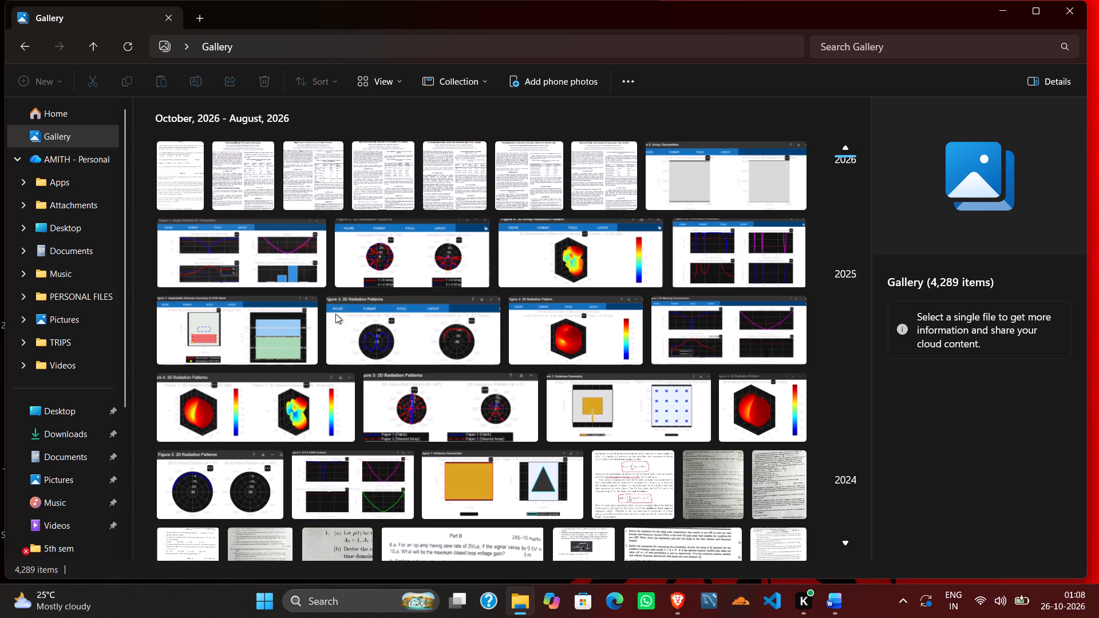
{"action": "left_click_drag", "start_coordinate": [335, 314], "coordinate": [342, 323]}
{"action": "left_click_drag", "start_coordinate": [168, 153], "coordinate": [290, 237]}
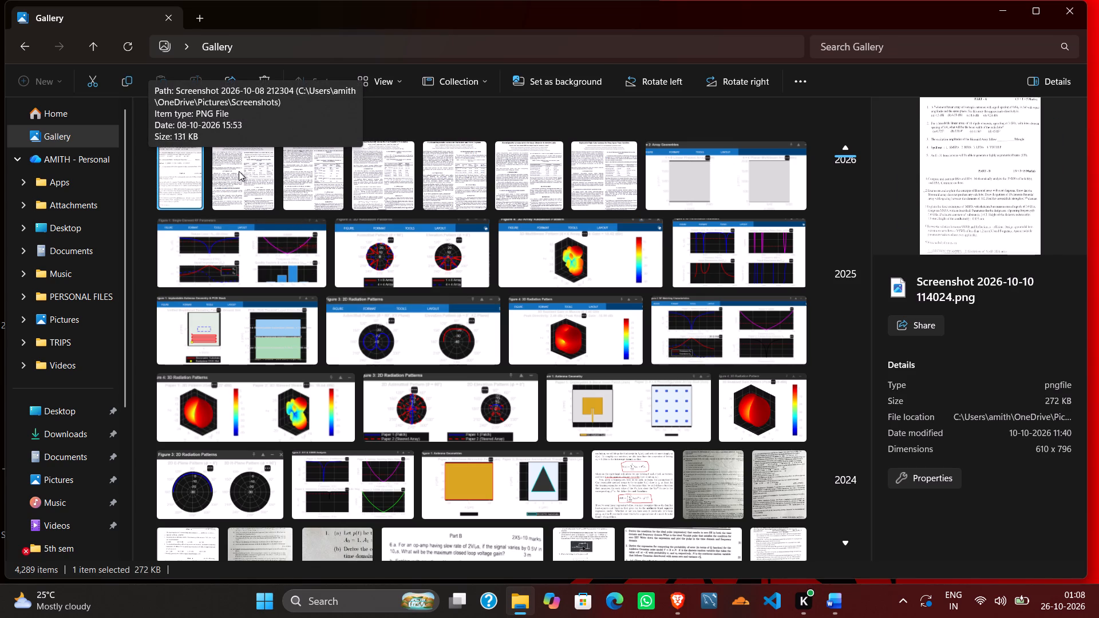
{"action": "left_click", "coordinate": [269, 88]}
{"action": "left_click", "coordinate": [219, 165]}
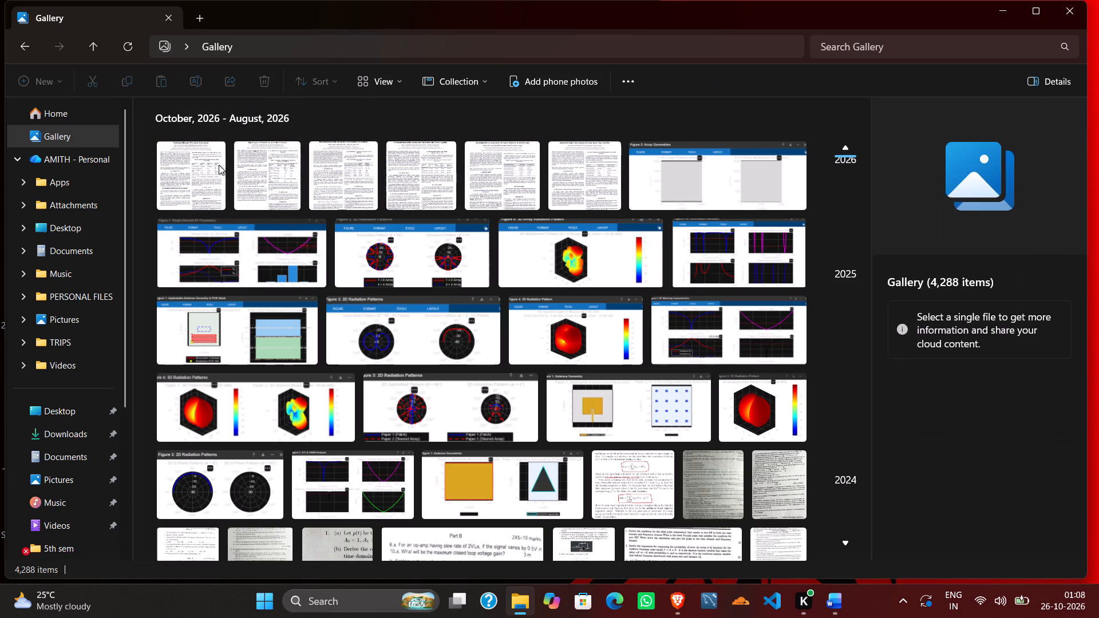
{"action": "left_click", "coordinate": [259, 81]}
{"action": "left_click", "coordinate": [260, 81]}
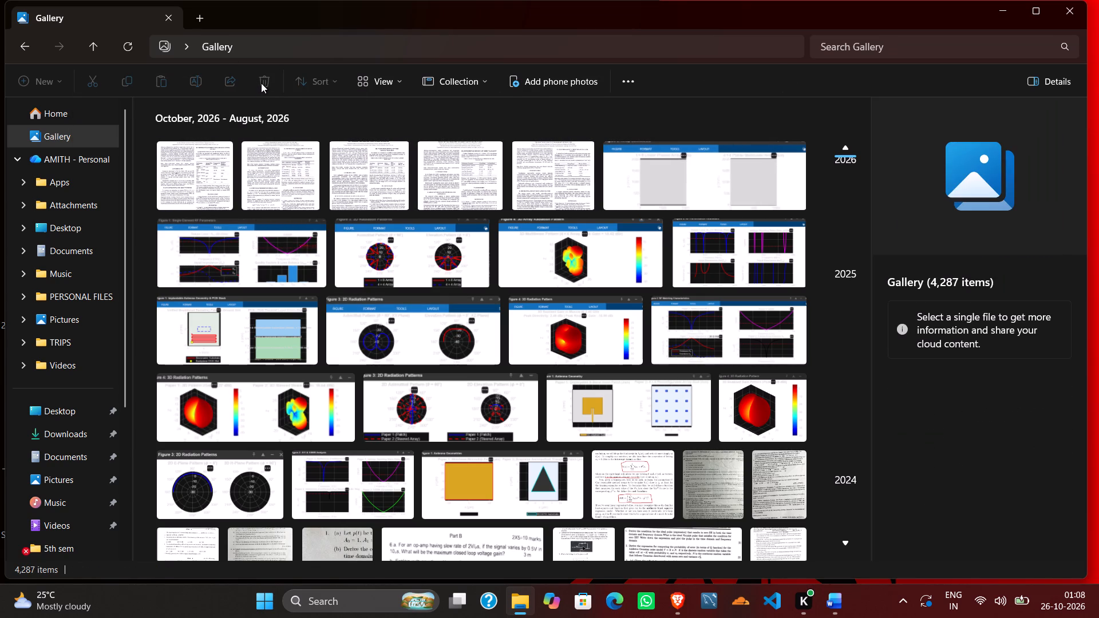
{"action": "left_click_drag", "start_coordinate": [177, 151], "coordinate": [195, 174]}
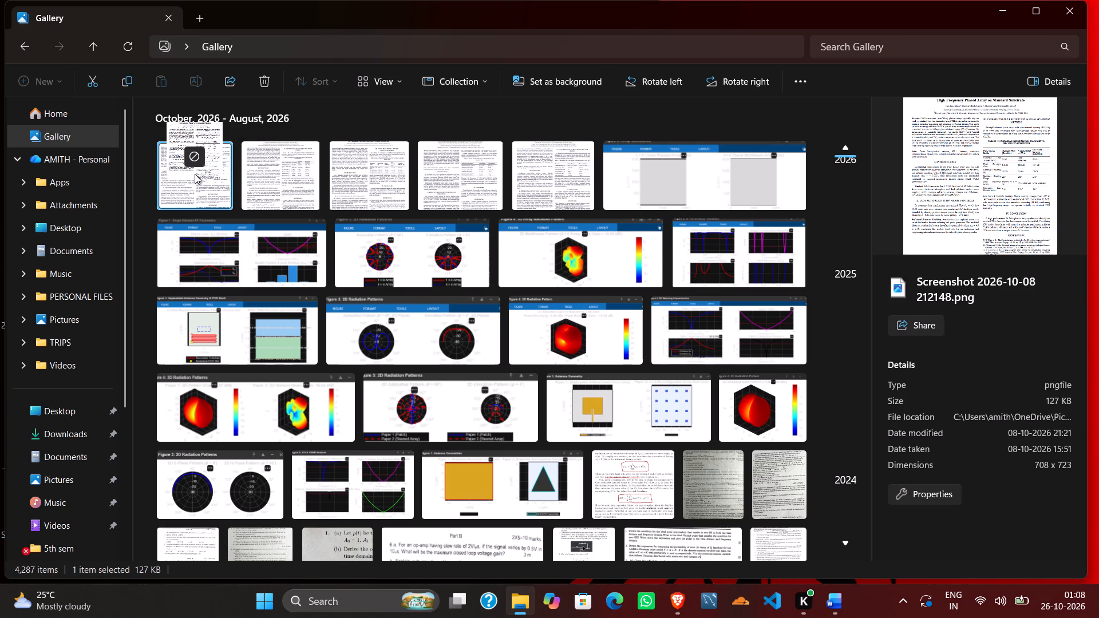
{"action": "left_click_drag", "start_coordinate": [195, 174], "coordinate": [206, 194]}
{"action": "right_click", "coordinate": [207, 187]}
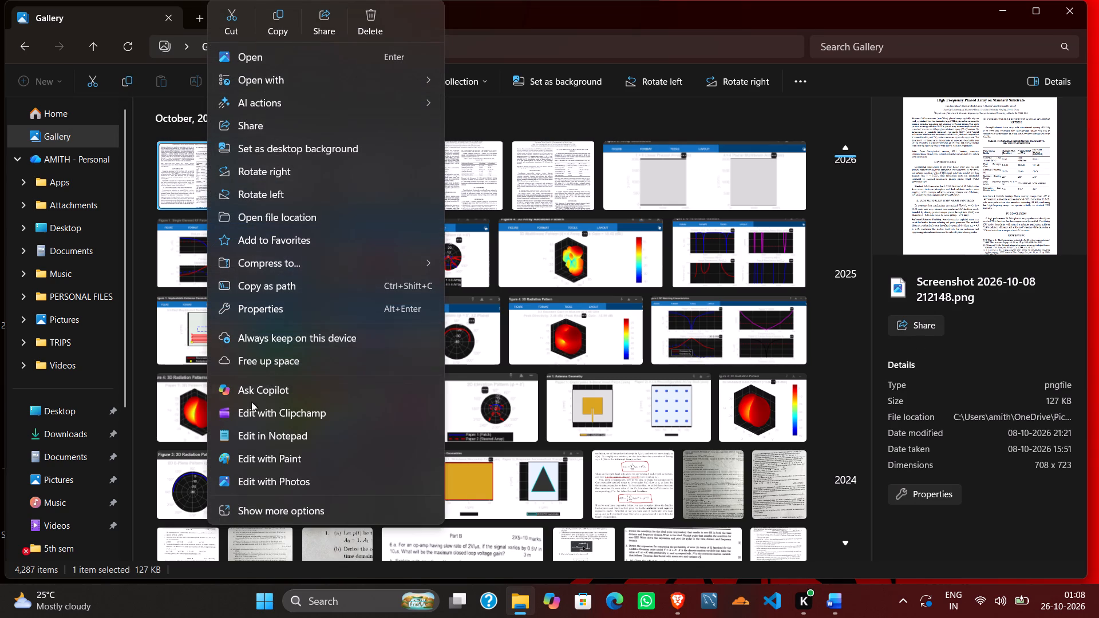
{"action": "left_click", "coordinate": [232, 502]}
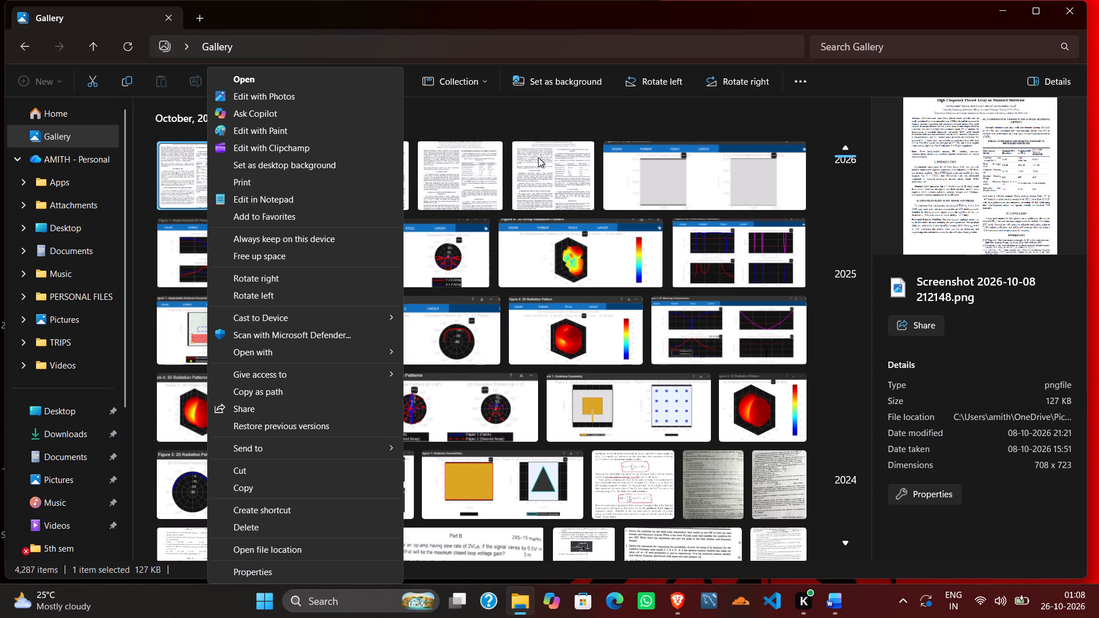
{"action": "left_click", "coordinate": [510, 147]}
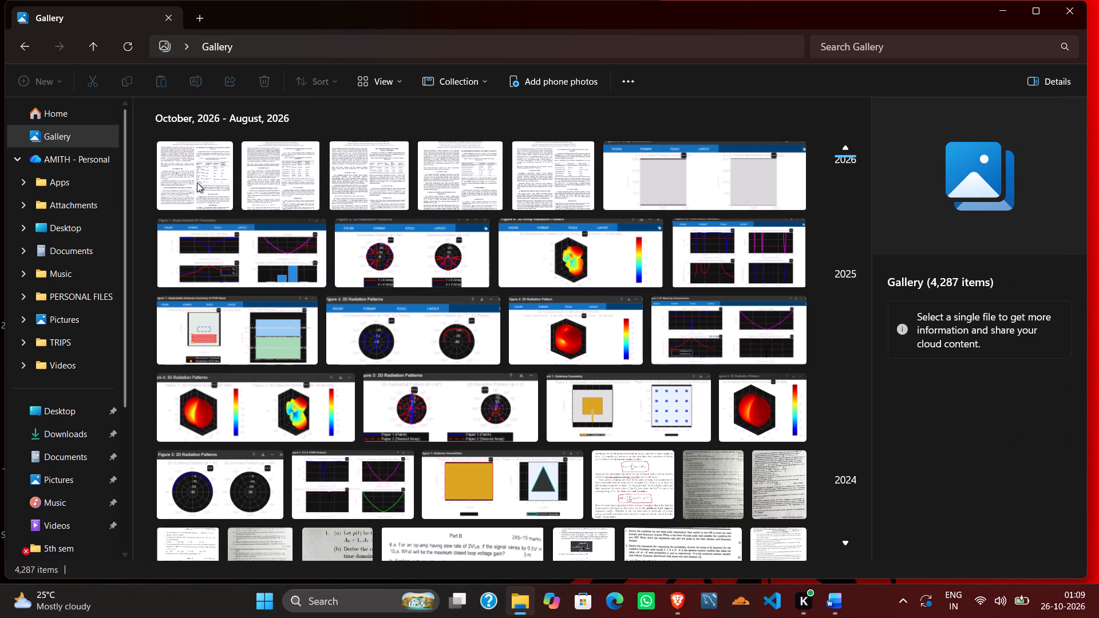
Delete the research-paper Screenshot 2026-10-08 212148.png and the two-column page capture that follows it.
{"action": "left_click", "coordinate": [199, 183]}
{"action": "left_click", "coordinate": [313, 177]}
{"action": "left_click", "coordinate": [193, 154]}
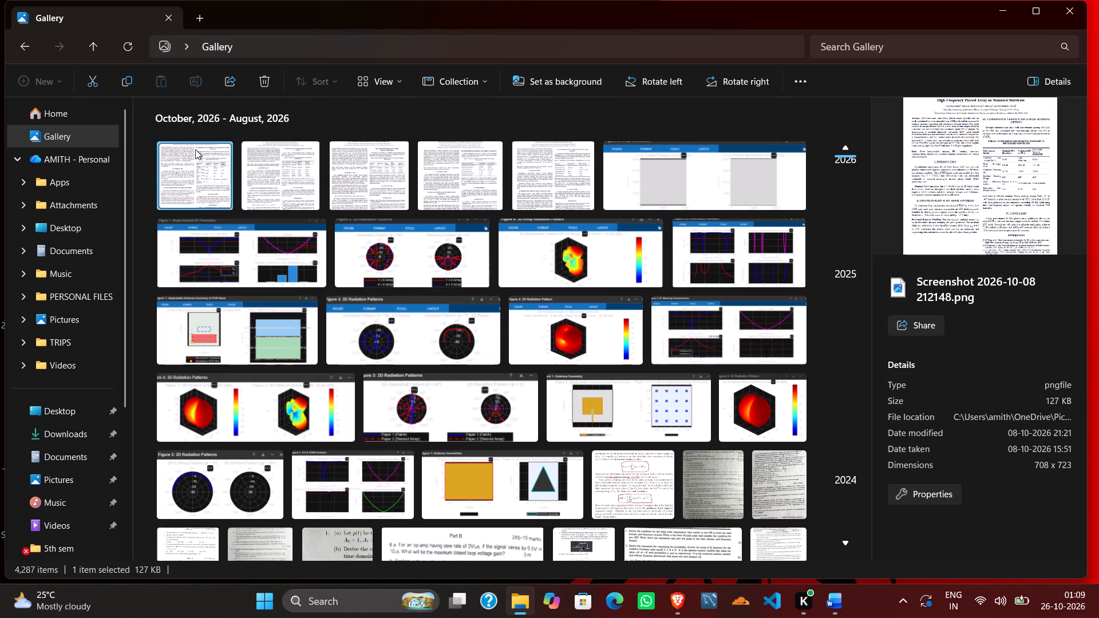
{"action": "left_click", "coordinate": [263, 79]}
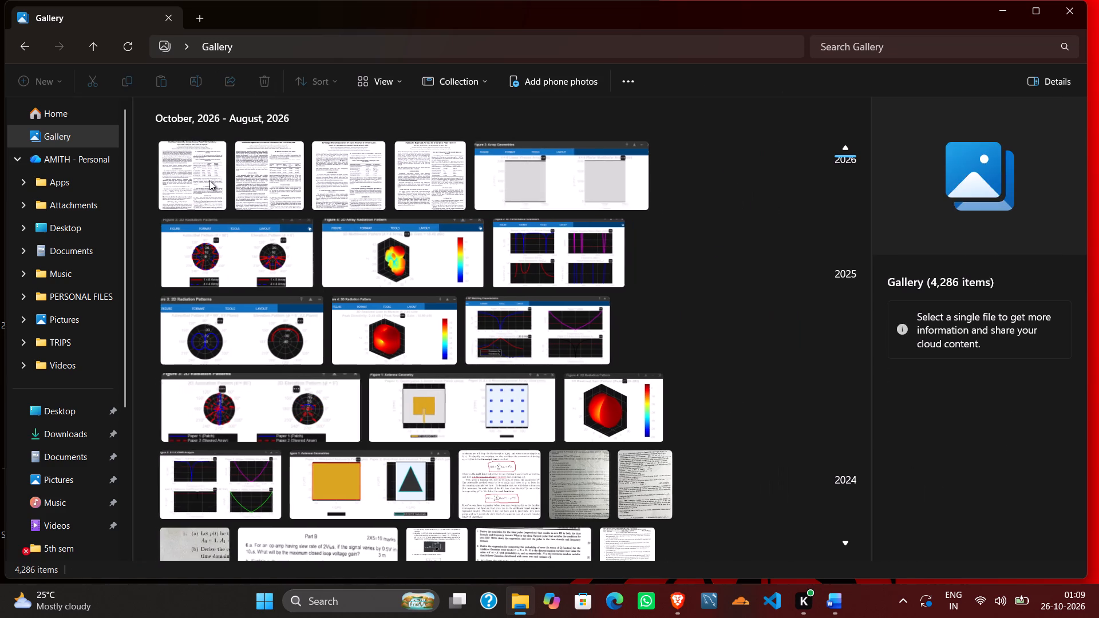
{"action": "left_click", "coordinate": [209, 180]}
{"action": "left_click", "coordinate": [265, 84]}
Delete the 2D radiation patterns capture, Screenshot 2026-10-07 232411.png.
{"action": "left_click", "coordinate": [227, 221]}
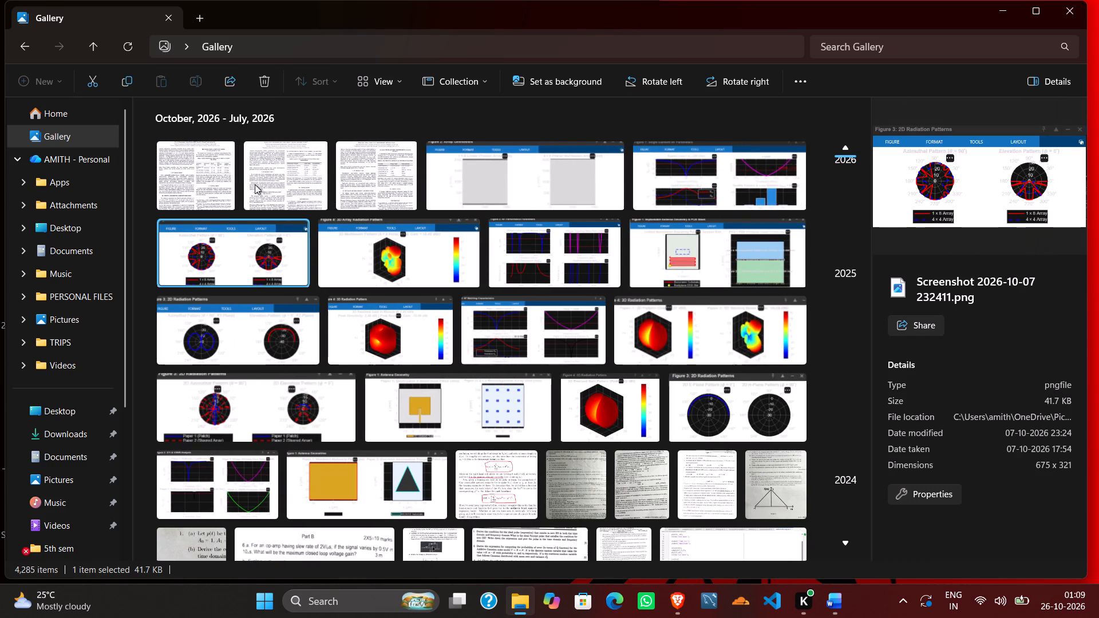
{"action": "left_click", "coordinate": [259, 79]}
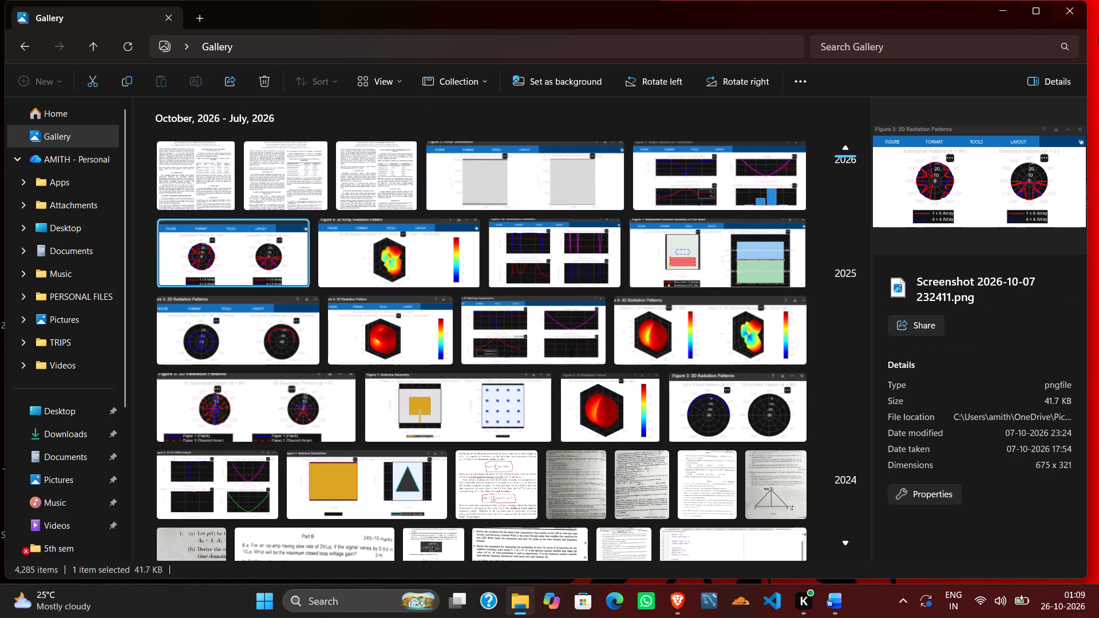
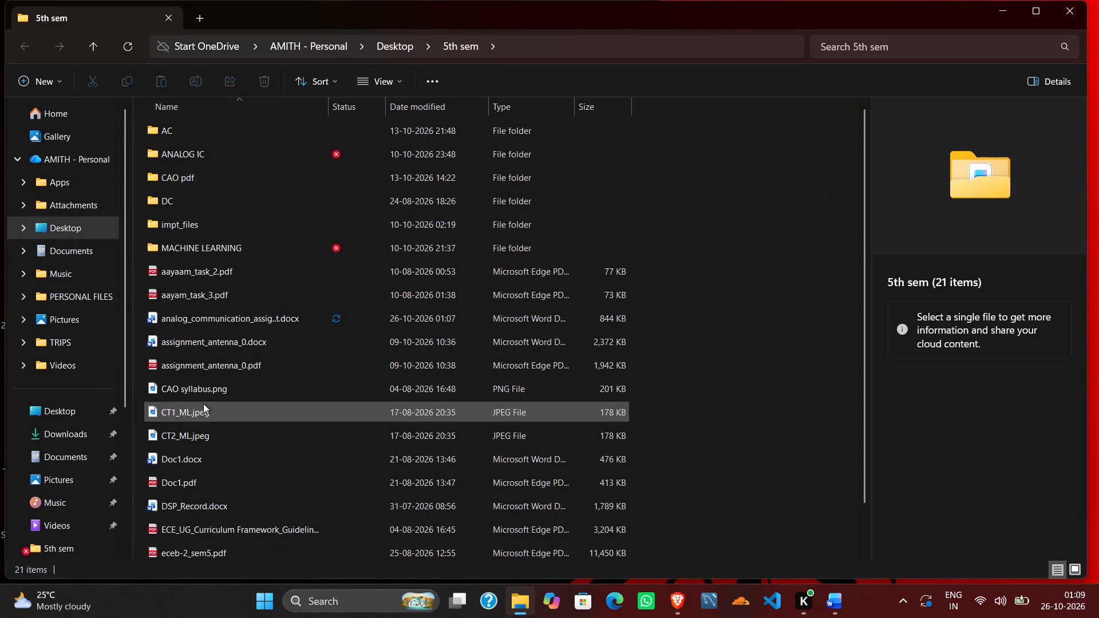
Open the analog communication assignment document from the 5th sem folder in Word and save it.
{"action": "left_click", "coordinate": [248, 322]}
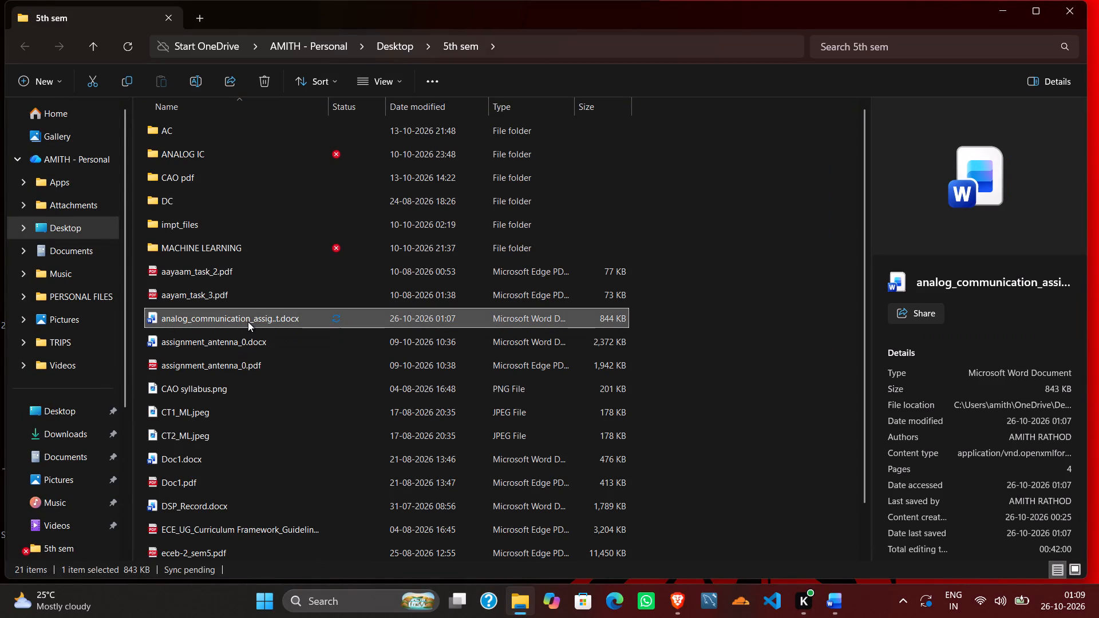
{"action": "double_click", "coordinate": [248, 322]}
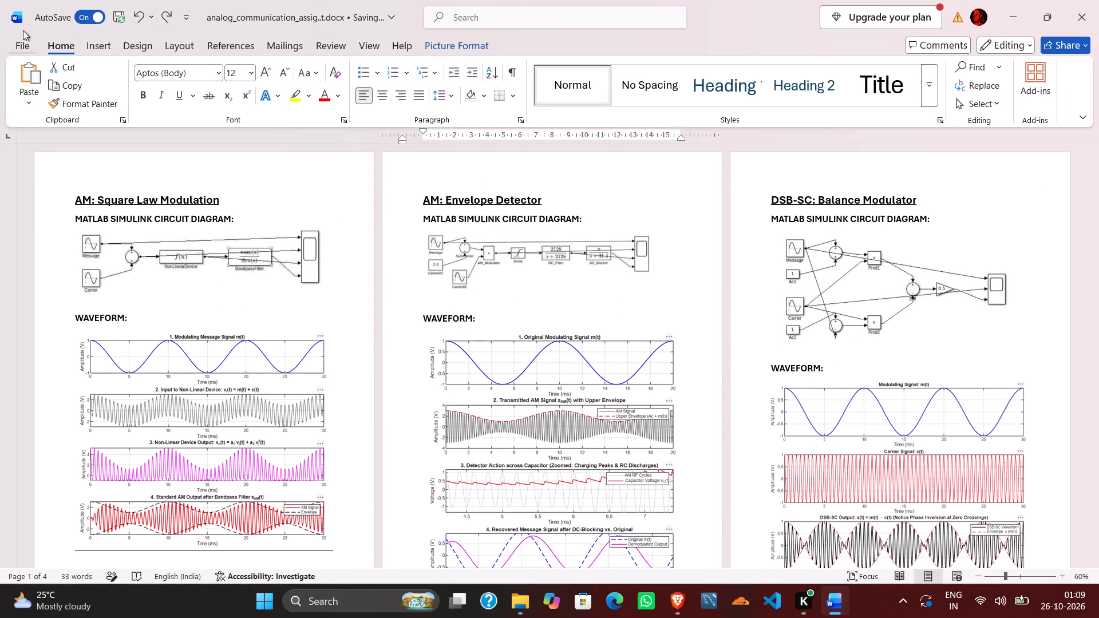
{"action": "left_click", "coordinate": [116, 19]}
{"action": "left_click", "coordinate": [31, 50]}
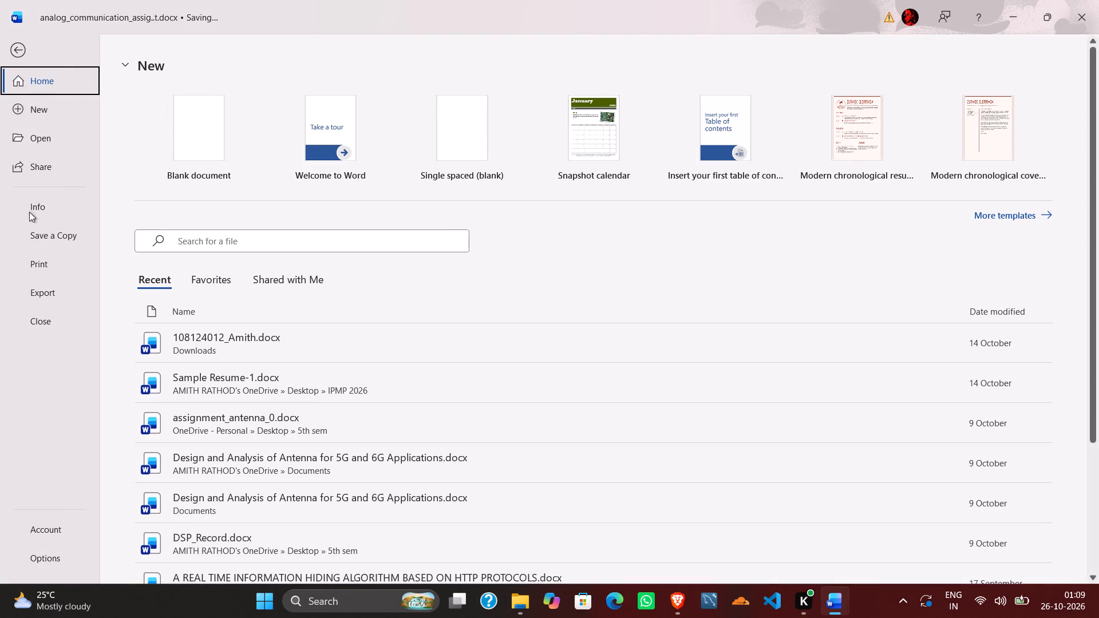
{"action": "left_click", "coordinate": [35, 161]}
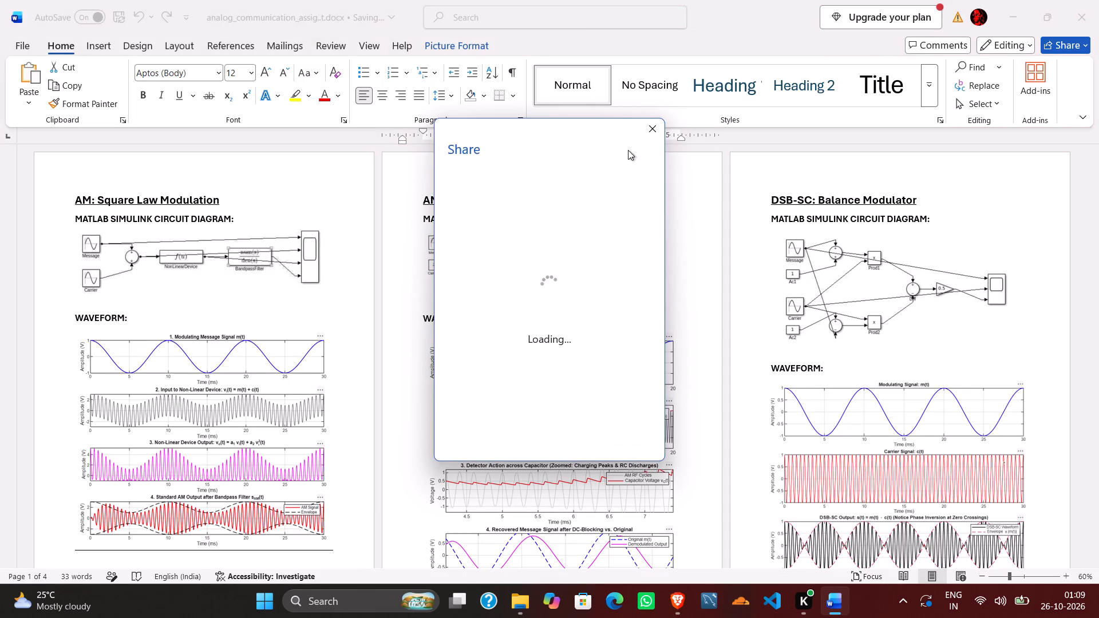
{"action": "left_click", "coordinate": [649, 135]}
Save the document again and print all its pages with Microsoft Print to PDF.
{"action": "left_click", "coordinate": [126, 21]}
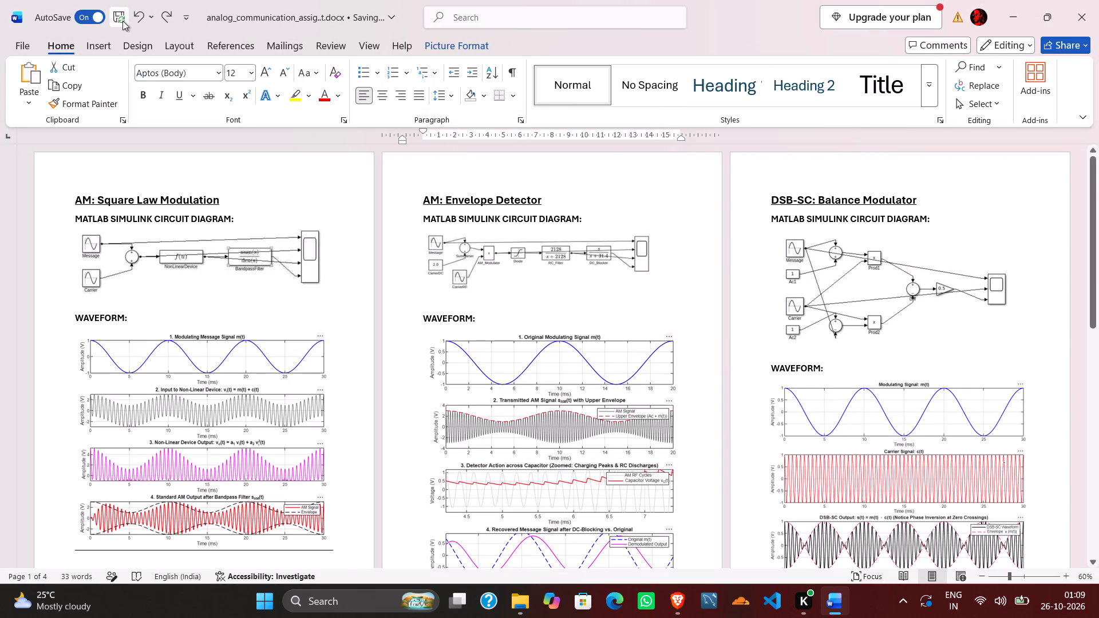
{"action": "left_click", "coordinate": [121, 21]}
{"action": "left_click", "coordinate": [17, 39]}
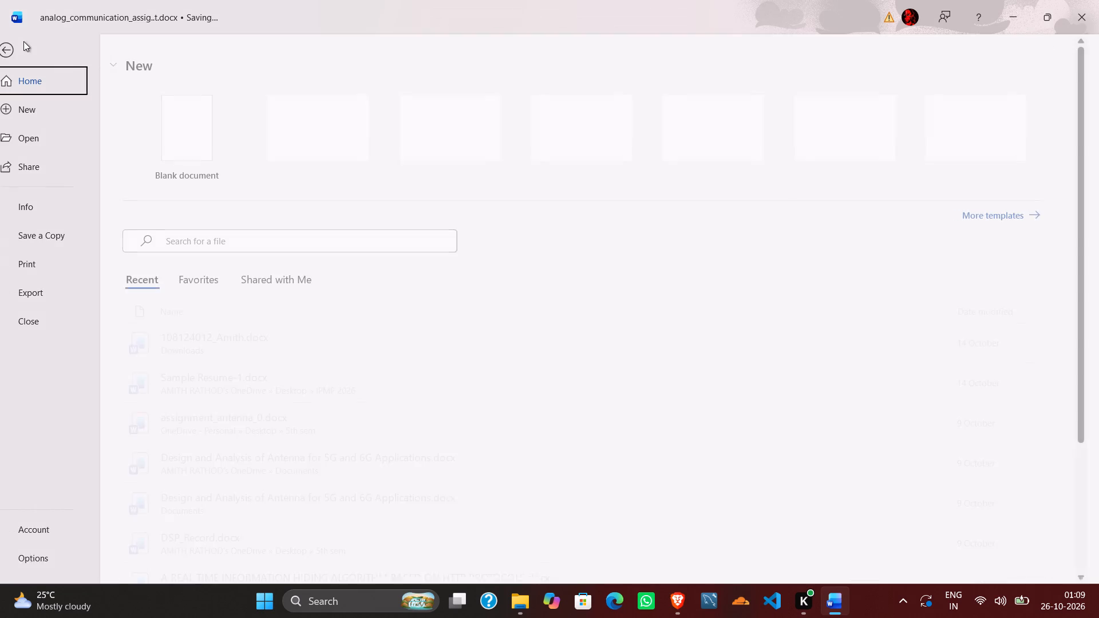
{"action": "left_click", "coordinate": [61, 233]}
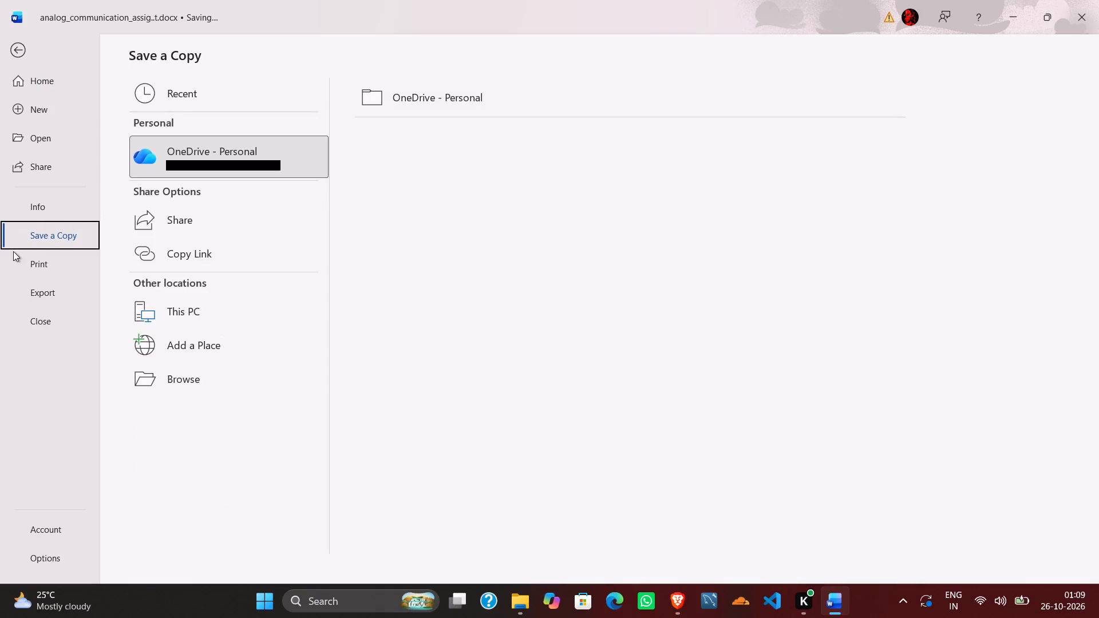
{"action": "left_click", "coordinate": [39, 268]}
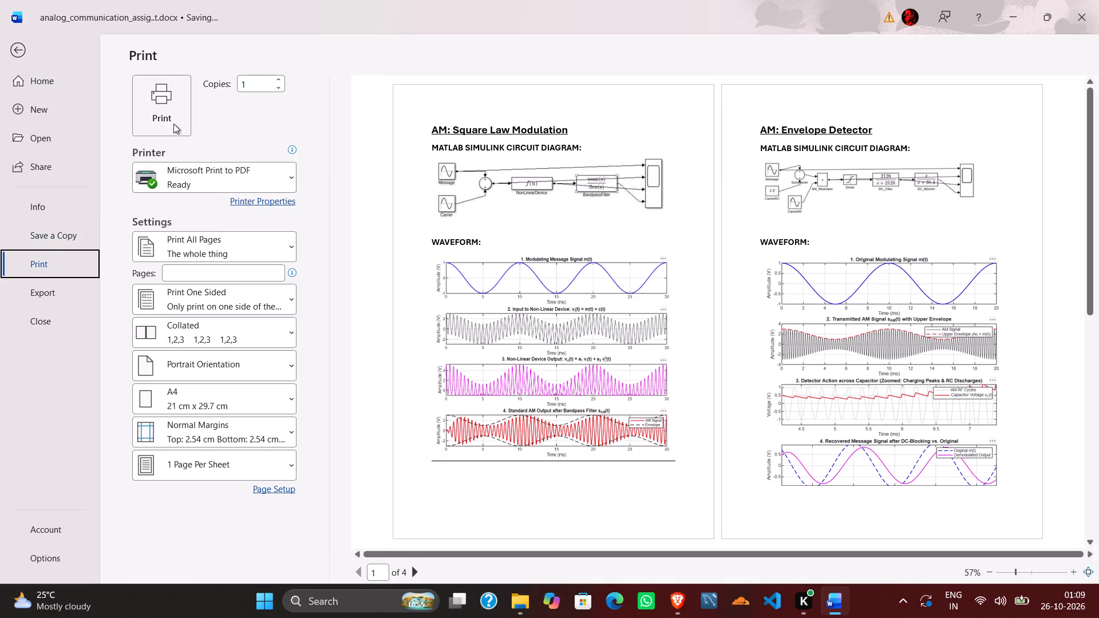
{"action": "left_click", "coordinate": [173, 124]}
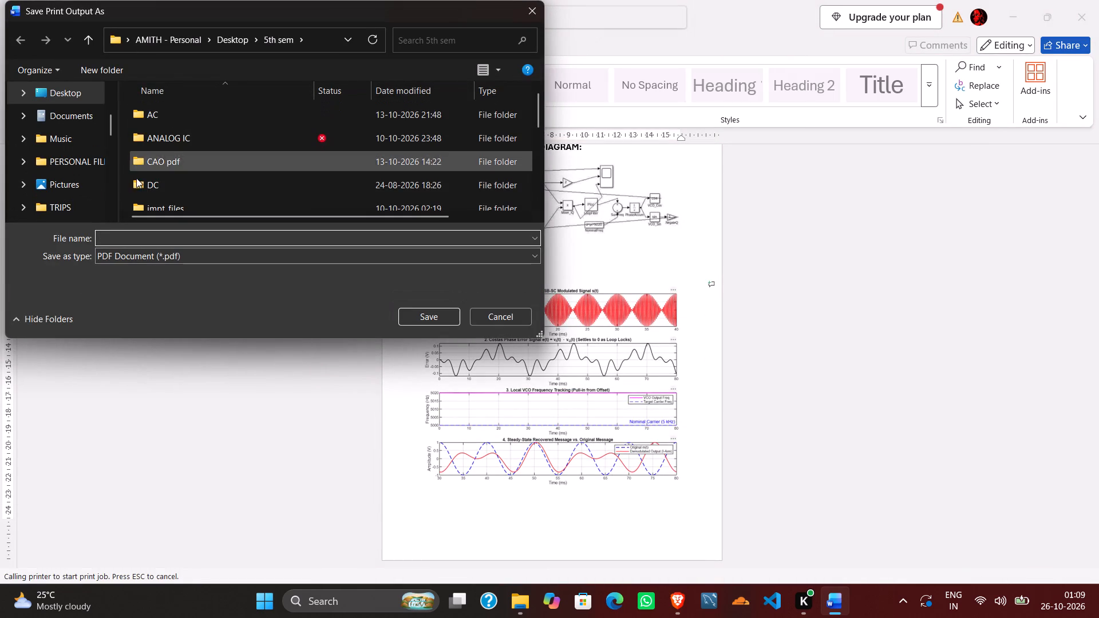
Use the existing assignment_antenna_0.pdf in the 5th sem folder as the starting file name for the PDF output.
{"action": "scroll", "coordinate": [149, 179], "scroll_direction": "down", "scroll_amount": 2}
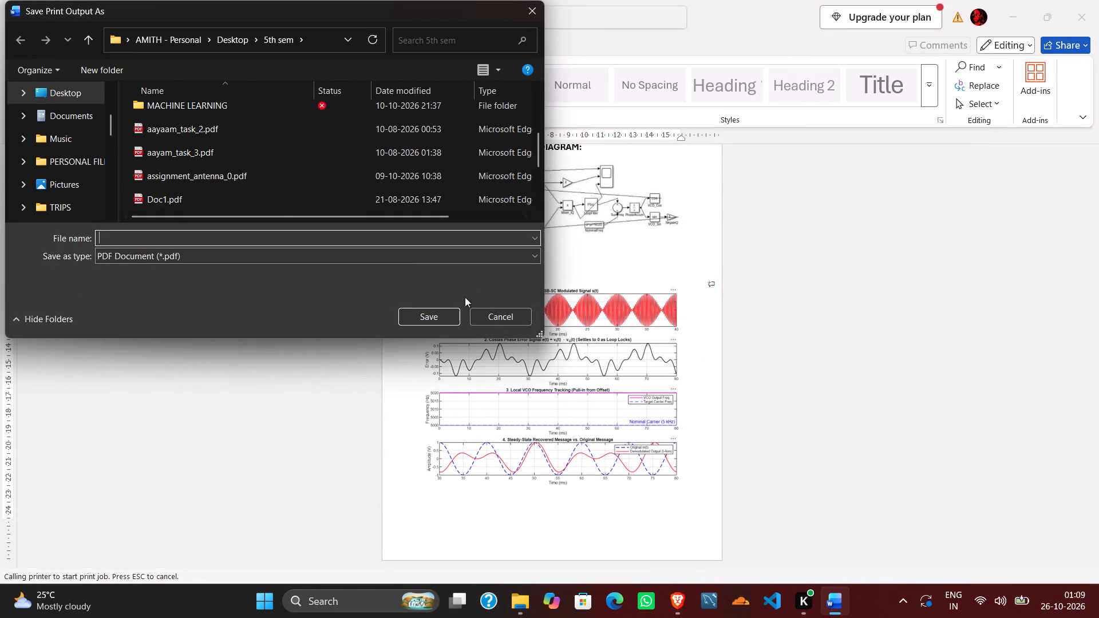
{"action": "left_click", "coordinate": [426, 315]}
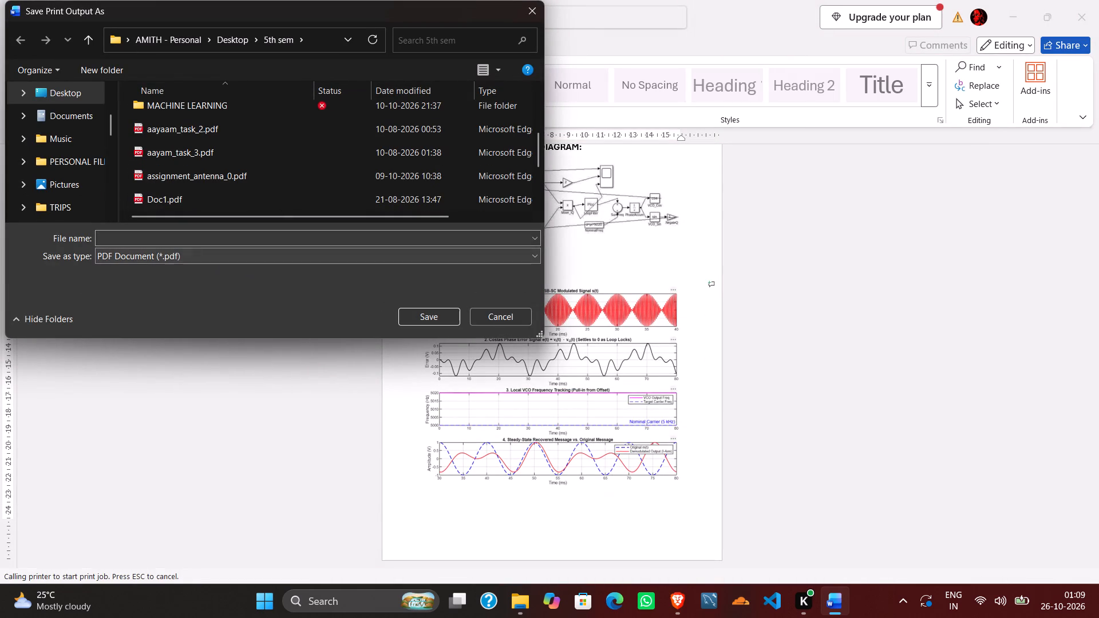
{"action": "left_click", "coordinate": [171, 236]}
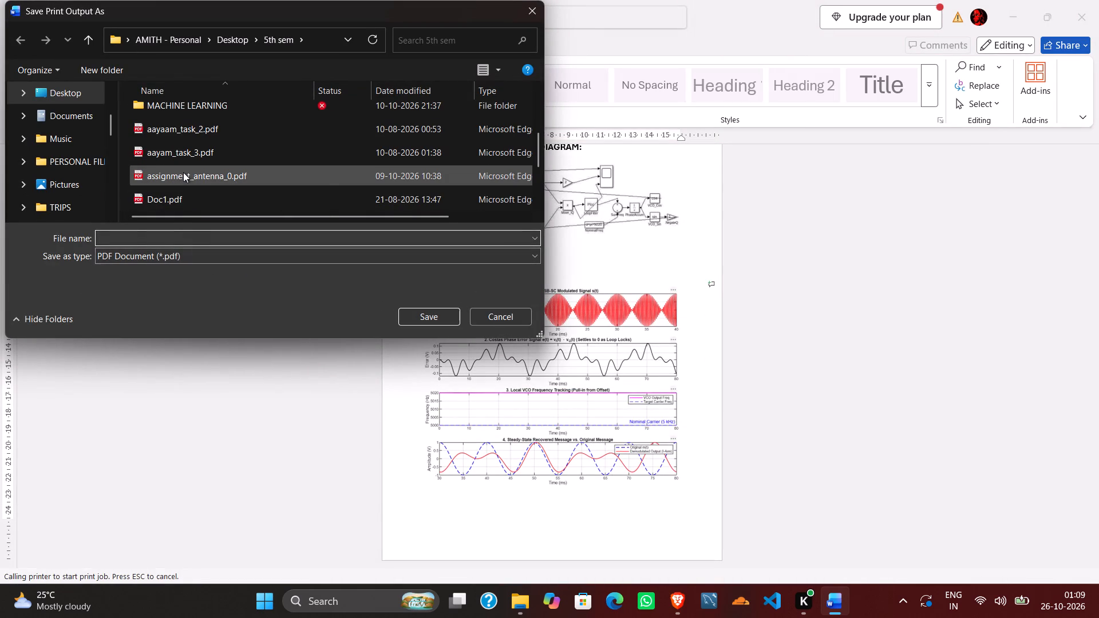
{"action": "left_click", "coordinate": [183, 172]}
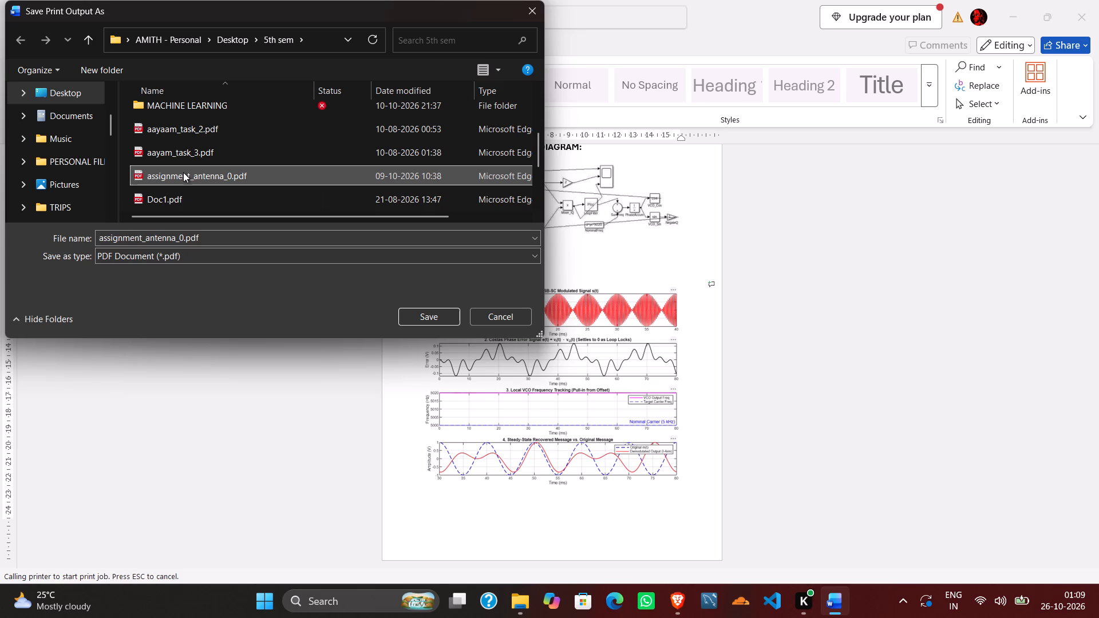
Look through the existing folders and PDF files in the 5th sem folder.
{"action": "scroll", "coordinate": [183, 172], "scroll_direction": "down", "scroll_amount": 2}
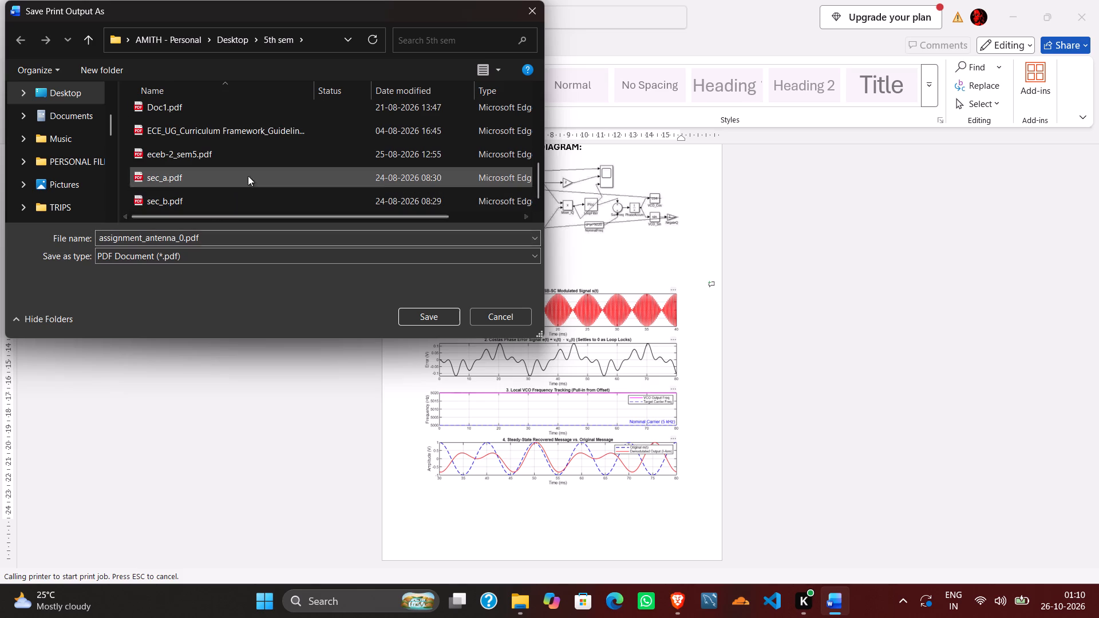
{"action": "scroll", "coordinate": [262, 163], "scroll_direction": "down", "scroll_amount": 9}
{"action": "left_click", "coordinate": [262, 166]}
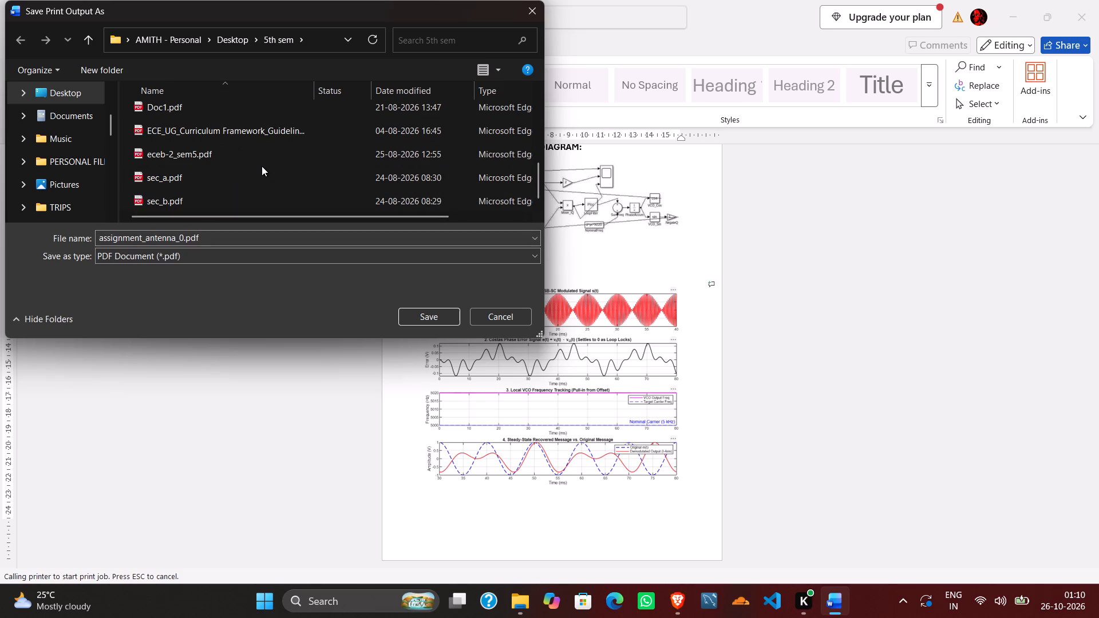
{"action": "scroll", "coordinate": [262, 166], "scroll_direction": "down", "scroll_amount": 7}
{"action": "scroll", "coordinate": [267, 180], "scroll_direction": "up", "scroll_amount": 5}
{"action": "scroll", "coordinate": [258, 130], "scroll_direction": "down", "scroll_amount": 2}
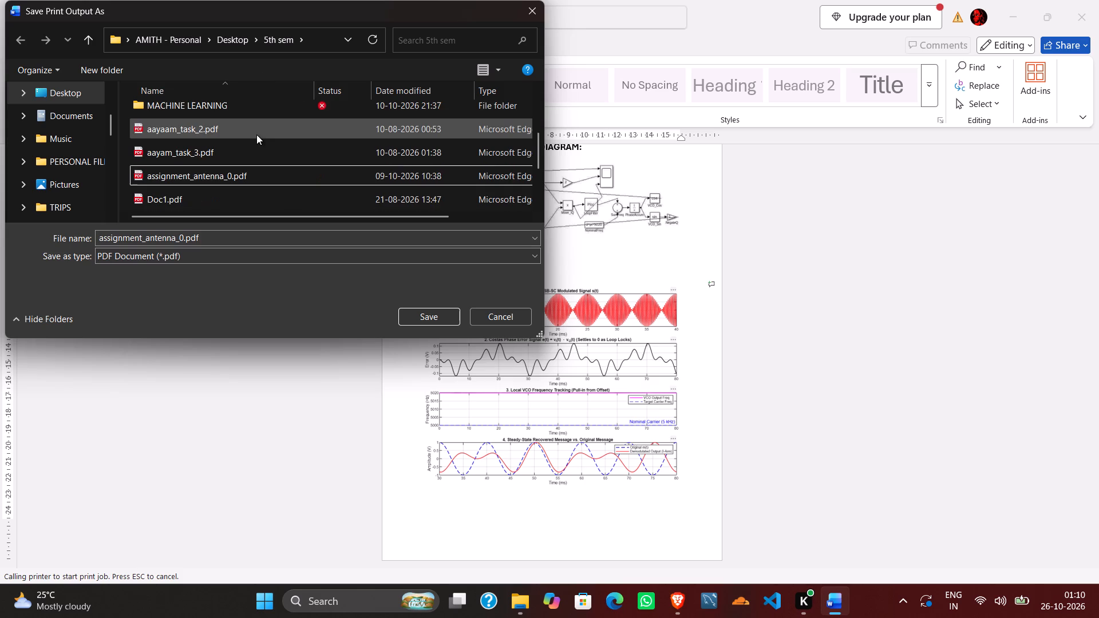
{"action": "scroll", "coordinate": [254, 137], "scroll_direction": "down", "scroll_amount": 7}
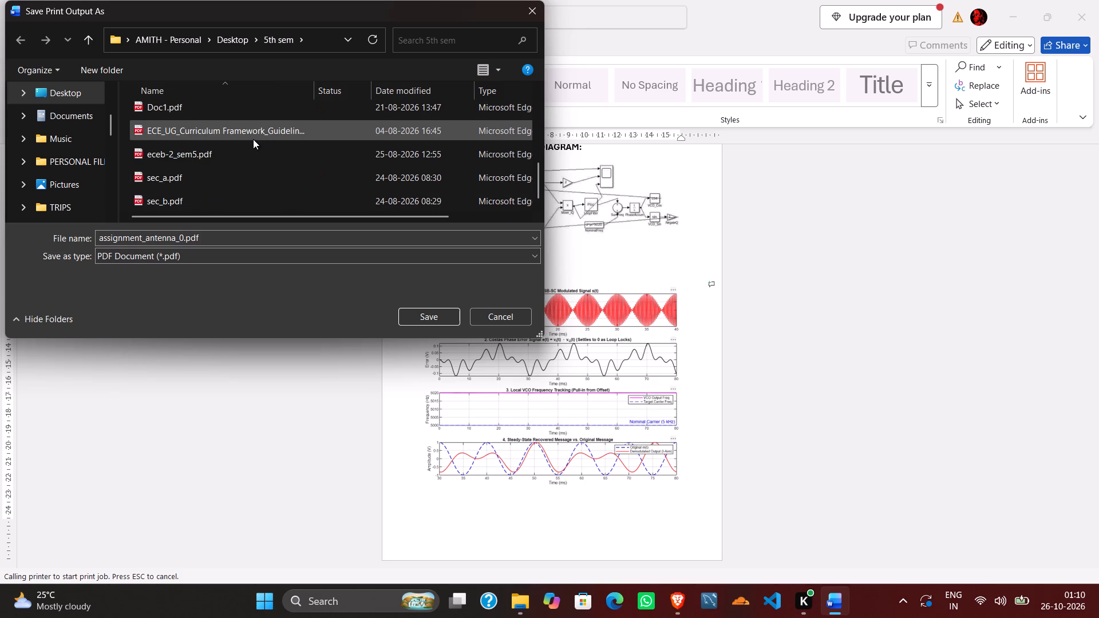
{"action": "scroll", "coordinate": [253, 139], "scroll_direction": "up", "scroll_amount": 3}
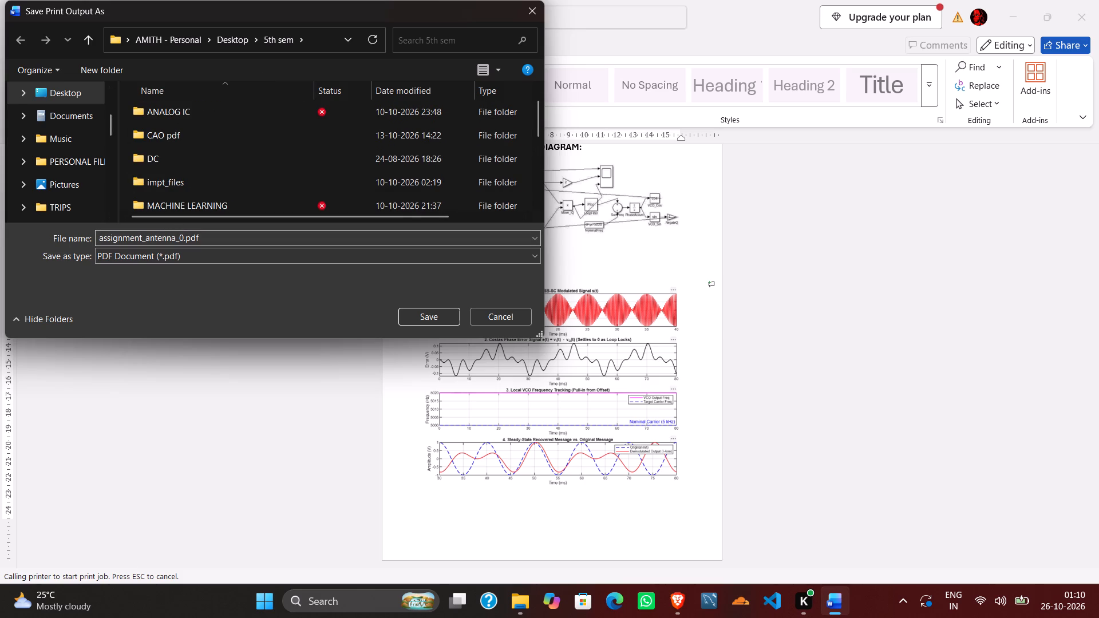
Change the output file name to ac_assignment.pdf and save the PDF in the 5th sem folder.
{"action": "left_click_drag", "start_coordinate": [183, 241], "coordinate": [166, 247]}
{"action": "left_click", "coordinate": [169, 234]}
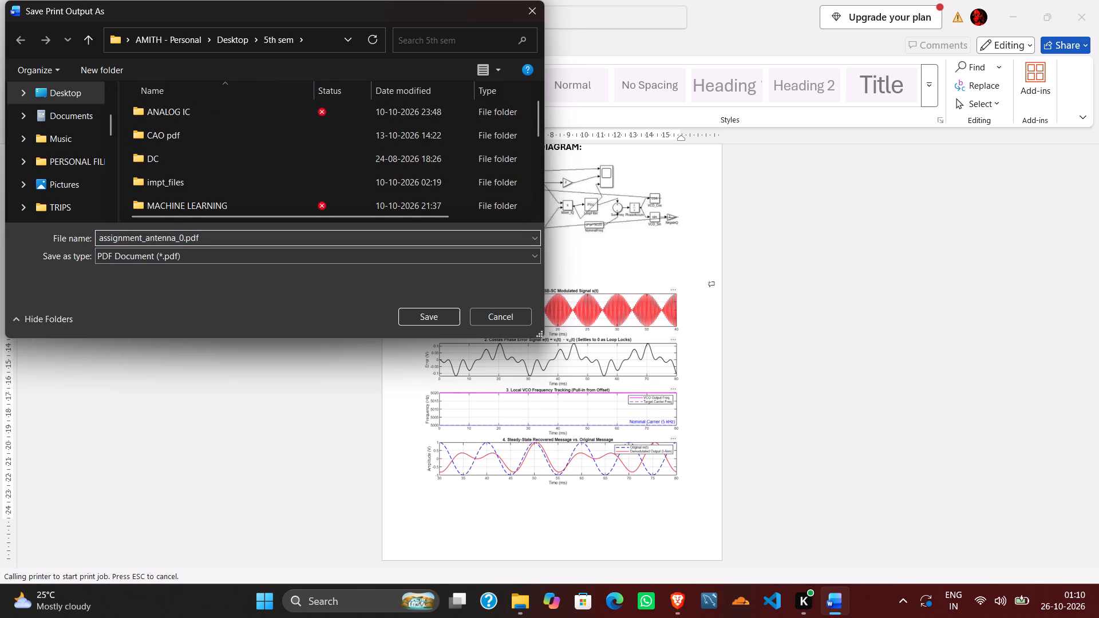
{"action": "left_click_drag", "start_coordinate": [140, 239], "coordinate": [187, 245]}
{"action": "key", "text": "BackSpace"}
{"action": "key", "text": "period"}
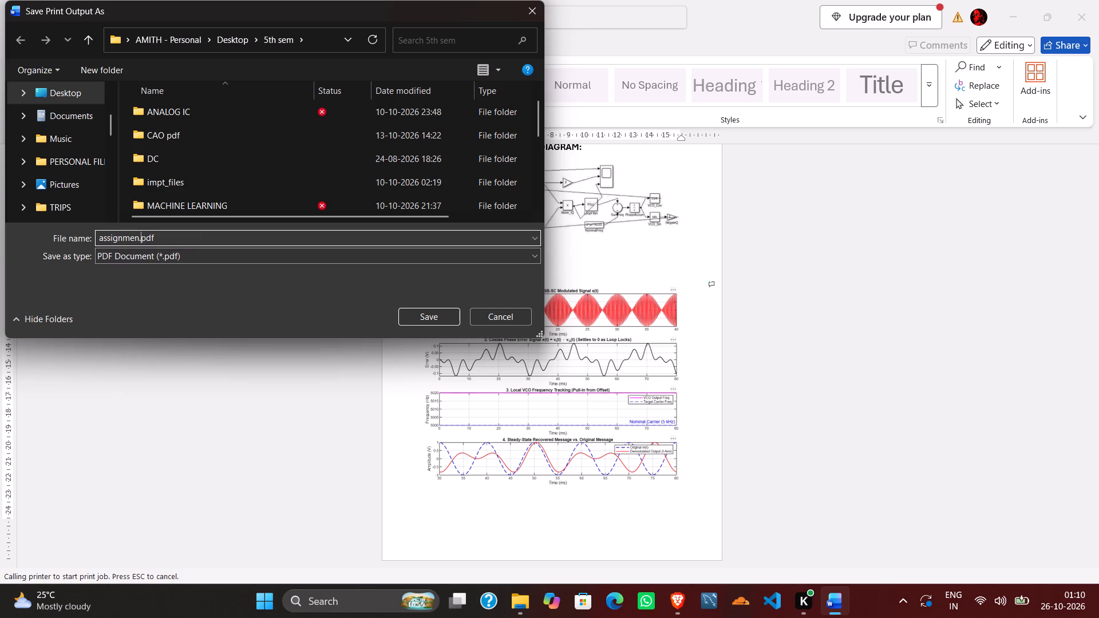
{"action": "key", "text": "Left"}
{"action": "key", "text": "t"}
{"action": "key", "text": "Left"}
{"action": "key", "text": "Left"}
{"action": "key", "text": "Left"}
{"action": "key", "text": "Left"}
{"action": "key", "text": "Left"}
{"action": "key", "text": "Left"}
{"action": "key", "text": "Left"}
{"action": "key", "text": "Left"}
{"action": "key", "text": "Left"}
{"action": "key", "text": "Left"}
{"action": "type", "text": "ac"}
{"action": "key", "text": "shift+underscore"}
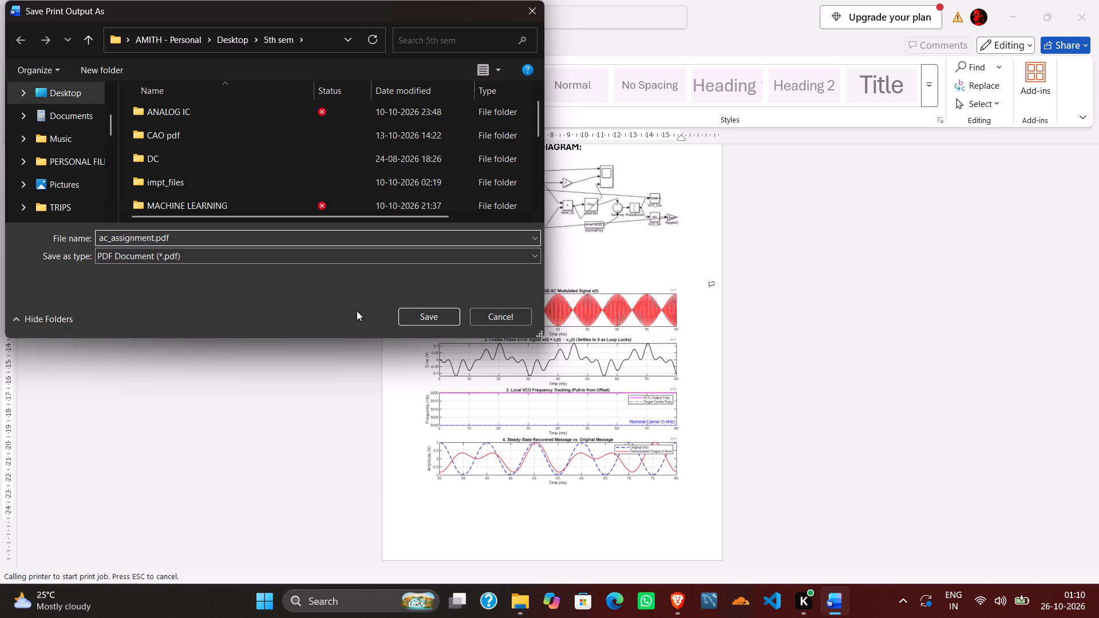
{"action": "left_click", "coordinate": [428, 322]}
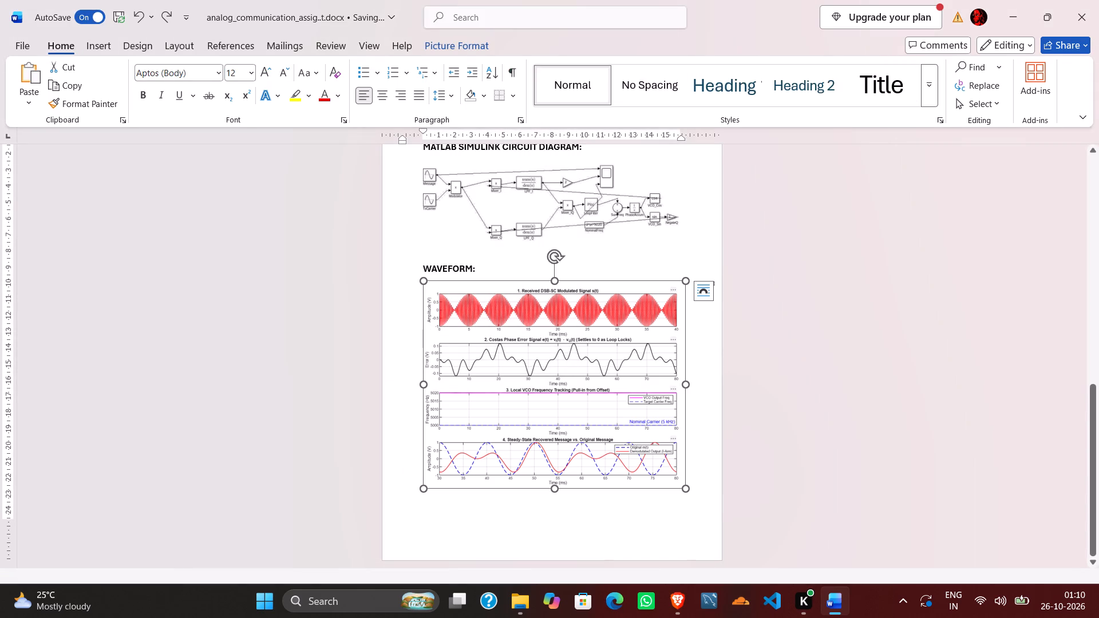
Open ac_assignment.pdf from the 5th sem folder in Edge and check the circuit diagrams and waveforms on its pages.
{"action": "left_click", "coordinate": [521, 611]}
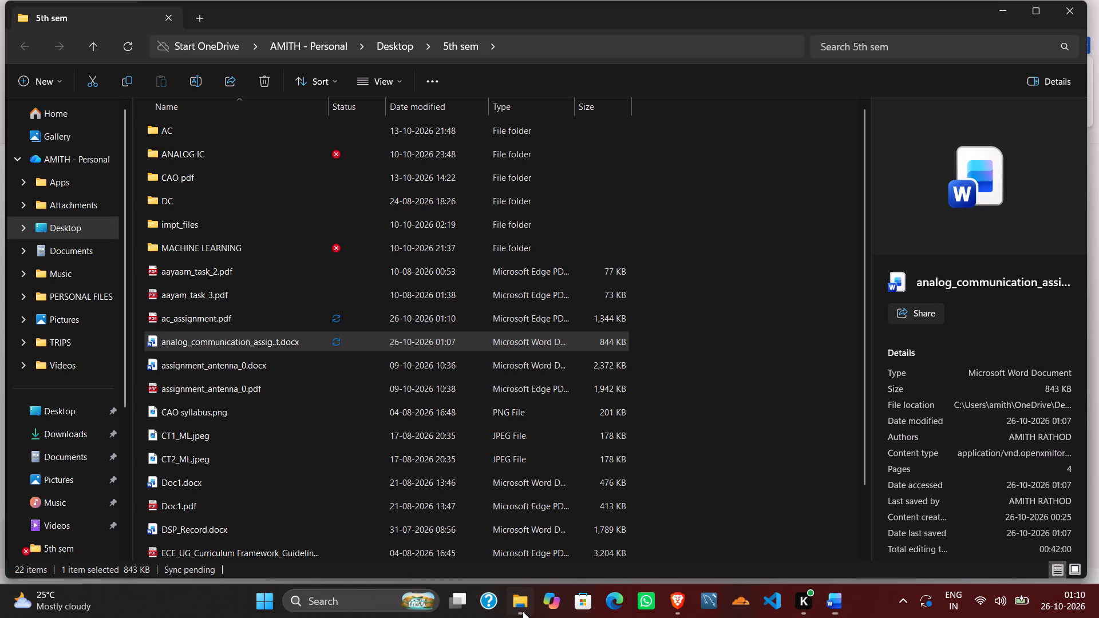
{"action": "double_click", "coordinate": [242, 319]}
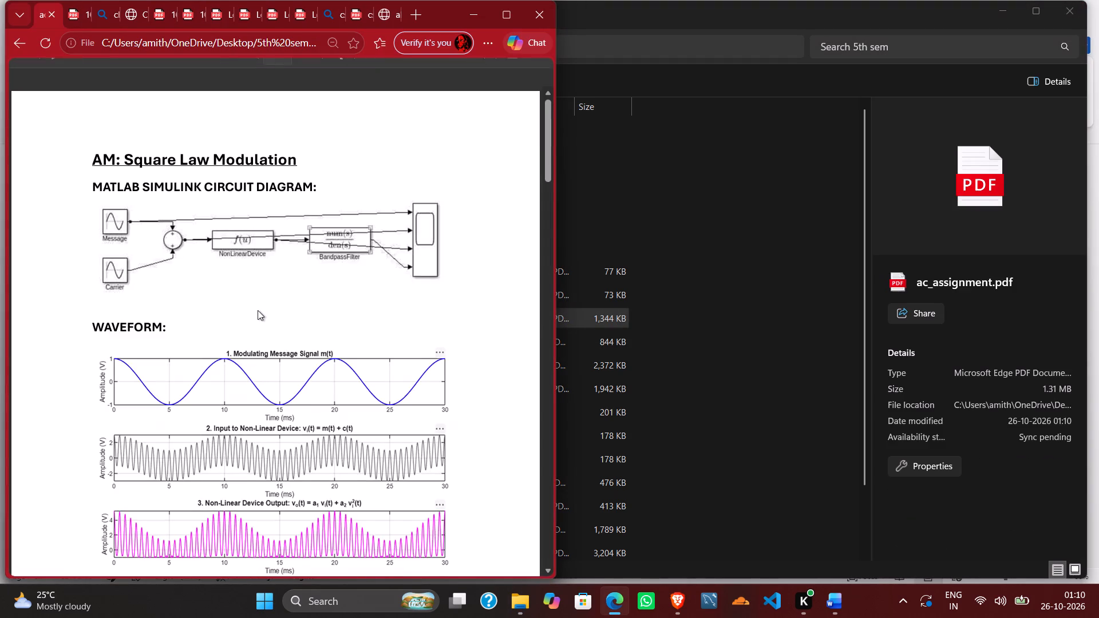
{"action": "scroll", "coordinate": [258, 310], "scroll_direction": "down", "scroll_amount": 11}
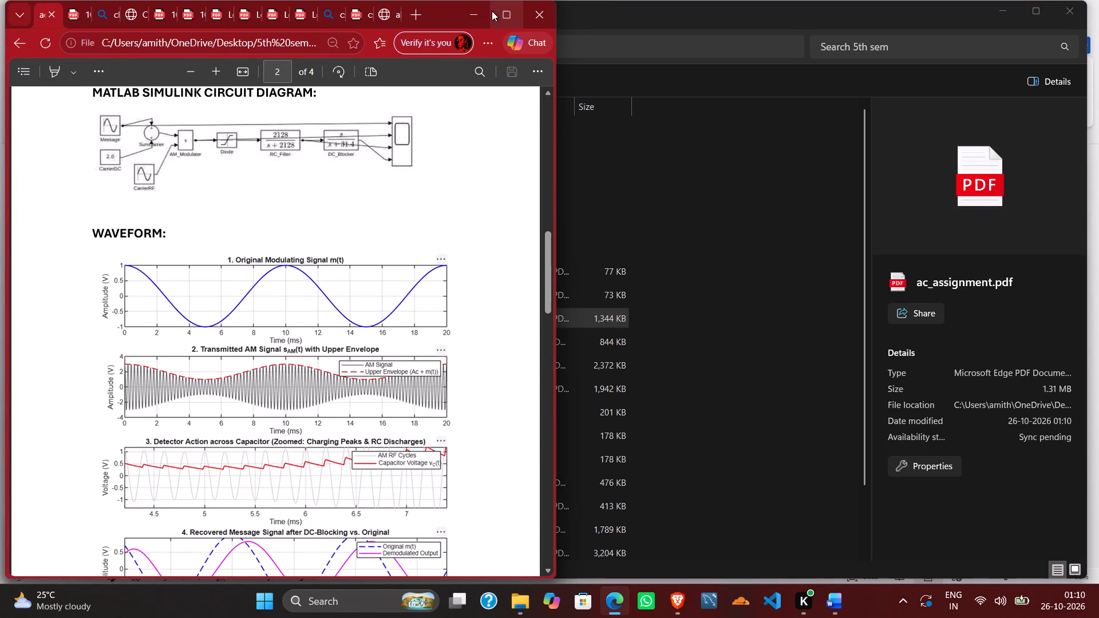
{"action": "left_click", "coordinate": [500, 6]}
{"action": "scroll", "coordinate": [636, 330], "scroll_direction": "up", "scroll_amount": 5}
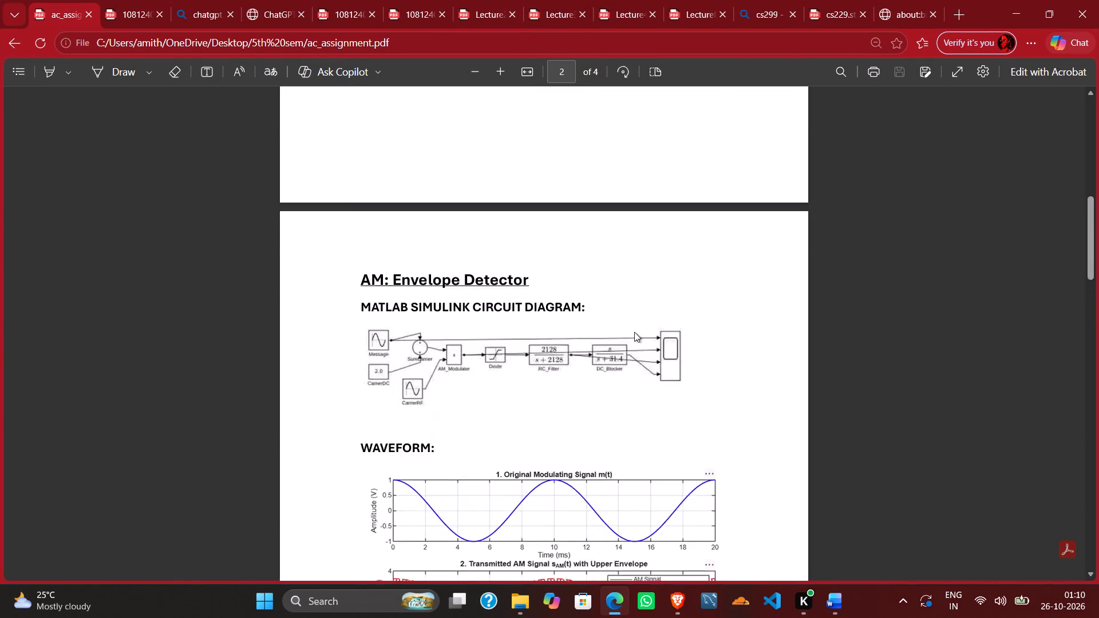
{"action": "scroll", "coordinate": [634, 332], "scroll_direction": "up", "scroll_amount": 17}
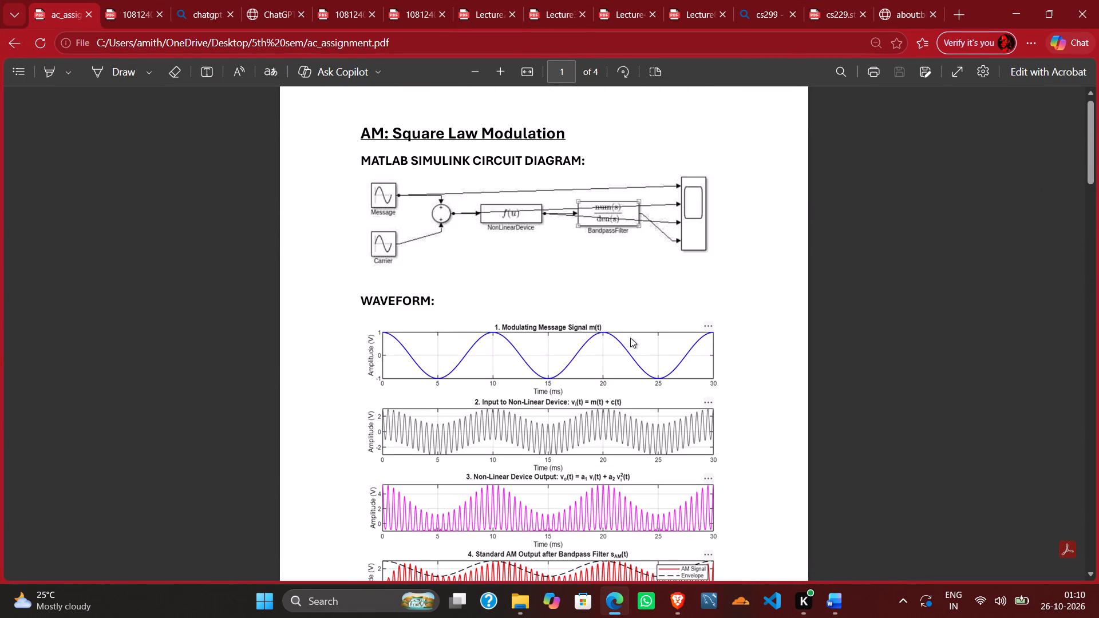
{"action": "scroll", "coordinate": [631, 345], "scroll_direction": "down", "scroll_amount": 15}
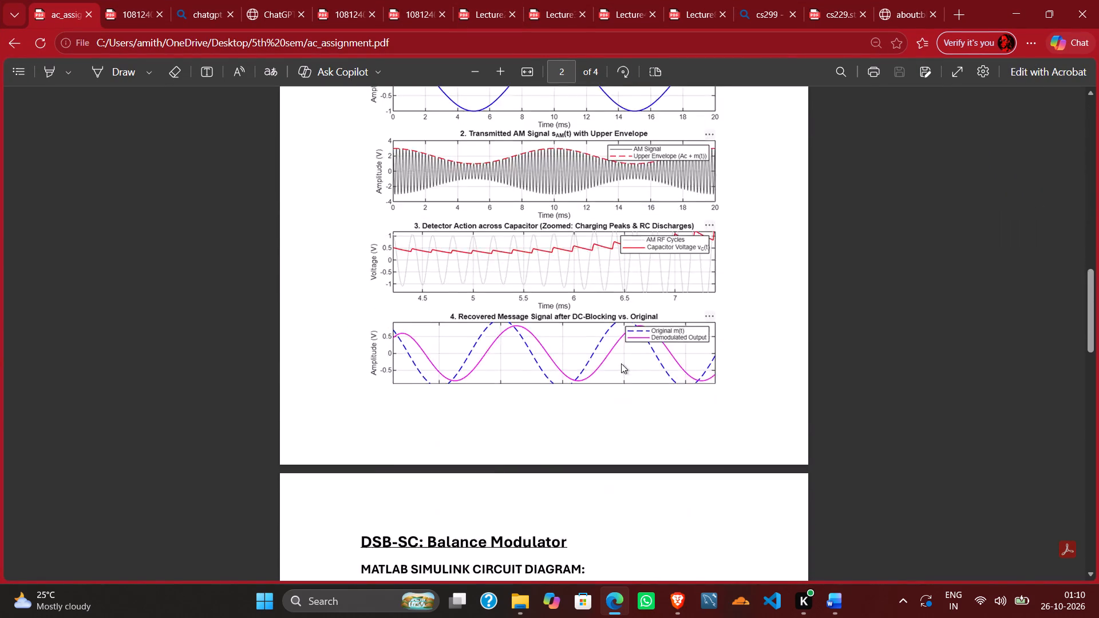
{"action": "scroll", "coordinate": [621, 363], "scroll_direction": "down", "scroll_amount": 5}
{"action": "scroll", "coordinate": [614, 377], "scroll_direction": "down", "scroll_amount": 20}
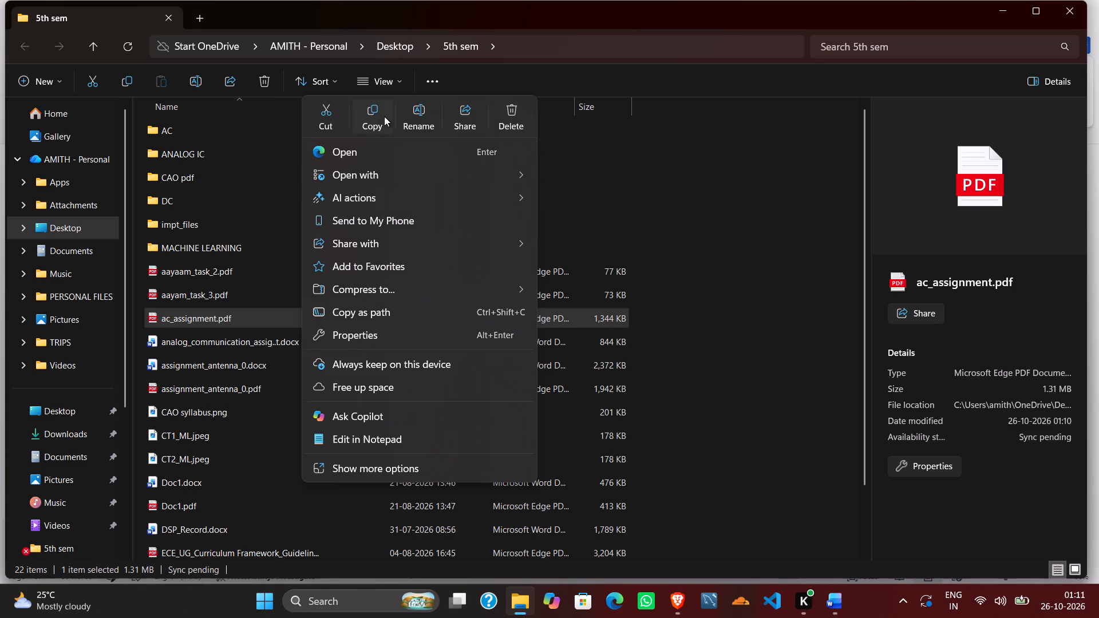
{"action": "left_click", "coordinate": [366, 116]}
{"action": "left_click", "coordinate": [997, 10]}
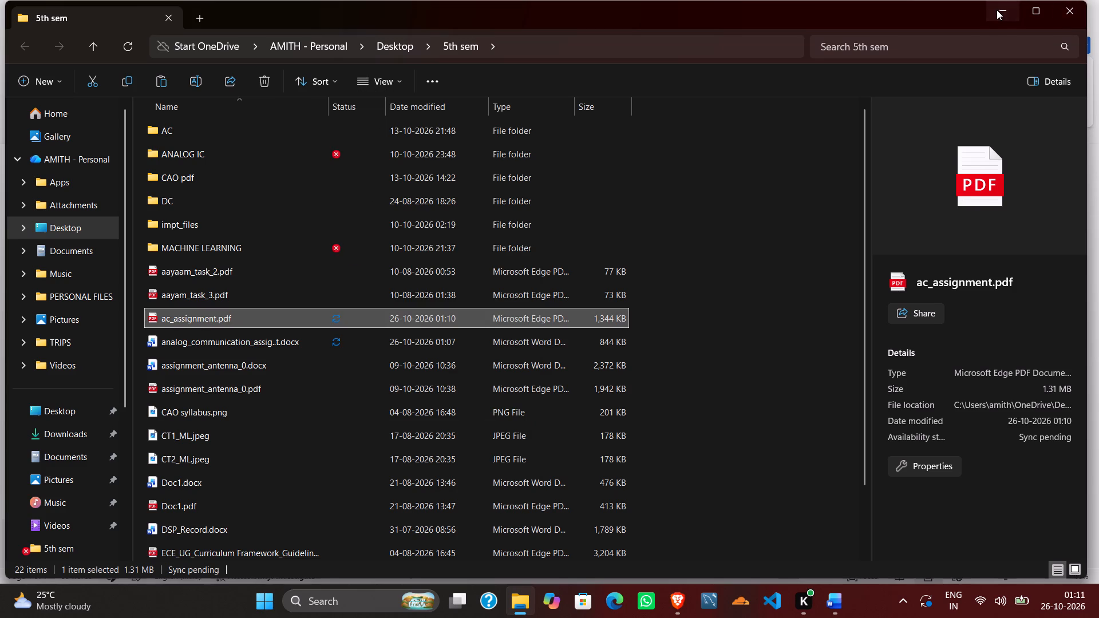